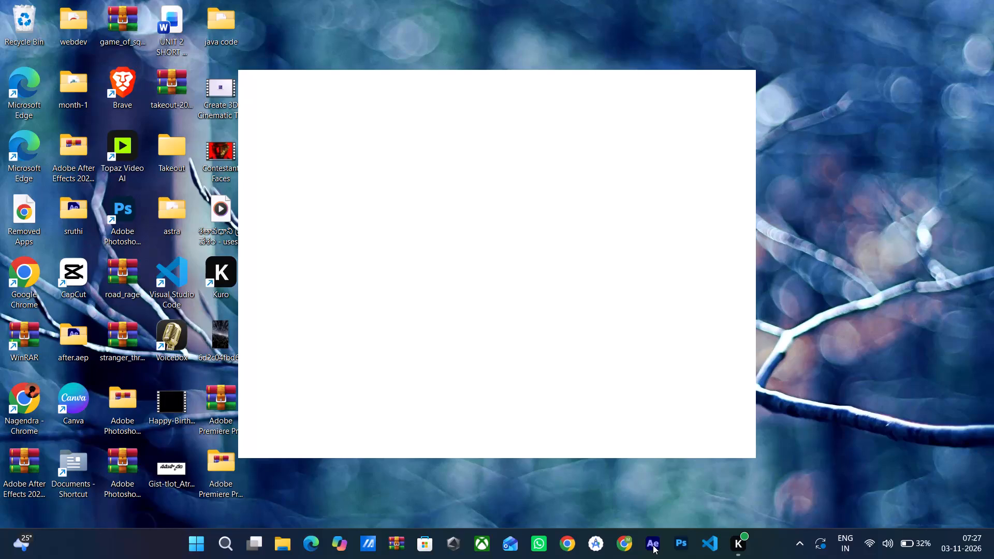
Launch Adobe After Effects.
left_click(652, 544)
left_click(647, 544)
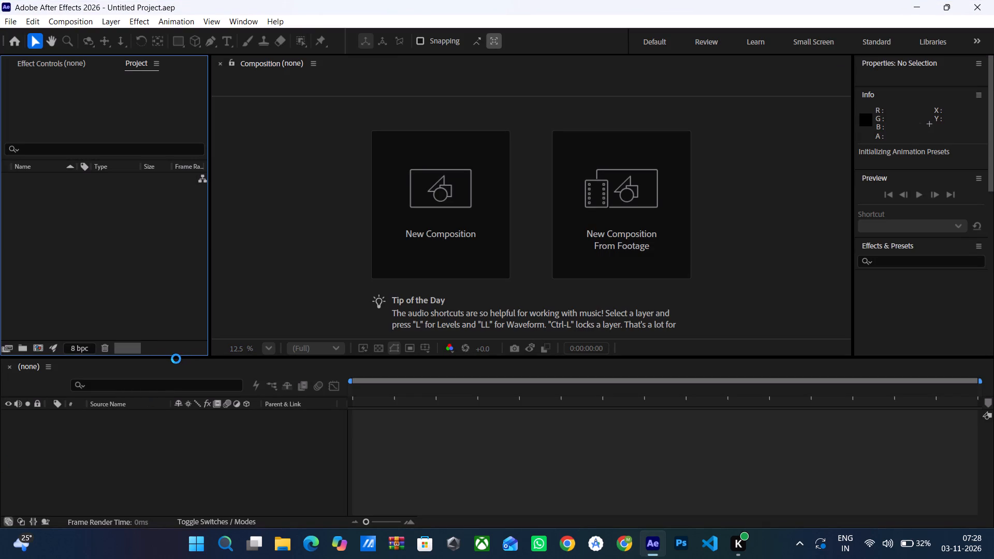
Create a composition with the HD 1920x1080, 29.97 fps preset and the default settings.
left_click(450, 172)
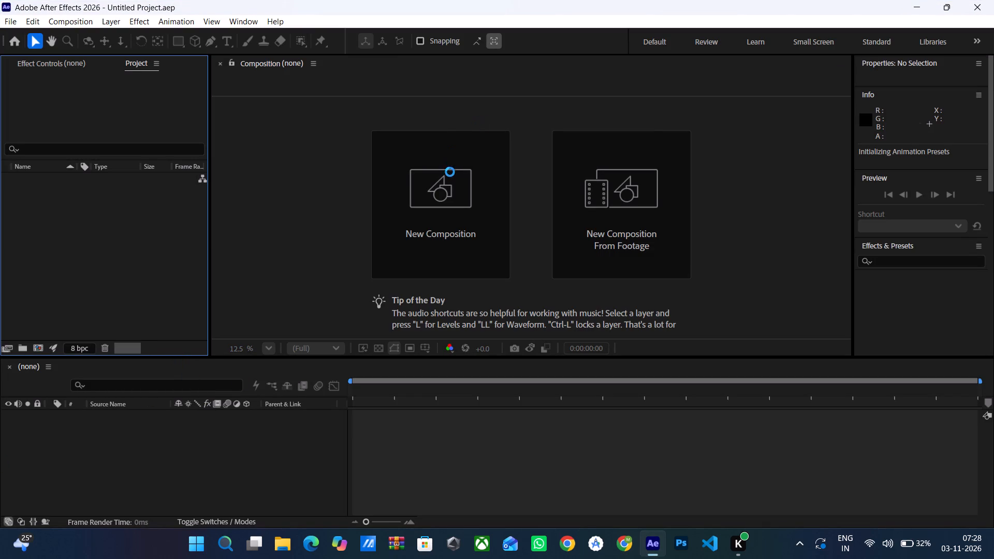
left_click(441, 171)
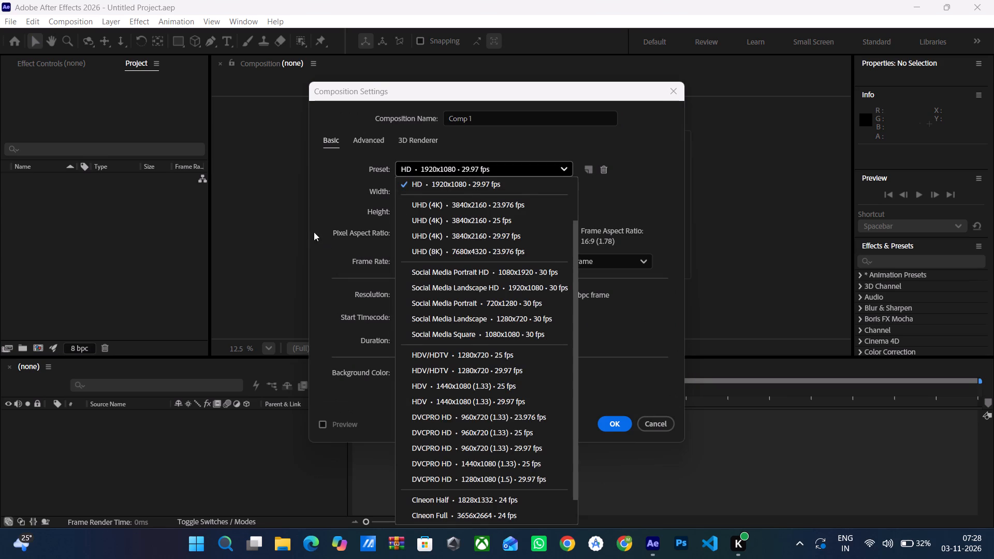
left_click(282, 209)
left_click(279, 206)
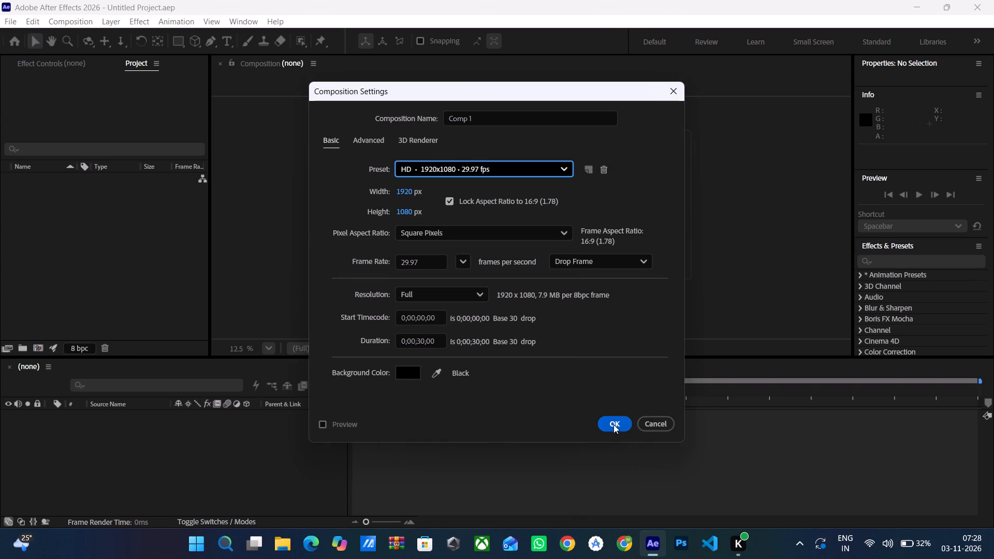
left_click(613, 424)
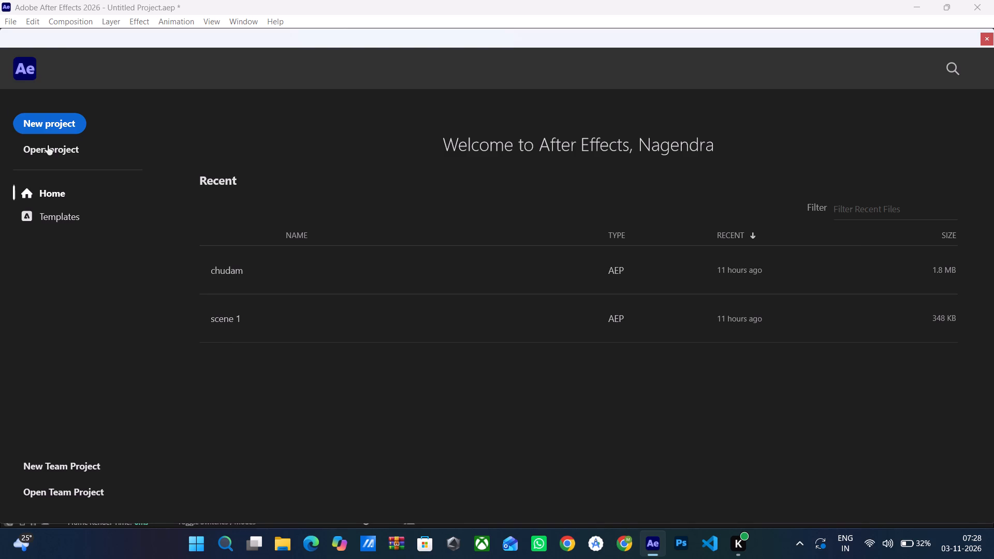
Start a new project without saving the changes to the untitled one.
left_click(45, 122)
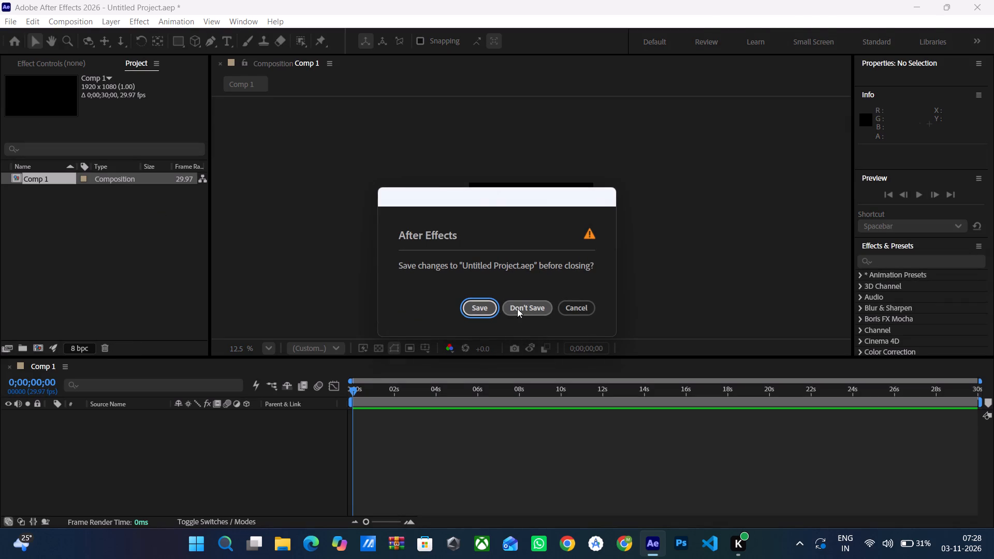
left_click(517, 307)
Create an HD 1920x1080, 29.97 fps composition named tried with a duration of 0;00;10;00.
left_click(444, 224)
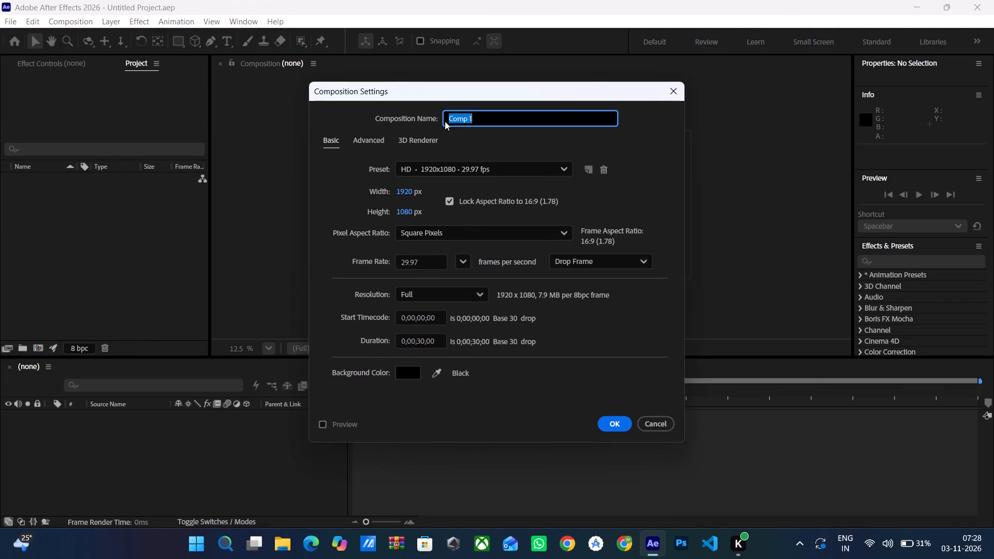
key("BackSpace")
type("tried")
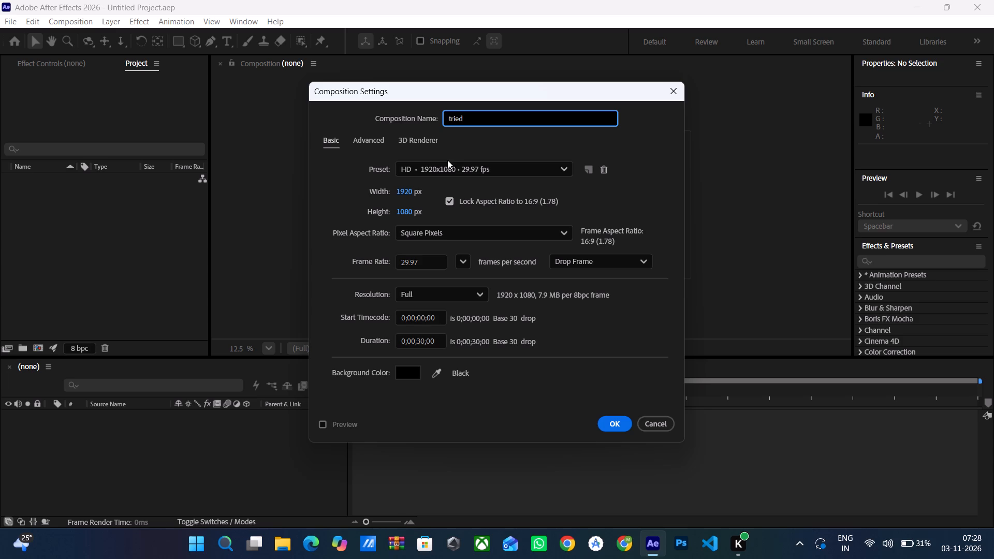
left_click(424, 339)
key("BackSpace")
key("BackSpace")
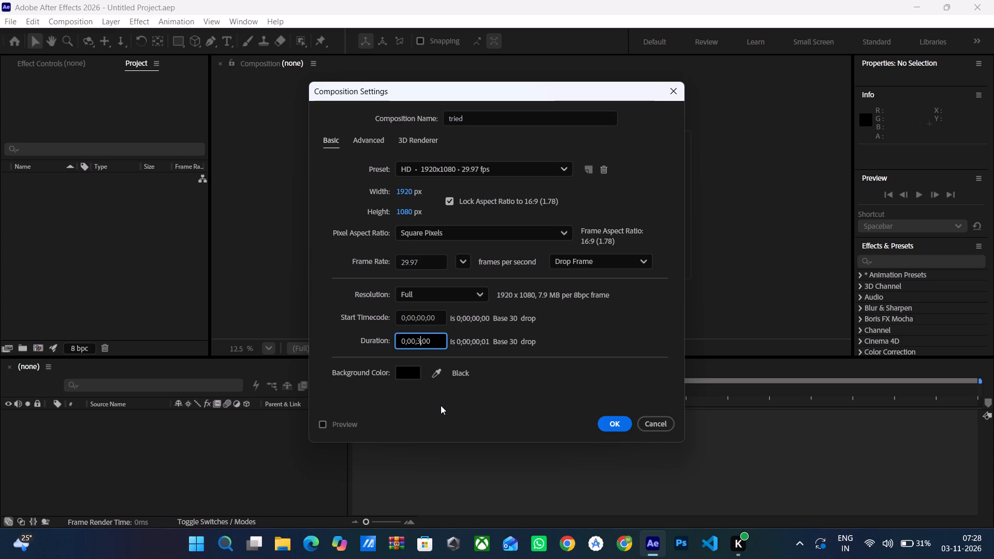
type("10")
left_click(353, 424)
left_click(325, 422)
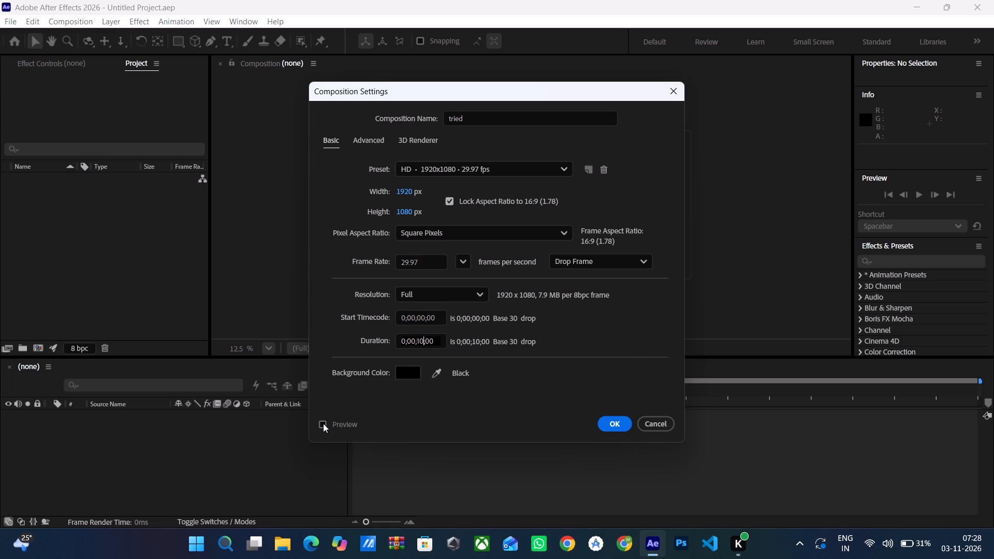
triple_click(321, 422)
left_click(326, 428)
left_click(323, 423)
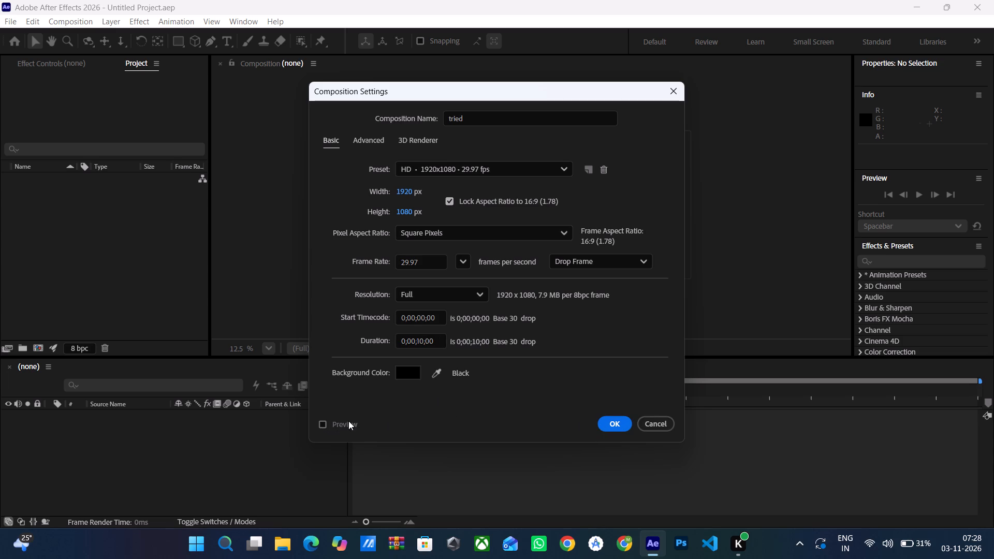
left_click(349, 421)
left_click(618, 427)
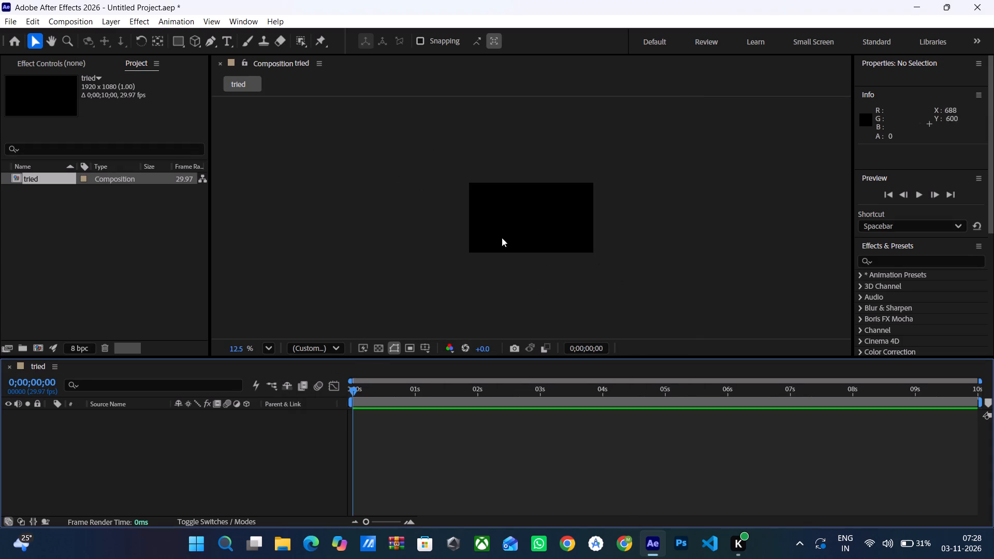
Add a text layer reading AATA VIDUPU to the tried composition, in the Pervitina Dex font.
scroll(506, 257, "up", 6)
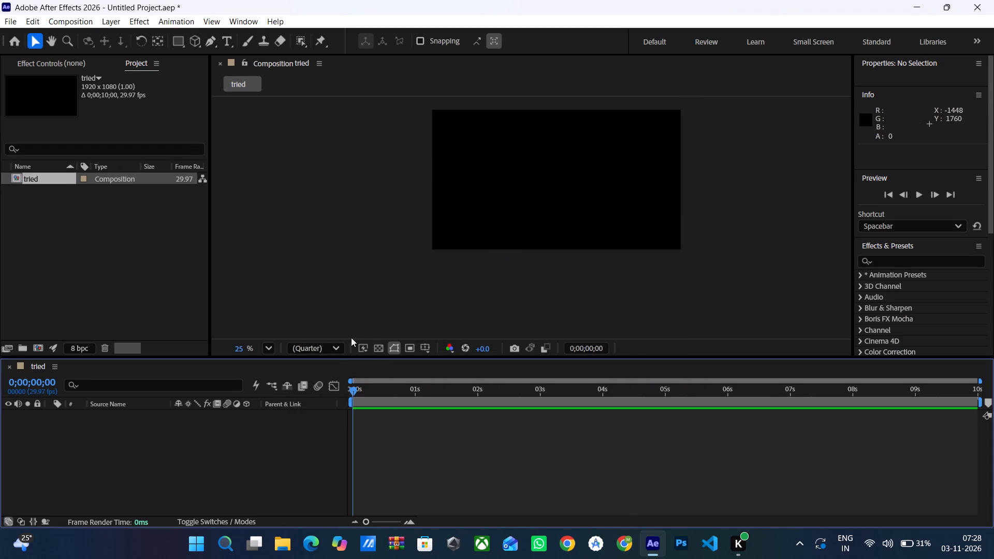
left_click(269, 345)
left_click(306, 81)
left_click(305, 93)
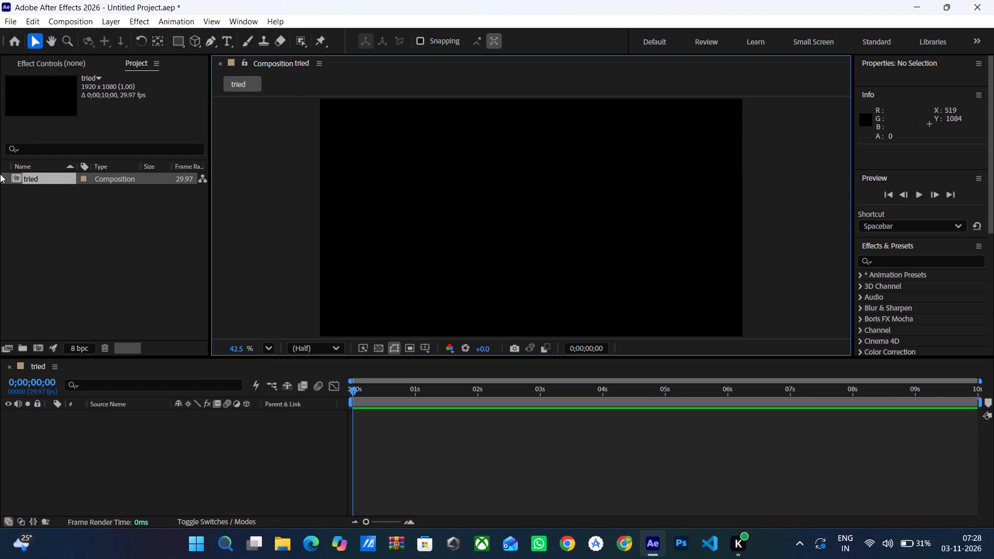
right_click(137, 431)
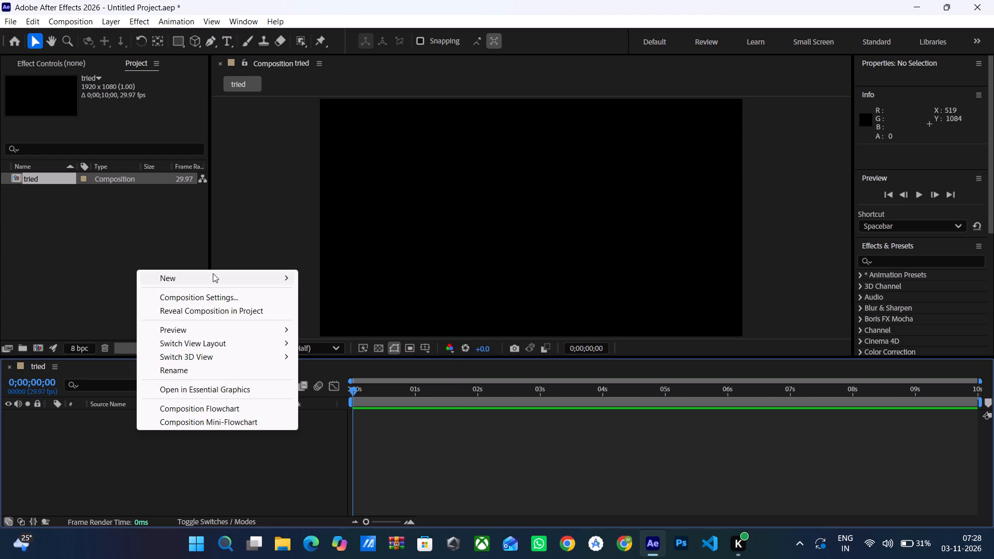
left_click(212, 273)
left_click(344, 295)
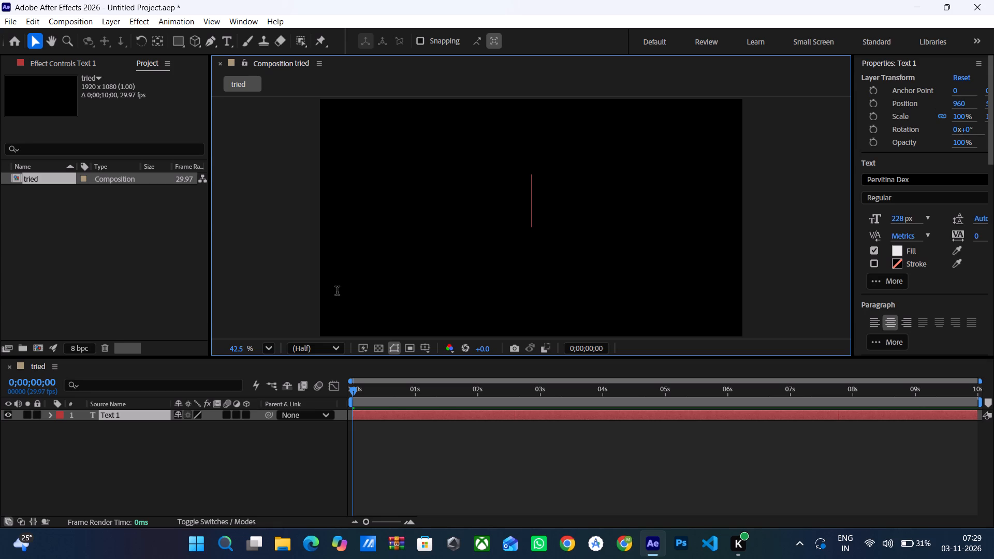
left_click(944, 184)
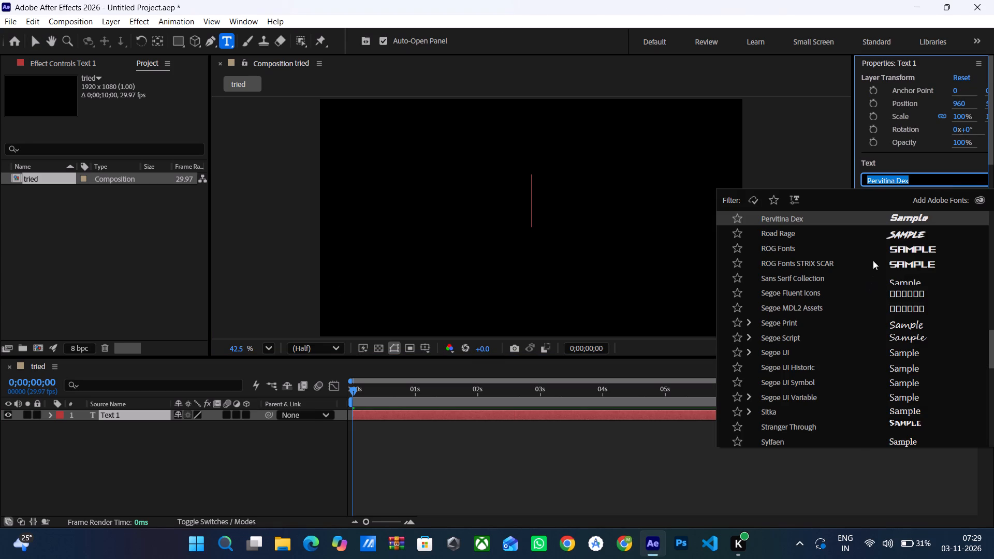
left_click(531, 230)
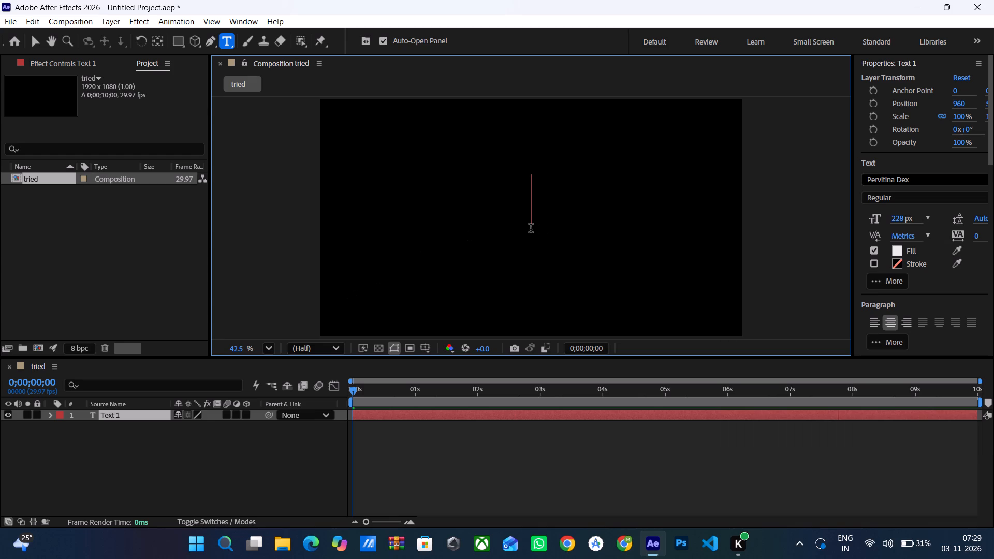
left_click(531, 221)
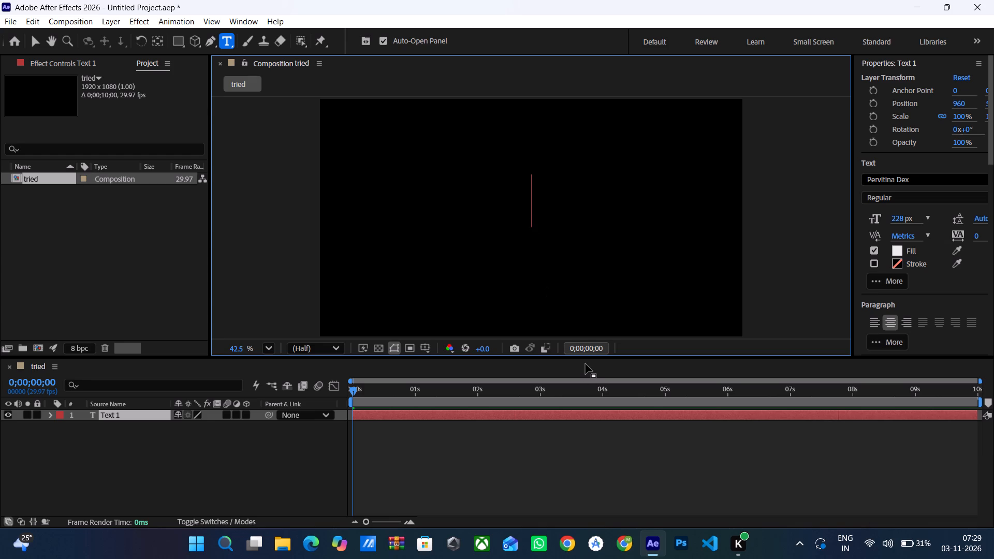
type("AATA")
key("space")
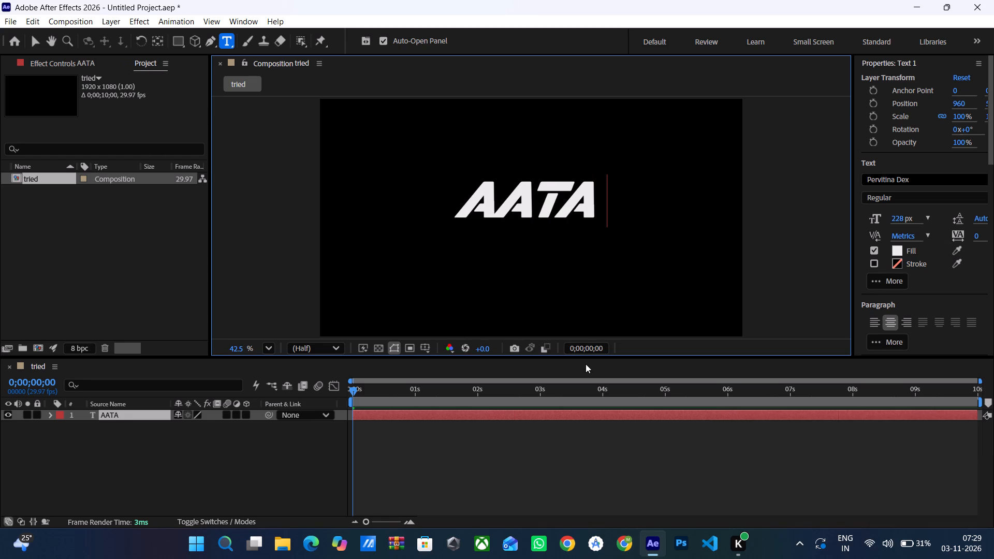
type("VI")
type("DU")
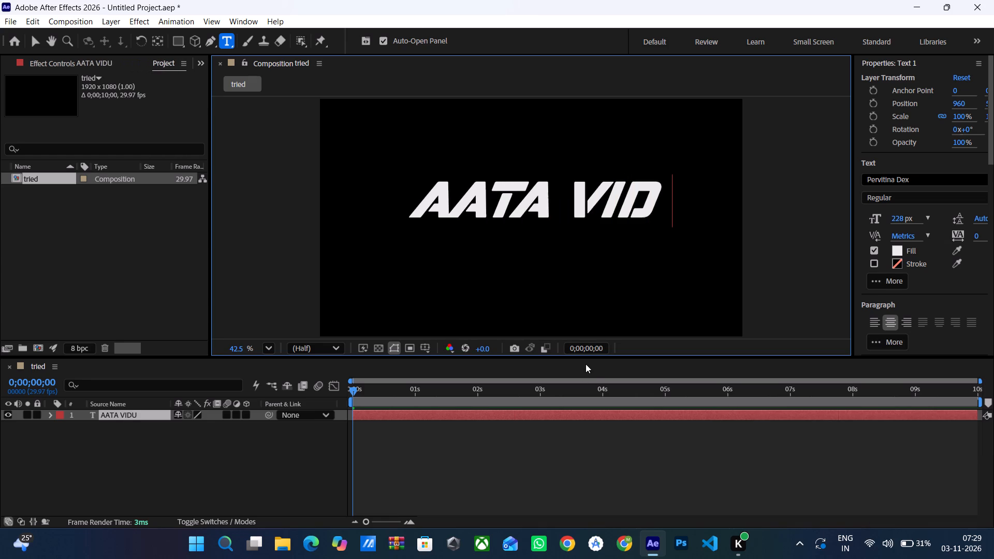
type("PU")
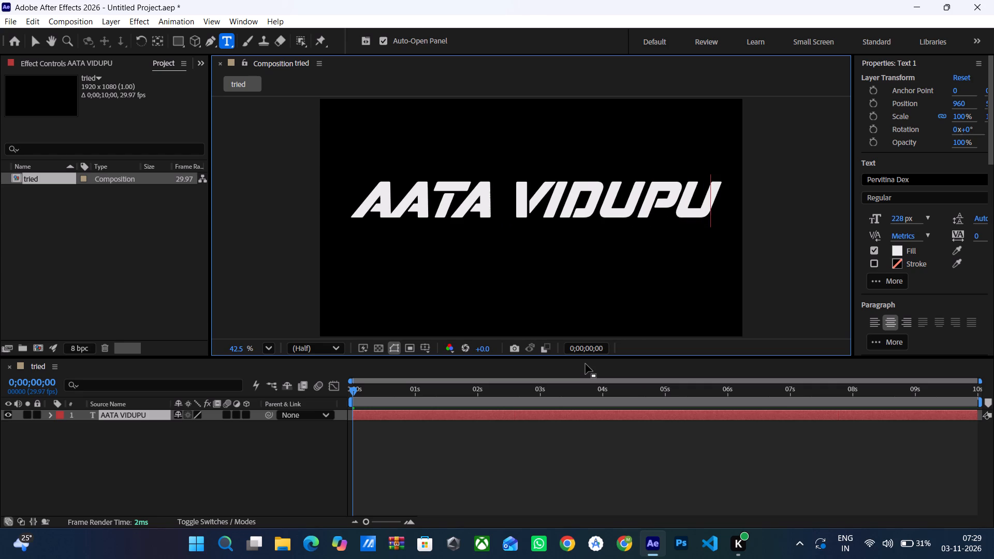
Move the AATA VIDUPU text slightly down to about the middle of the frame.
left_click_drag(513, 253, 515, 266)
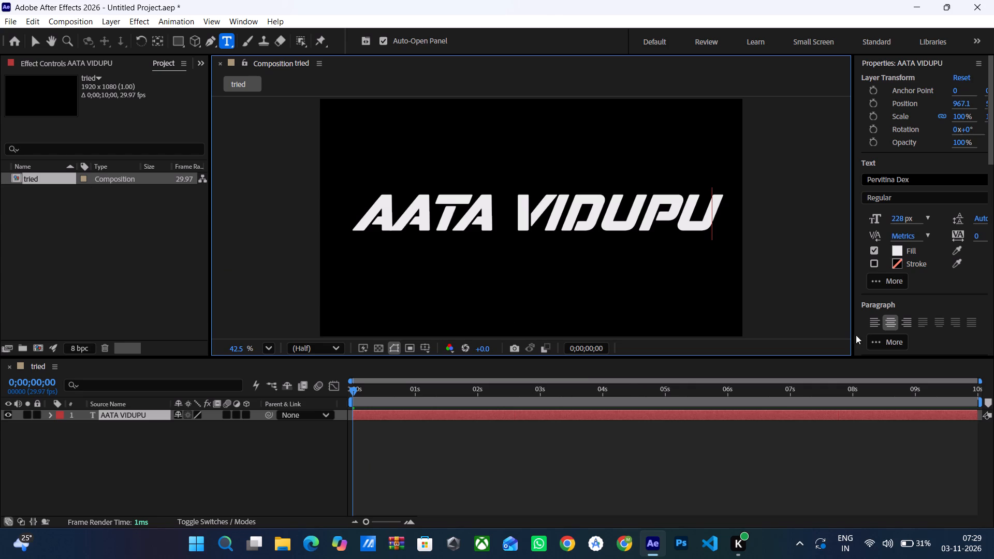
Add a black 1920x1080 solid layer named 3D above the text layer.
right_click(79, 448)
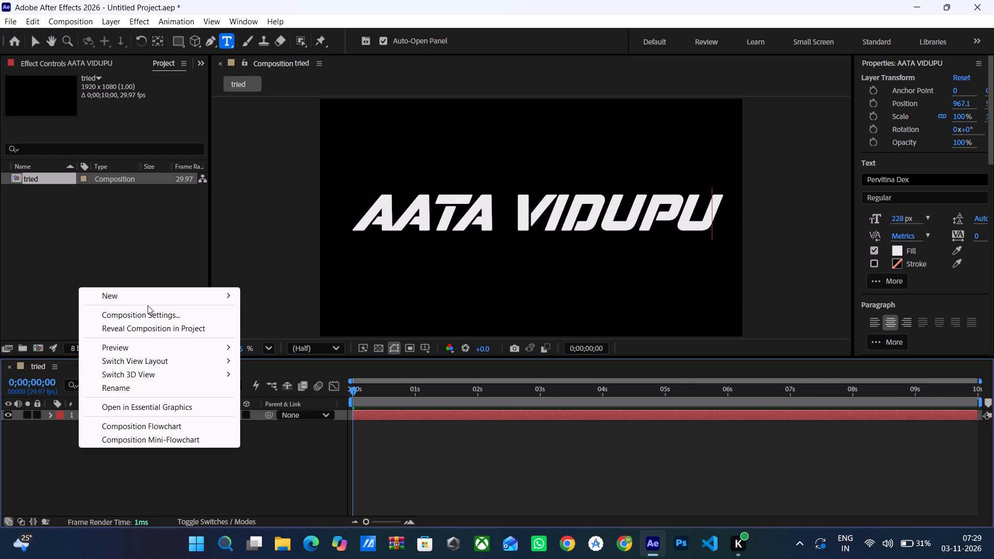
left_click(151, 292)
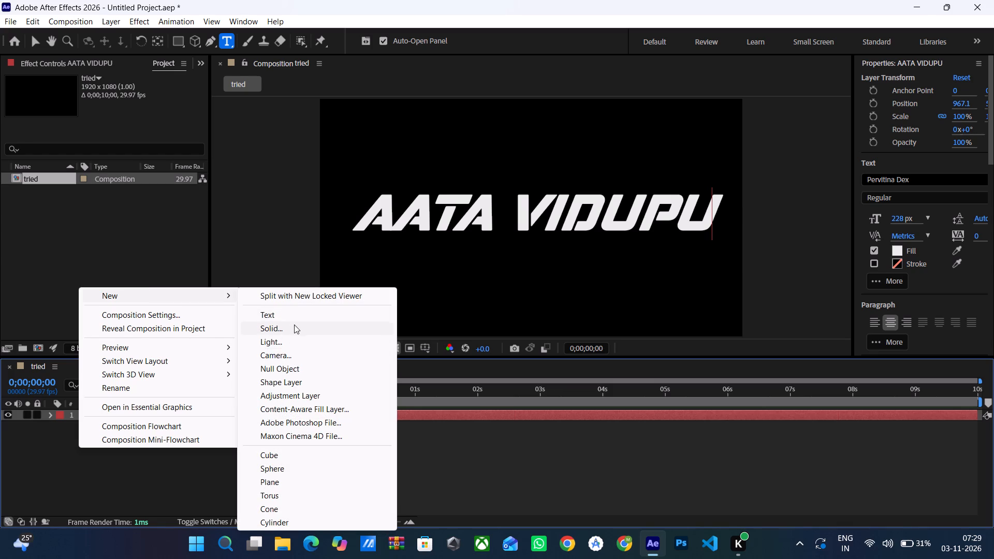
left_click(294, 325)
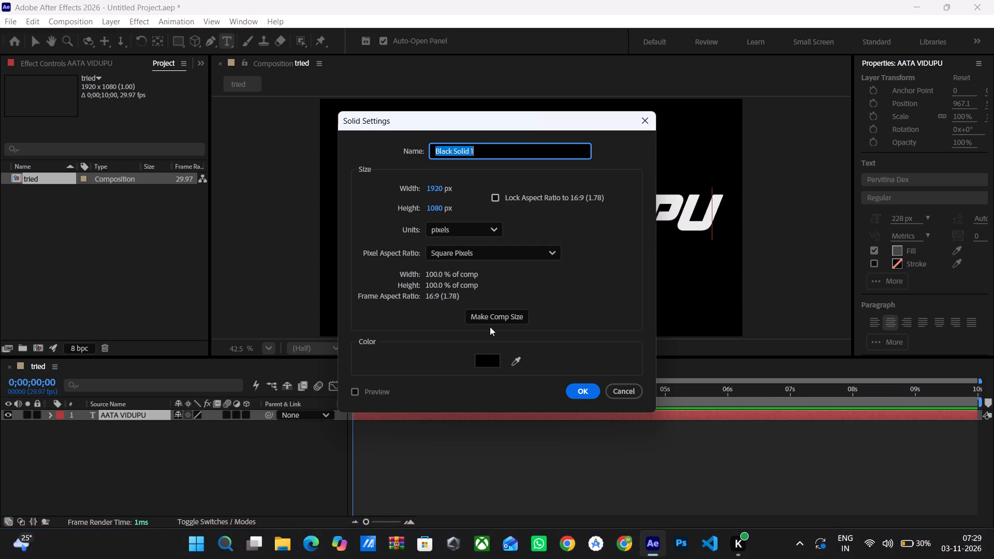
type("3D")
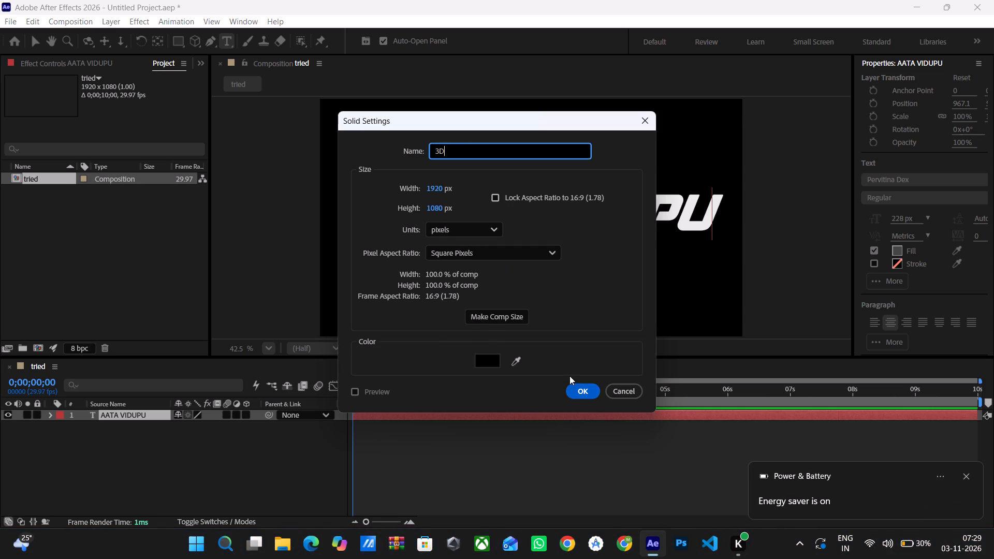
left_click(577, 389)
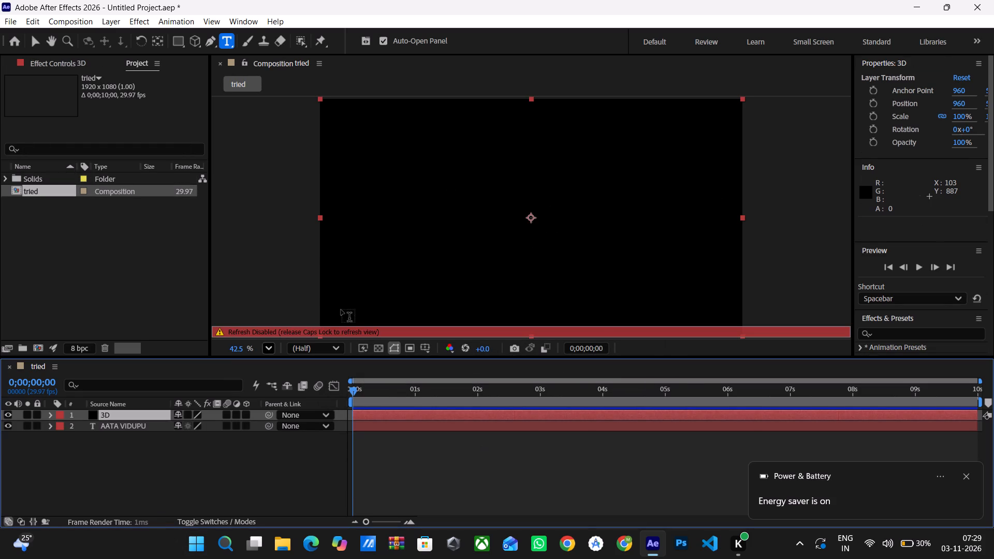
left_click(923, 333)
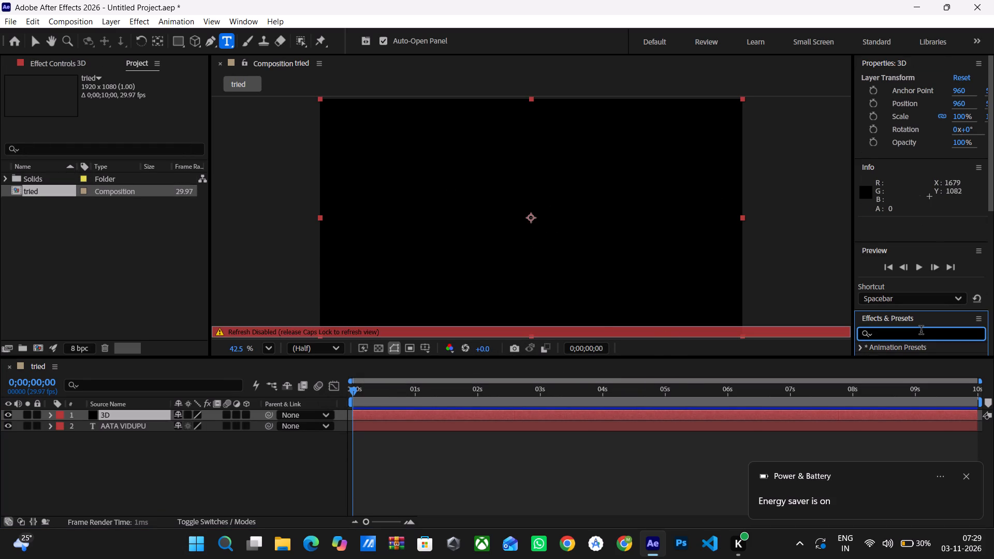
type("ELEL")
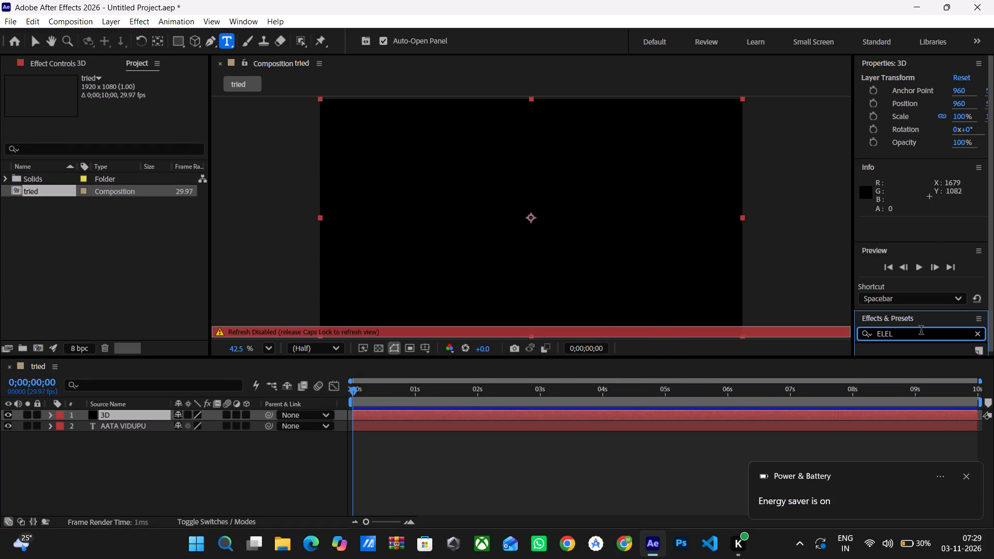
key("BackSpace")
key("BackSpace")
key("BackSpace")
key("BackSpace")
key("BackSpace")
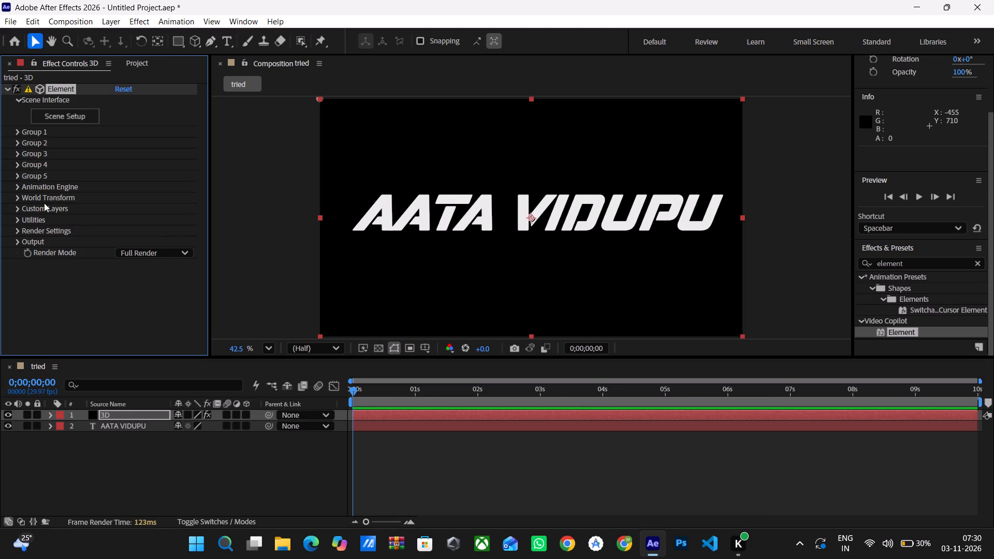
Set Path Layer 1 in Element's custom text and masks to the AATA VIDUPU layer.
left_click(13, 207)
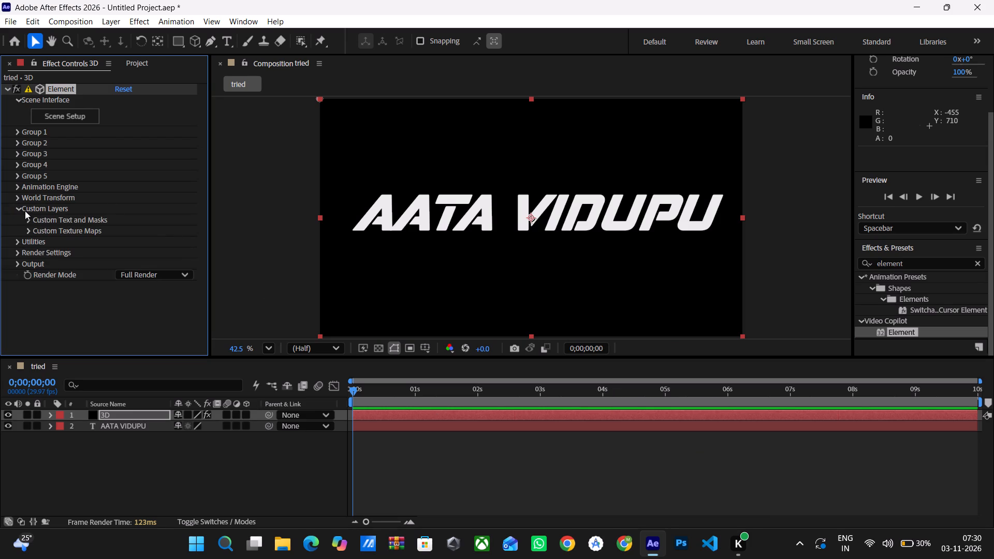
left_click(30, 221)
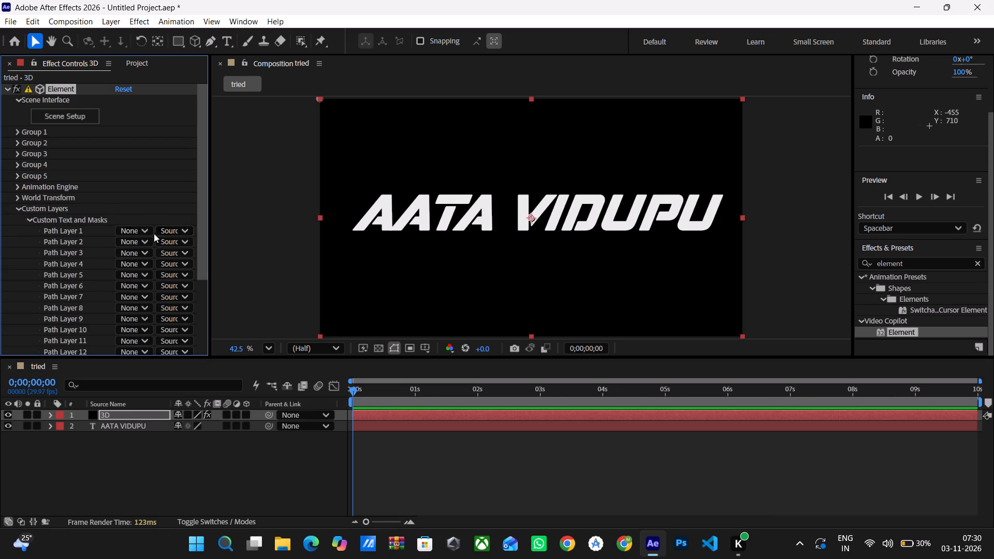
left_click(145, 228)
left_click(154, 275)
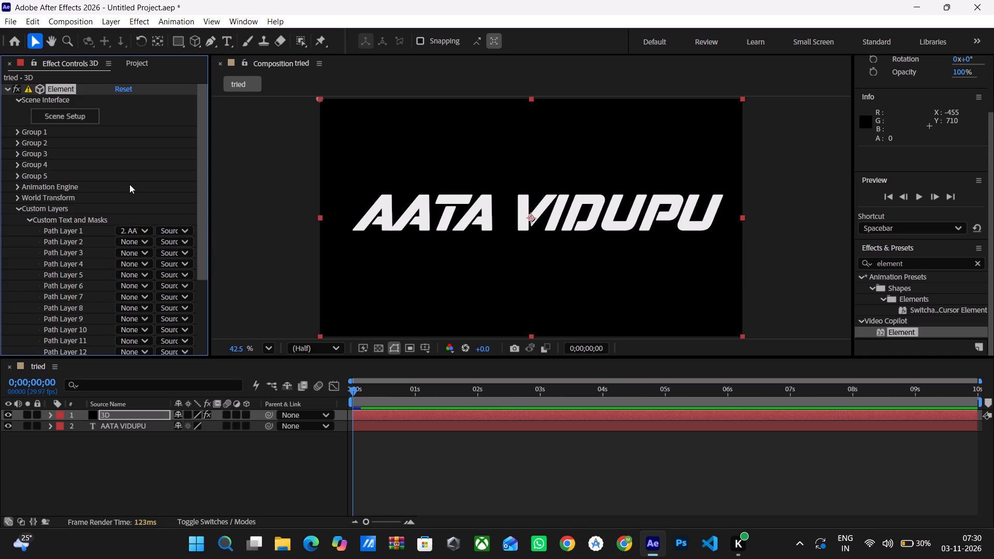
left_click(29, 221)
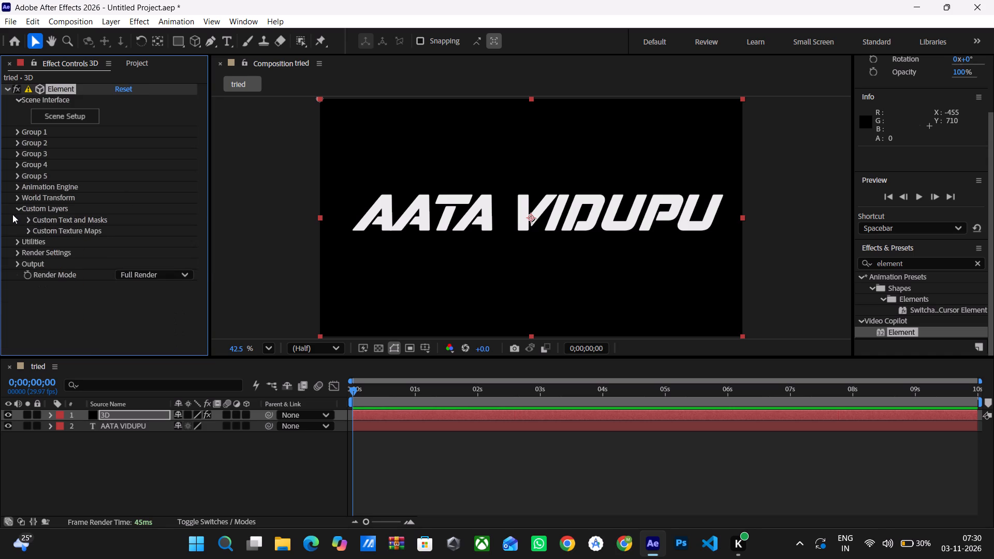
left_click(17, 208)
Open Element's Scene Setup and extrude the AATA VIDUPU text into a 3D model.
left_click(59, 109)
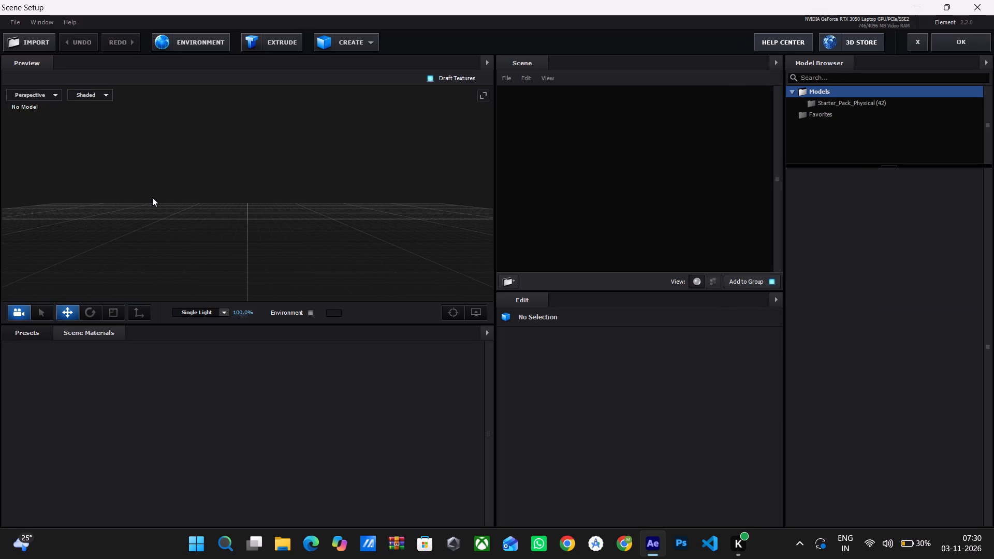
left_click(274, 41)
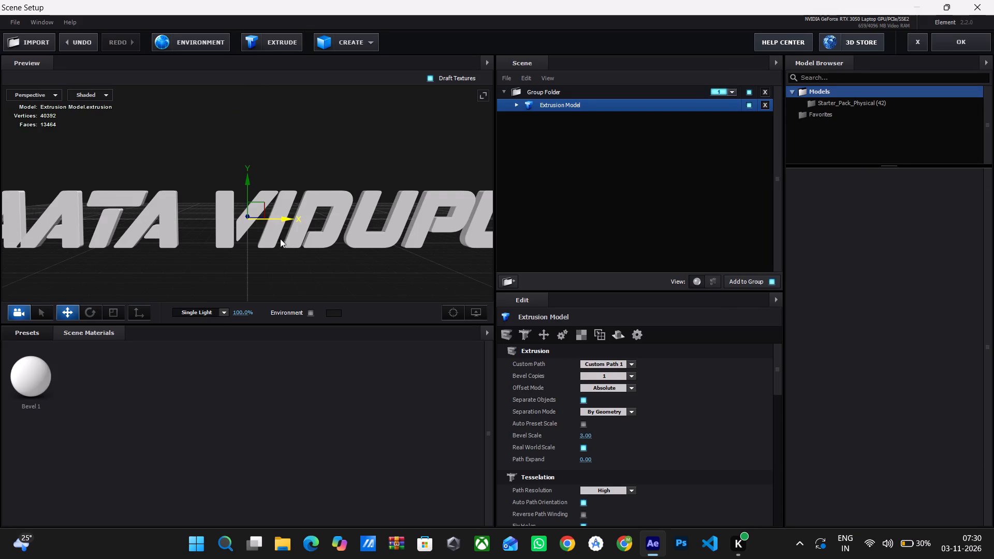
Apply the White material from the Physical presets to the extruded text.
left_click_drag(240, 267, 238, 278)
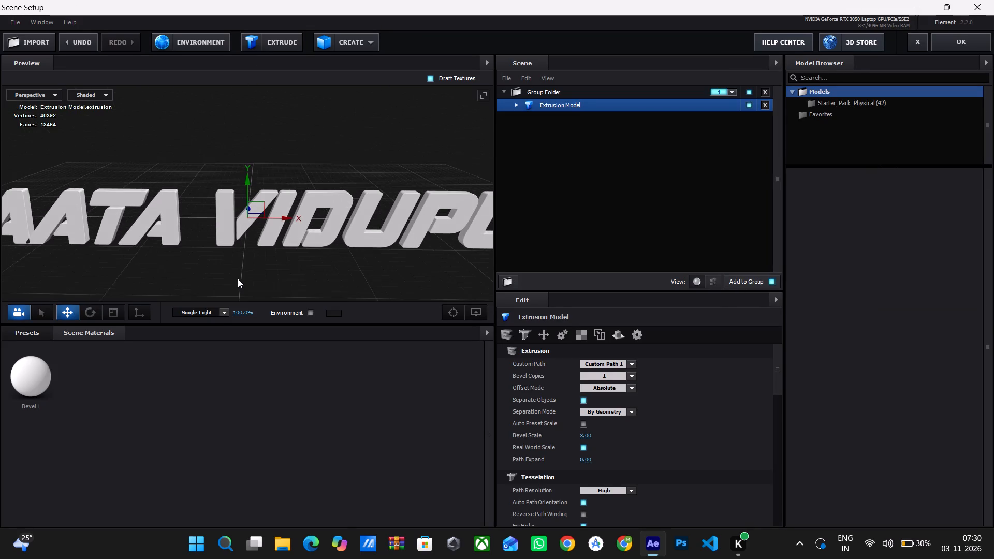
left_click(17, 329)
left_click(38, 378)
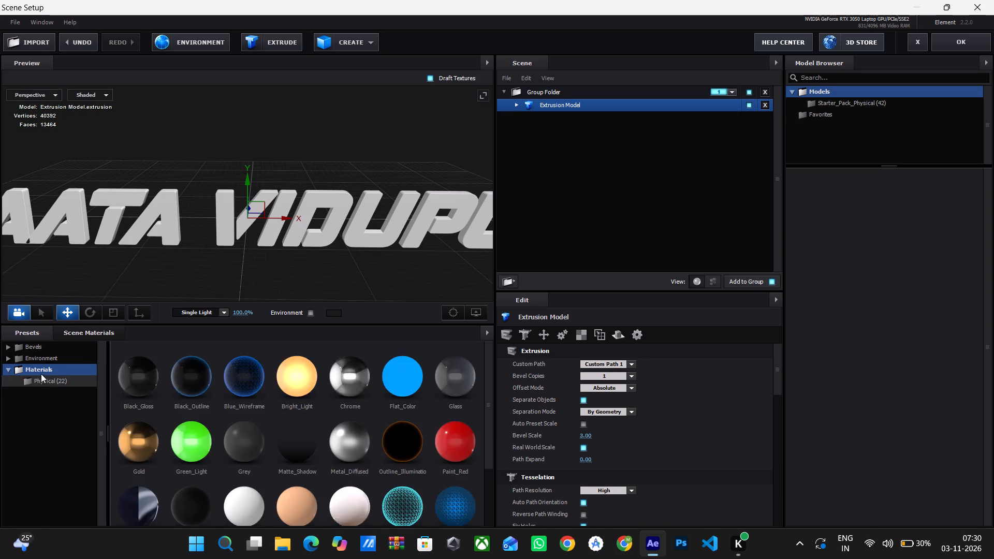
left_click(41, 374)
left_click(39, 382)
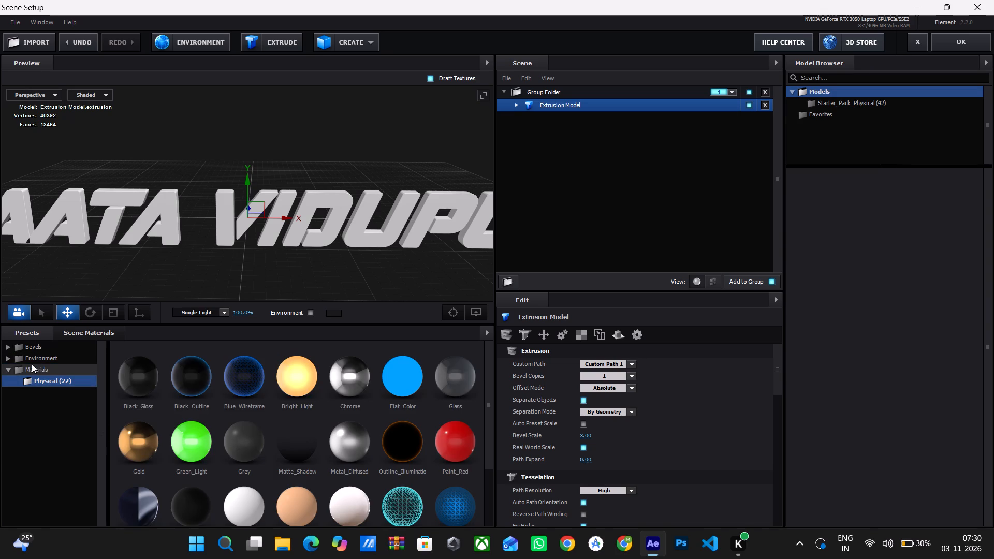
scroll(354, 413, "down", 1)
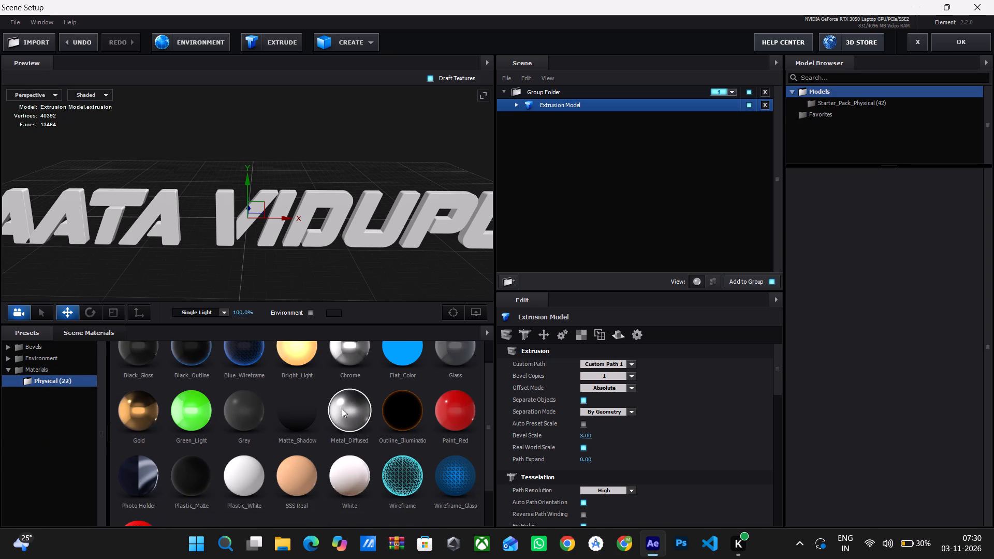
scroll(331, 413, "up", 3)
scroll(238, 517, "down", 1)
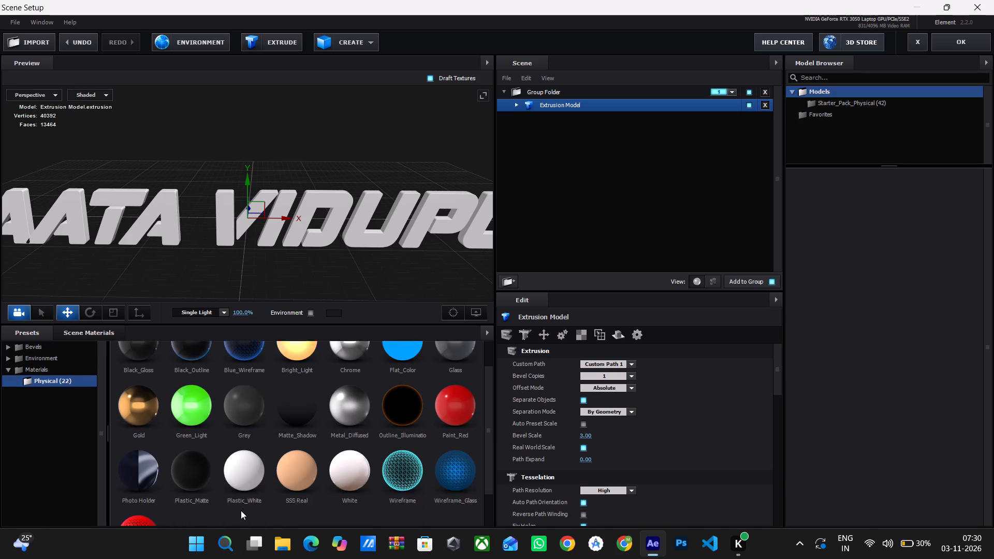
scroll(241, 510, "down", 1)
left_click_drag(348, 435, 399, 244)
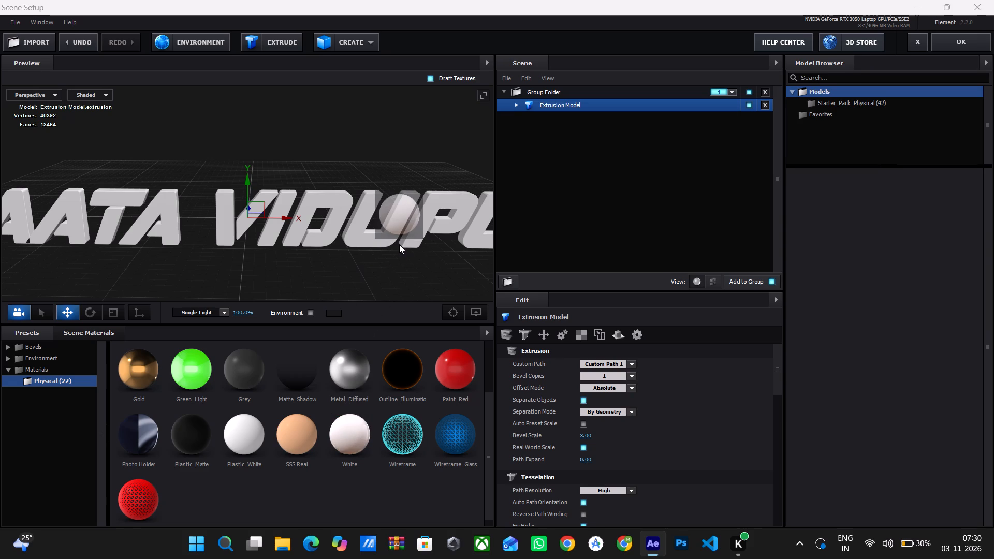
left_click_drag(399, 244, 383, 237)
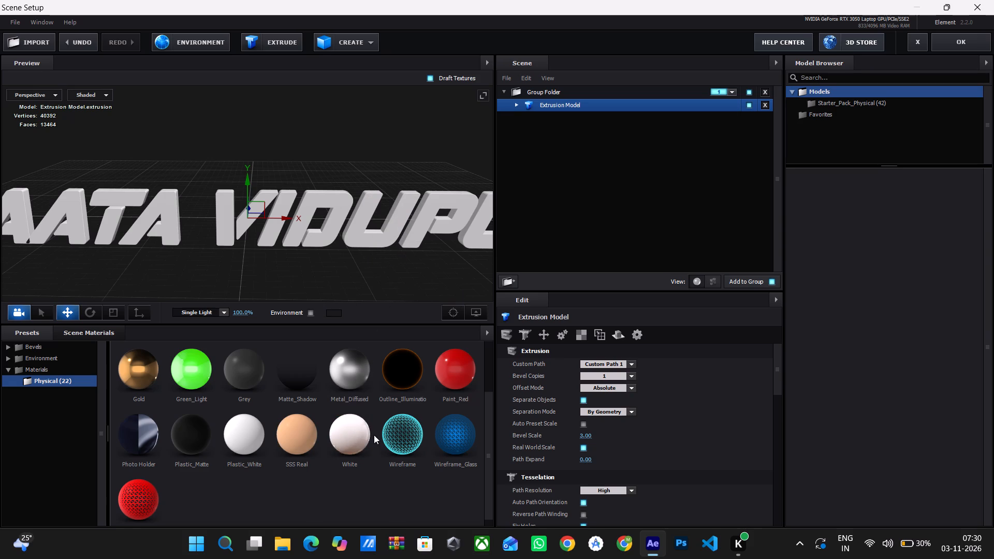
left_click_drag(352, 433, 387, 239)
Apply the Metal_Diffused material from the Physical presets to the extruded AATA VIDUPU text.
left_click_drag(353, 386, 390, 241)
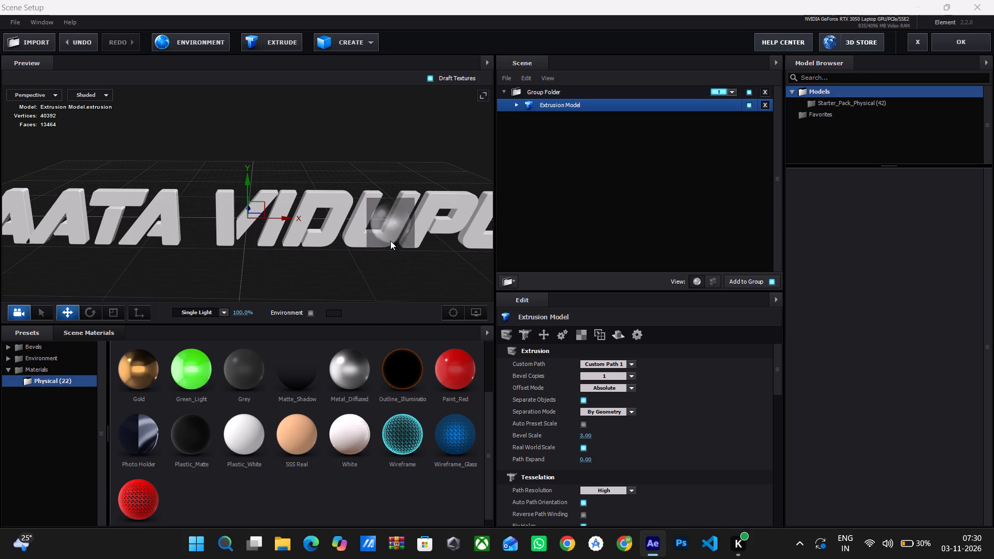
left_click_drag(390, 241, 390, 226)
left_click_drag(360, 266, 371, 261)
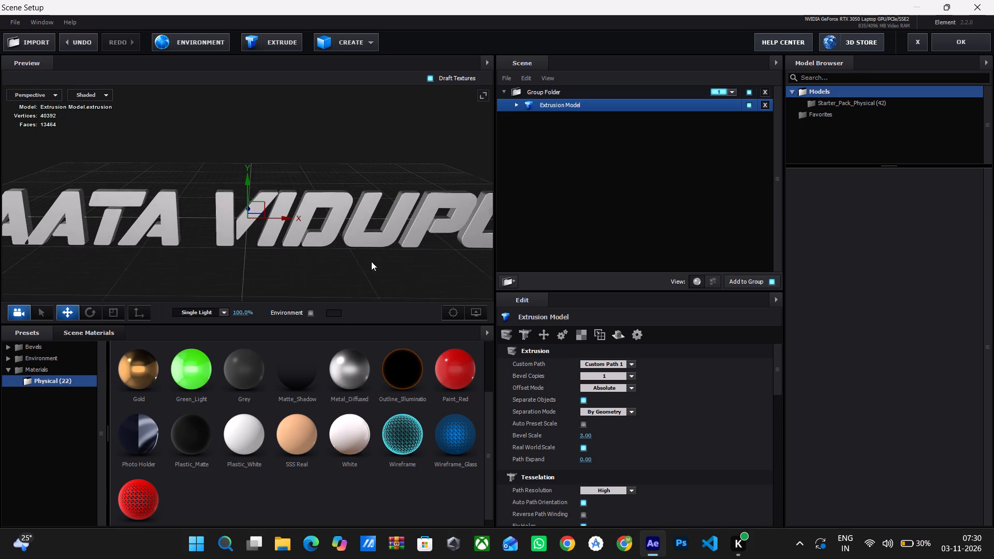
left_click_drag(371, 261, 385, 259)
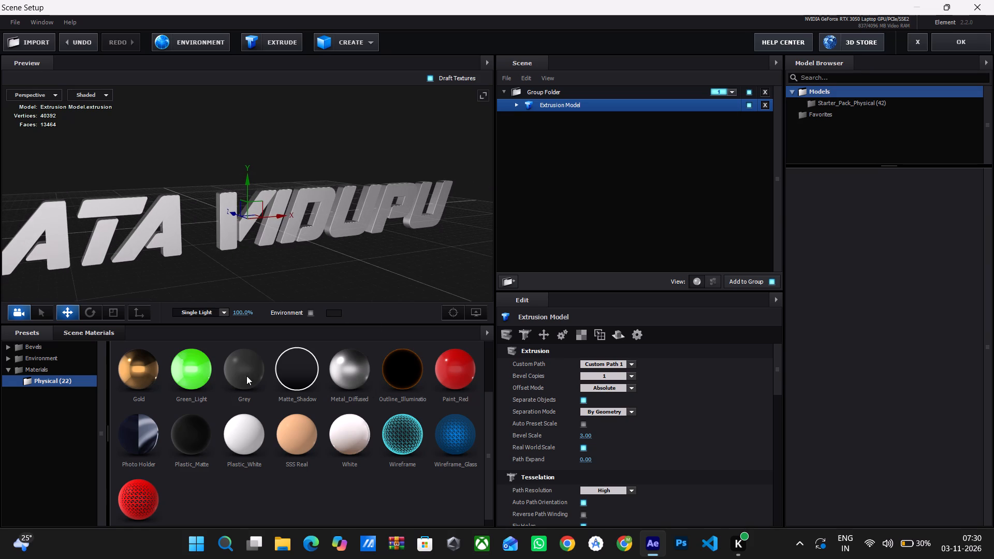
left_click_drag(331, 258, 297, 265)
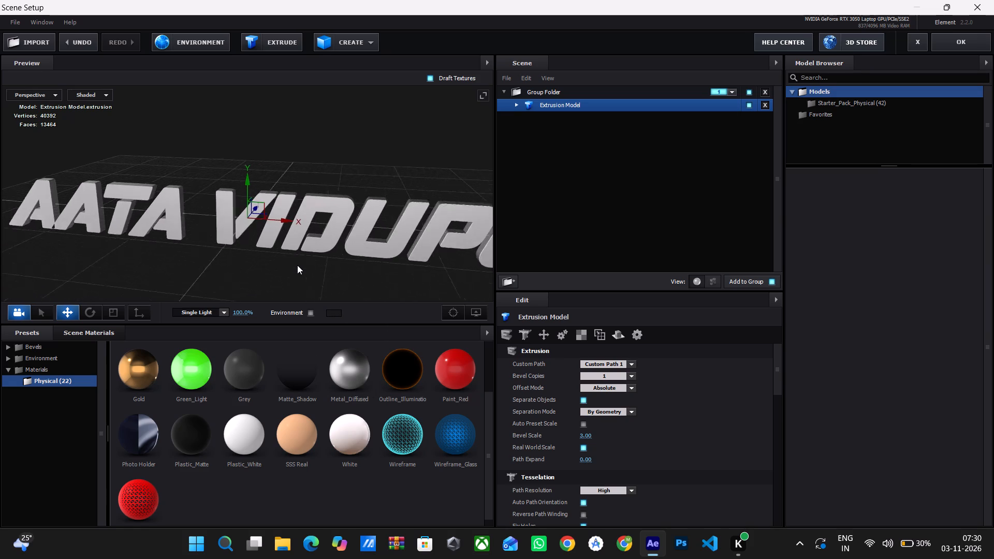
left_click_drag(297, 265, 306, 266)
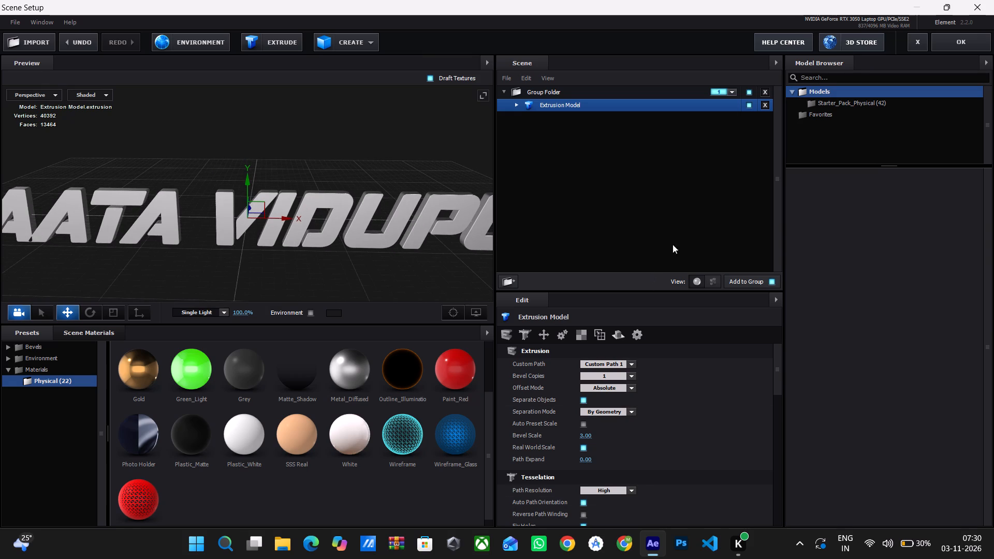
Scale the extruded text slightly deeper along its Z axis and accept the scene setup.
left_click_drag(277, 253, 365, 256)
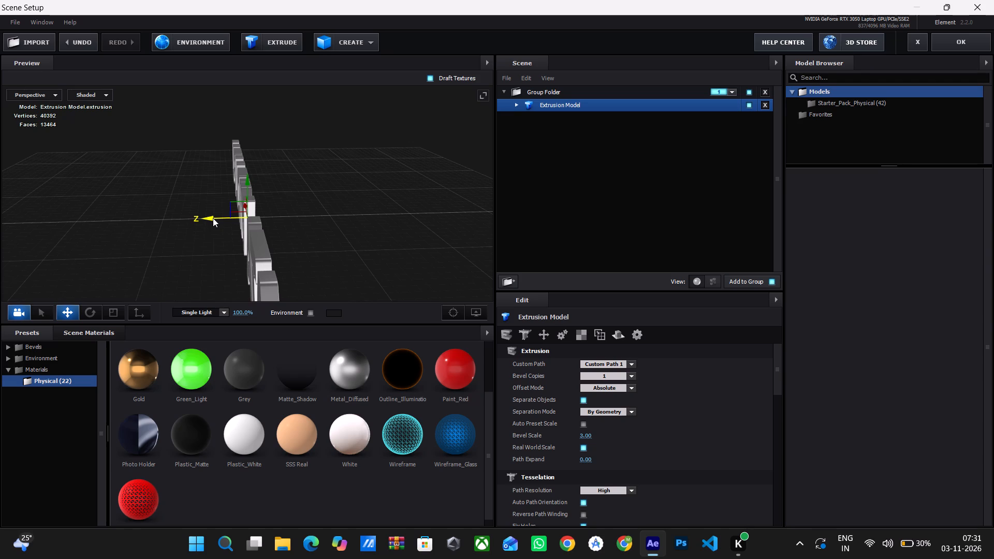
key("r")
key("r")
key("r")
key("r")
key("r")
key("r")
key("r")
key("r")
key("r")
key("r")
key("r")
key("r")
key("r")
key("r")
key("r")
key("r")
key("r")
key("r")
key("r")
key("r")
left_click_drag(213, 218, 206, 220)
left_click_drag(430, 197, 347, 196)
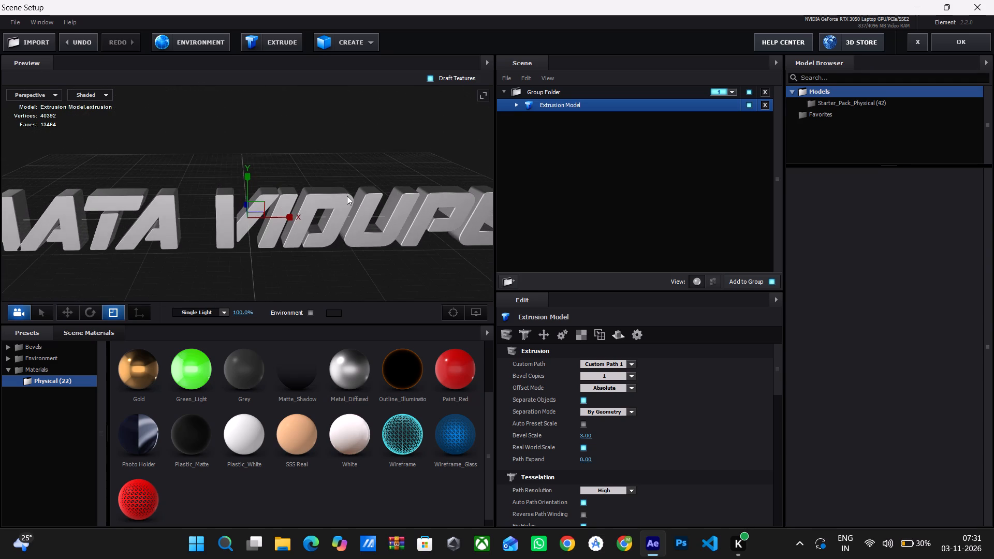
left_click_drag(347, 196, 366, 173)
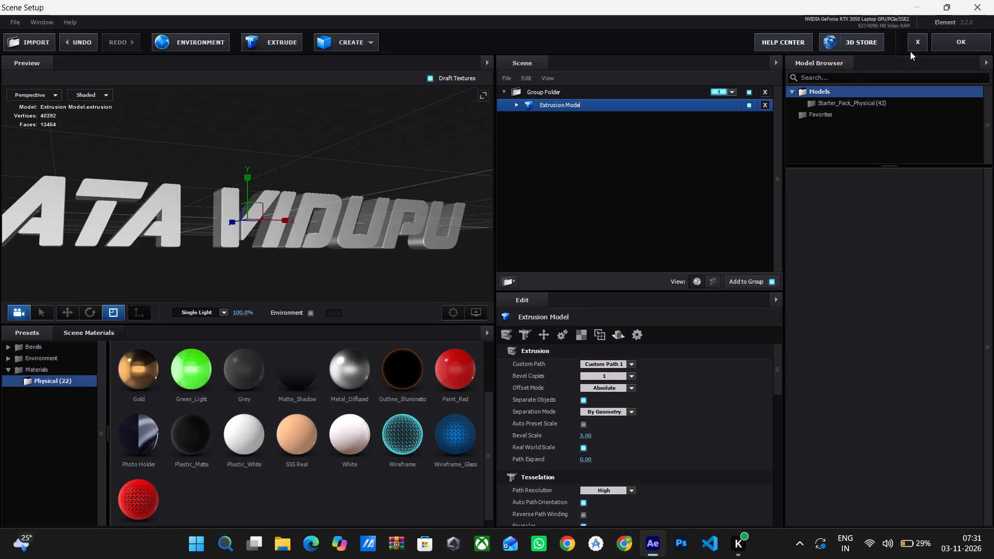
left_click(948, 31)
left_click(948, 35)
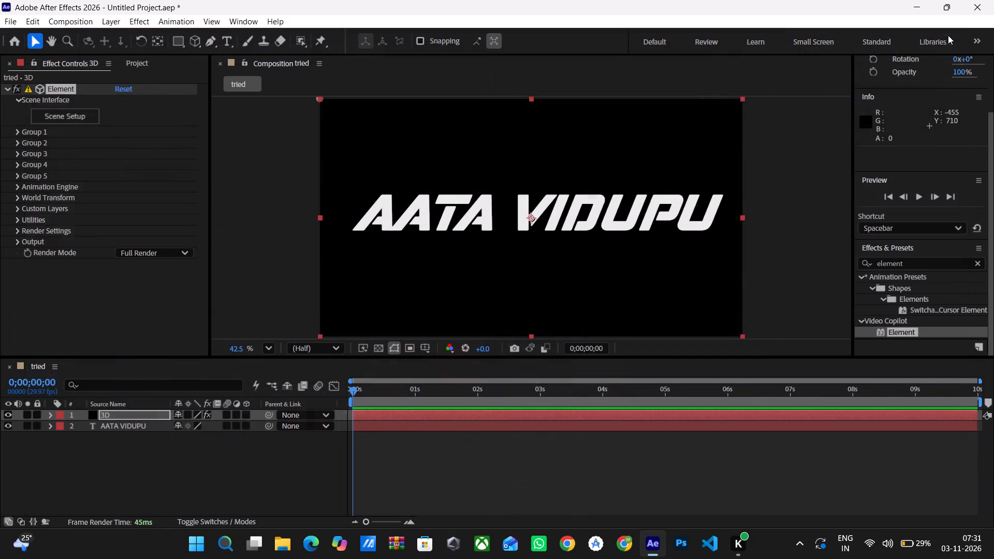
Turn off the AATA VIDUPU text layer's visibility and hide it from the timeline as a shy layer.
left_click(6, 425)
left_click(179, 426)
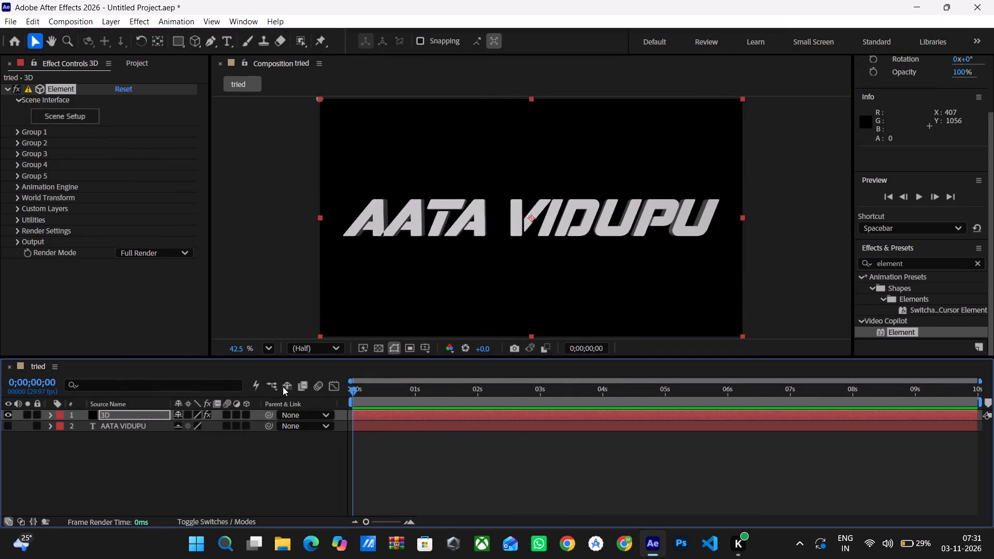
left_click(284, 387)
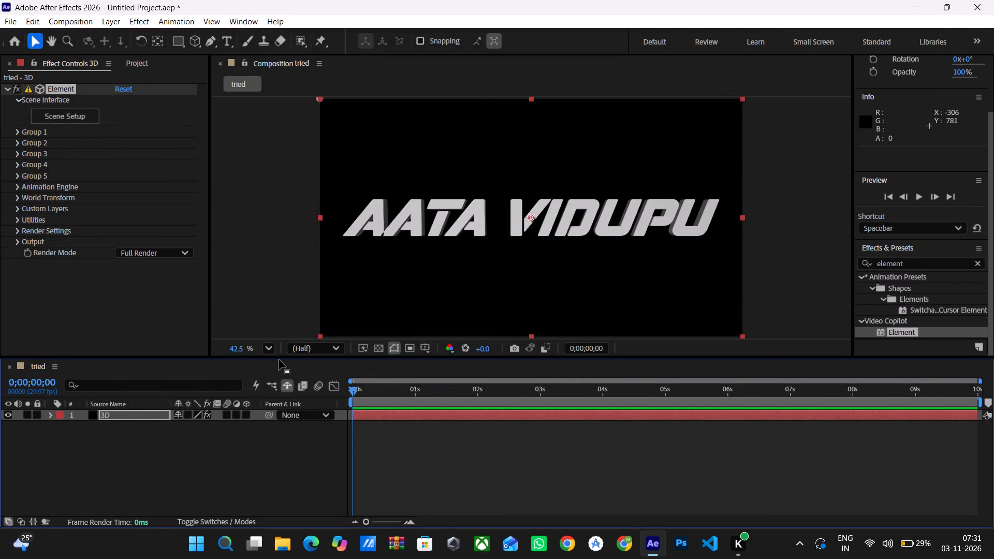
Add a null object layer above the 3D layer in the tried composition.
right_click(206, 441)
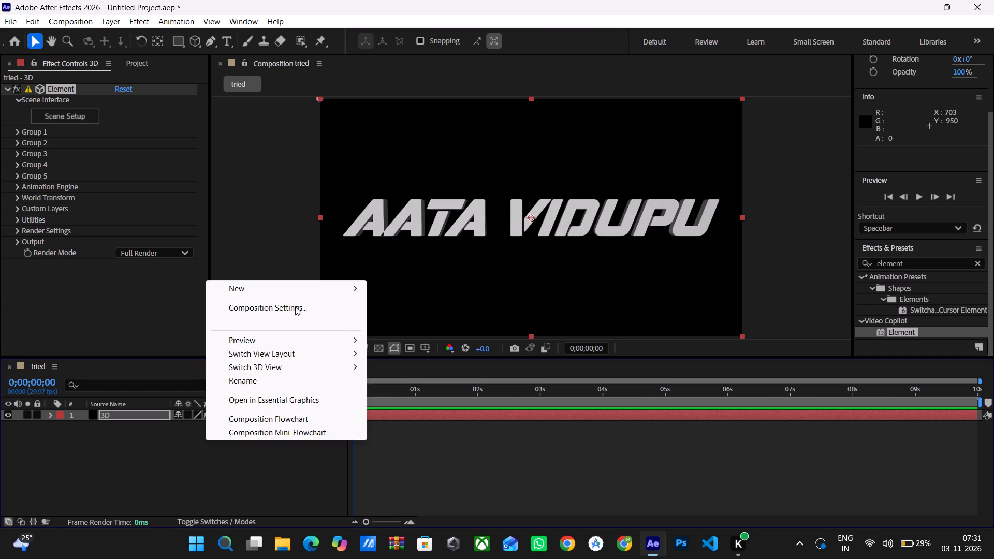
left_click(320, 288)
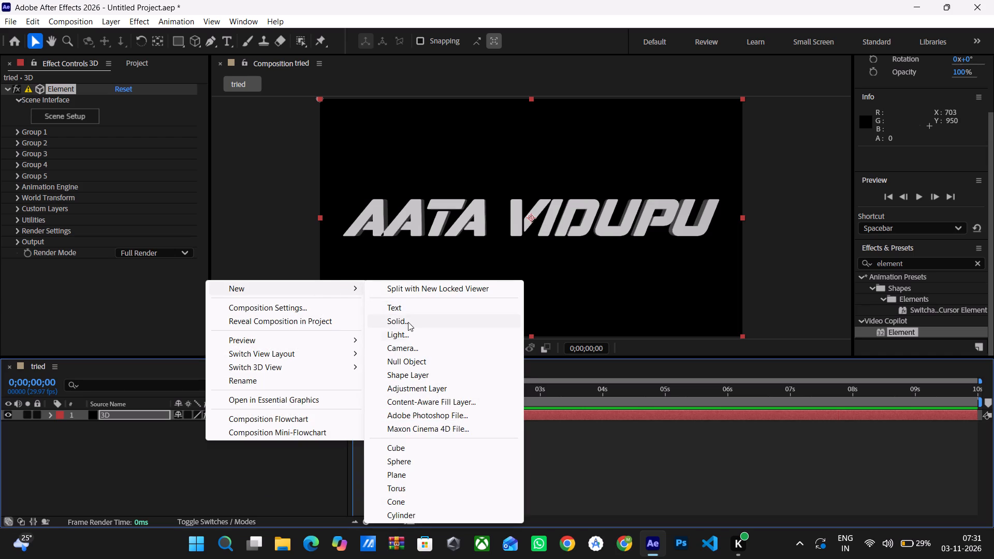
left_click(410, 358)
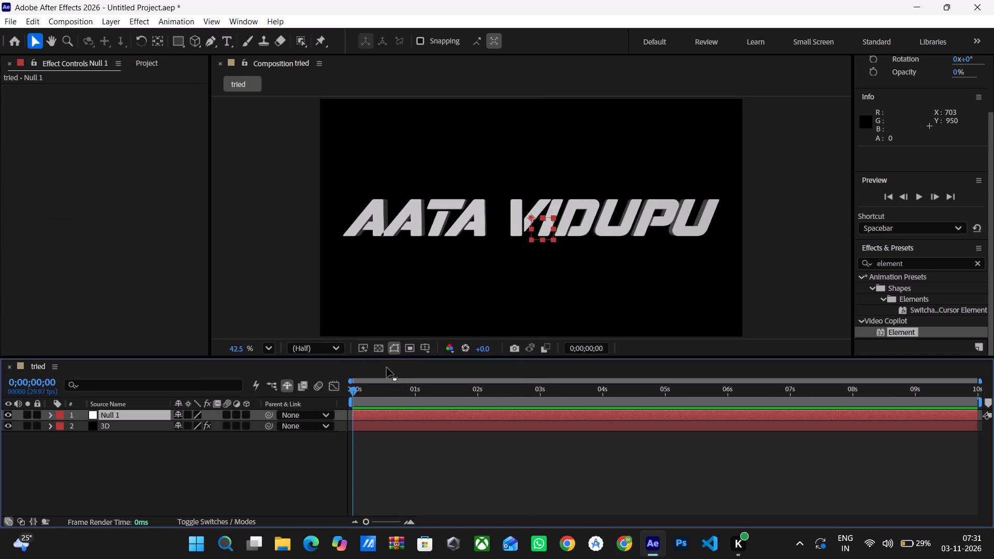
Undo the creation of the null object layer.
key("ctrl+z")
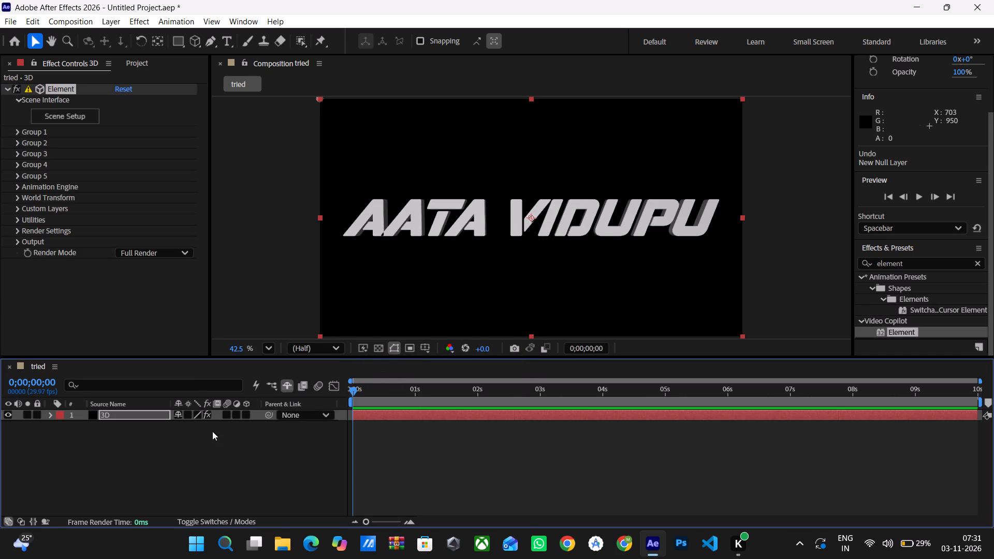
Add a two-node camera with the 50mm preset to the tried composition and skip the 3D camera tour.
right_click(212, 431)
left_click(279, 276)
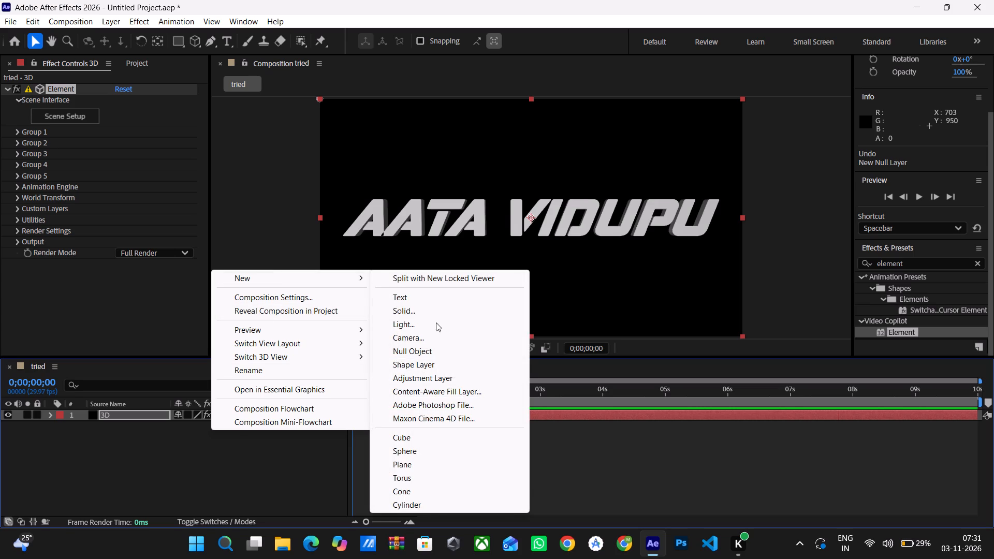
left_click(433, 334)
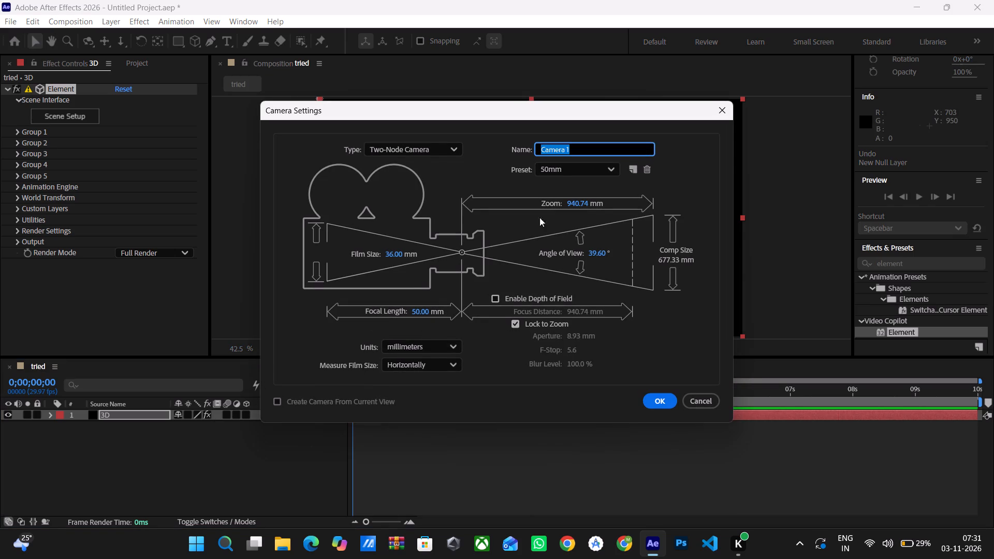
left_click(650, 397)
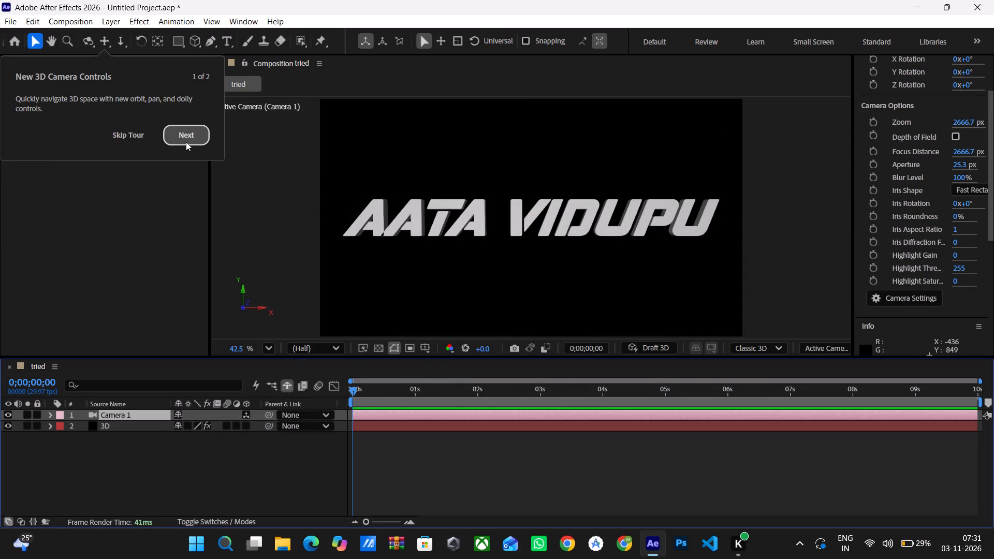
left_click(128, 135)
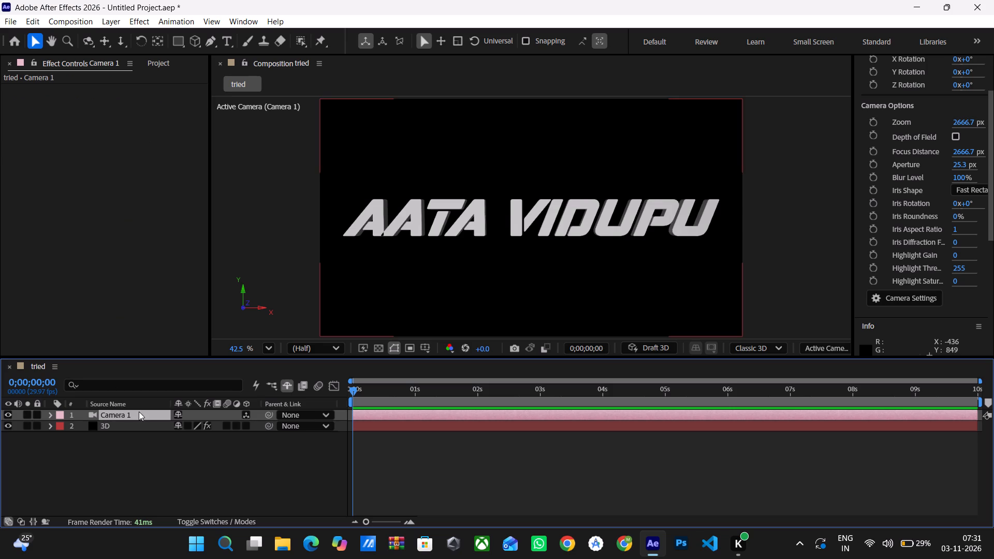
Orbit Camera 1 around the AATA VIDUPU text to a slight side angle that shows the extrusion depth.
left_click(138, 410)
left_click(502, 237)
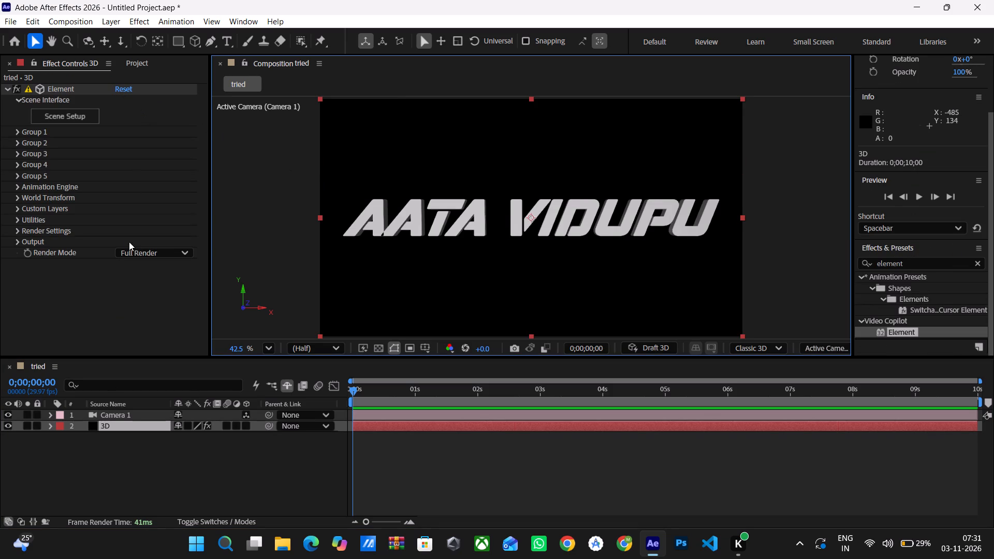
left_click(135, 407)
left_click(138, 411)
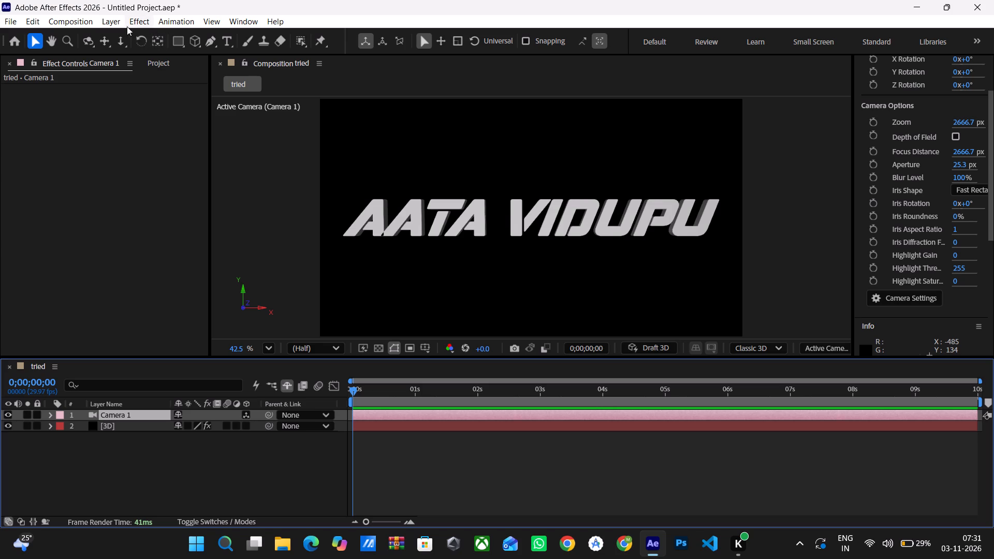
left_click(89, 43)
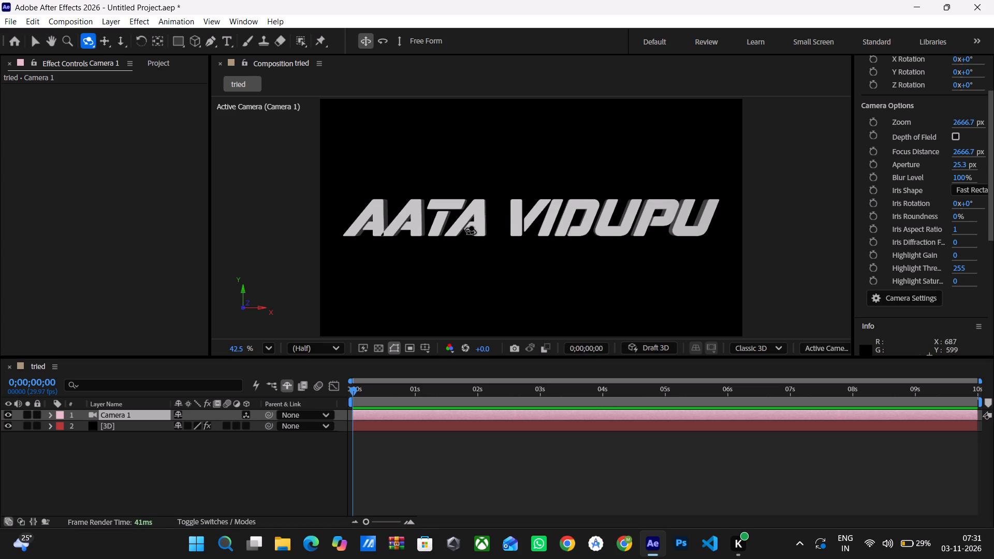
left_click_drag(470, 231, 485, 241)
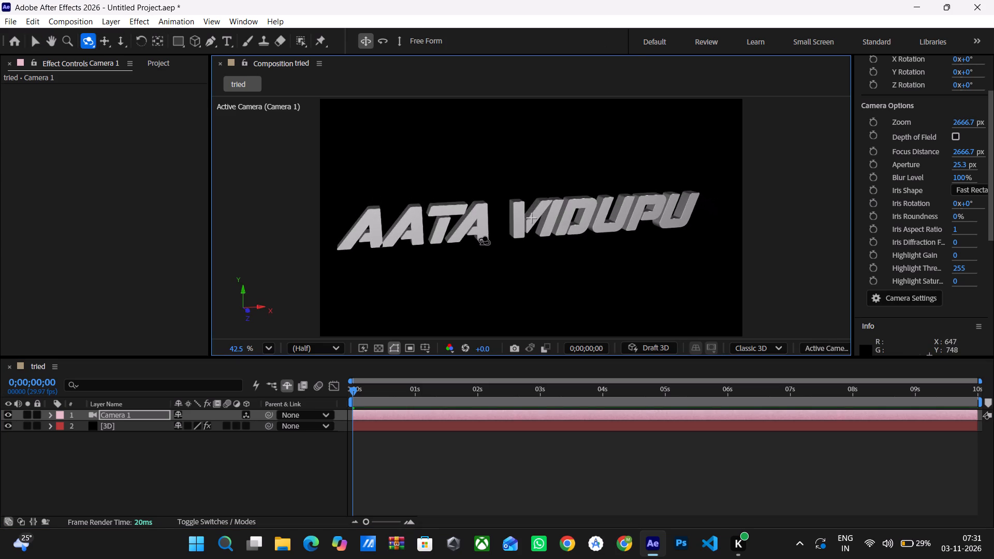
left_click_drag(485, 241, 492, 241)
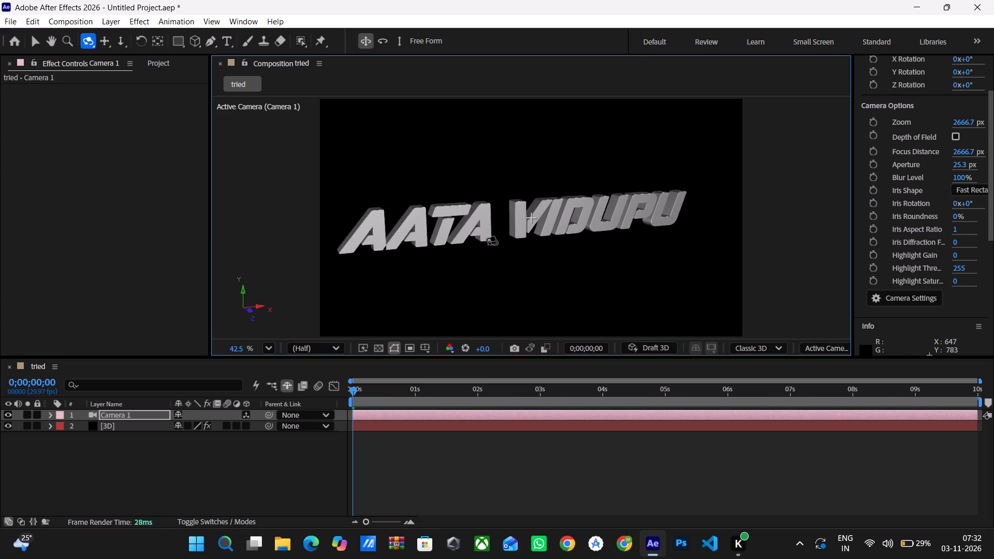
left_click_drag(492, 241, 484, 233)
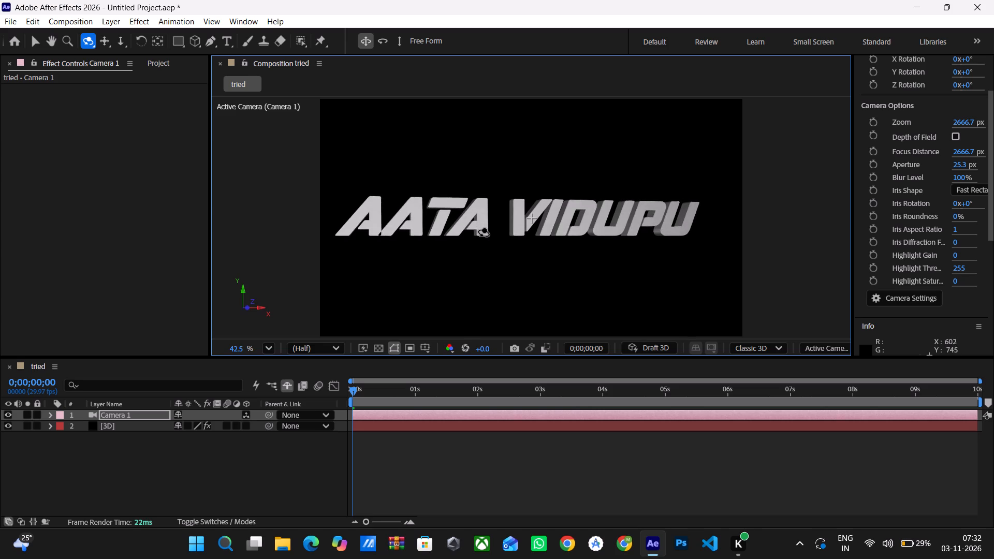
left_click_drag(484, 233, 471, 232)
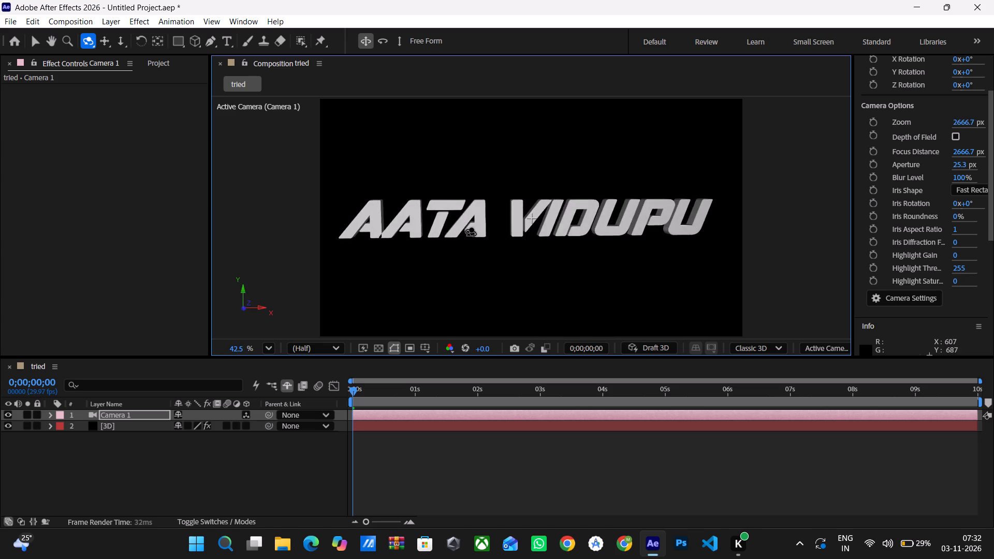
left_click_drag(471, 232, 475, 239)
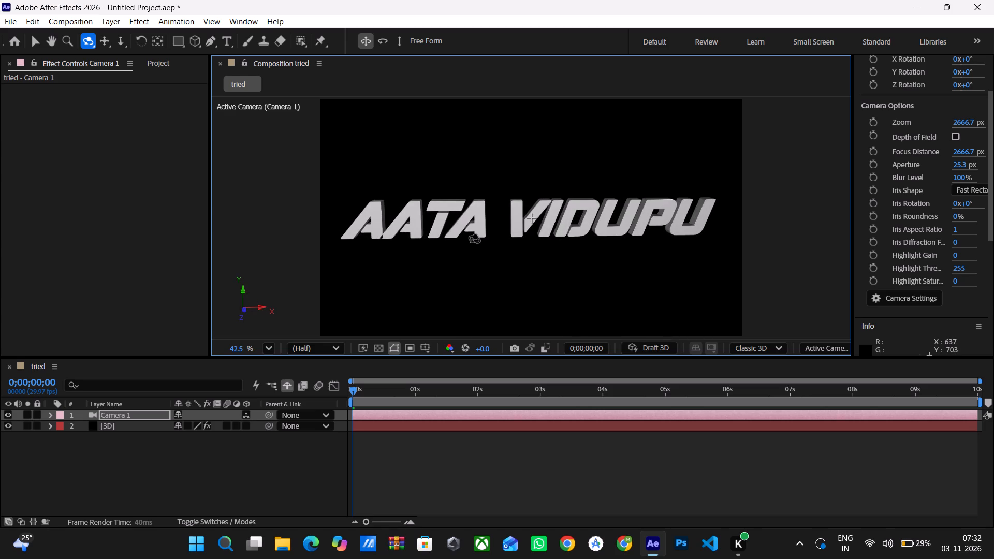
left_click_drag(475, 239, 490, 239)
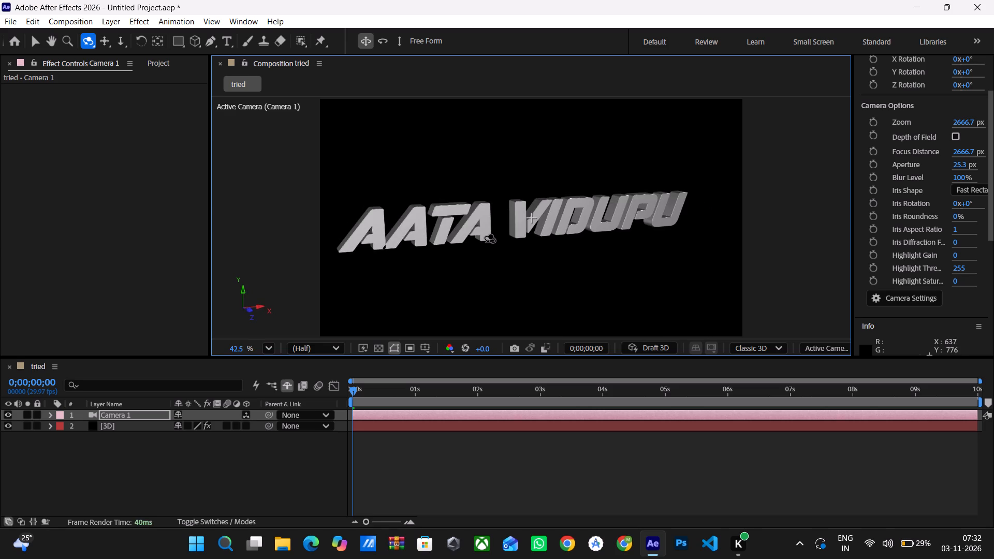
left_click_drag(490, 239, 487, 232)
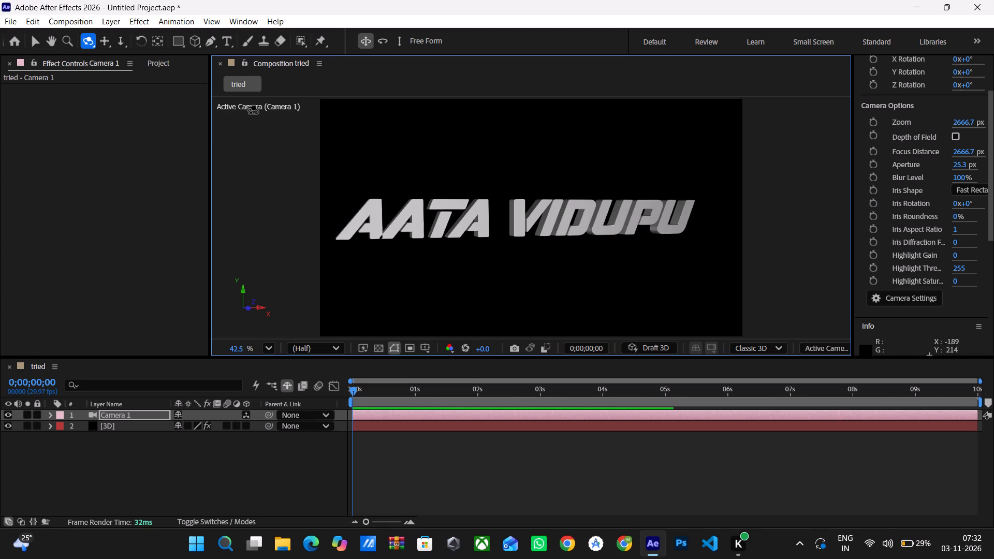
Dolly Camera 1 slightly closer to the text and pan it so the title shifts slightly right and down in the frame.
left_click(123, 41)
left_click_drag(579, 256, 594, 218)
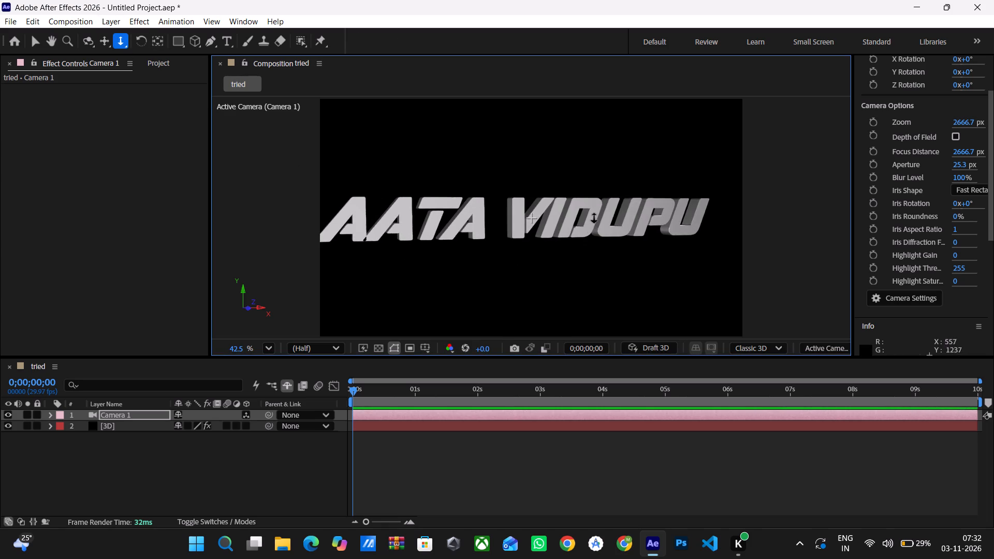
left_click_drag(594, 218, 572, 242)
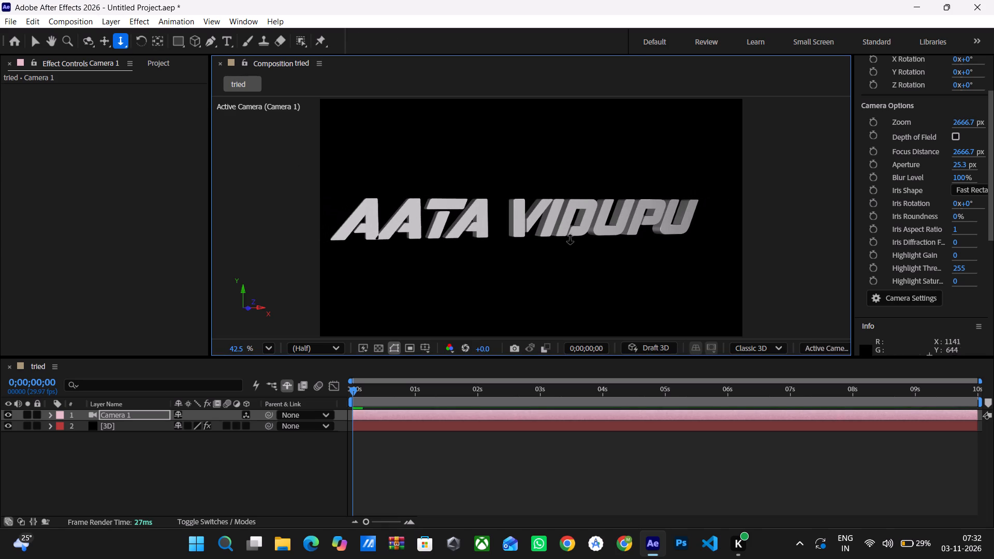
left_click(101, 42)
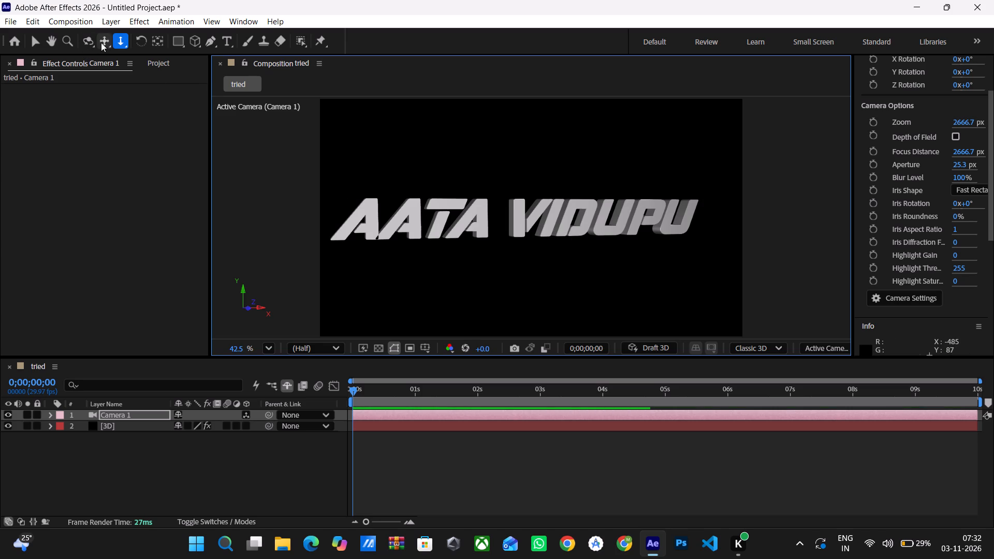
left_click_drag(489, 247, 499, 251)
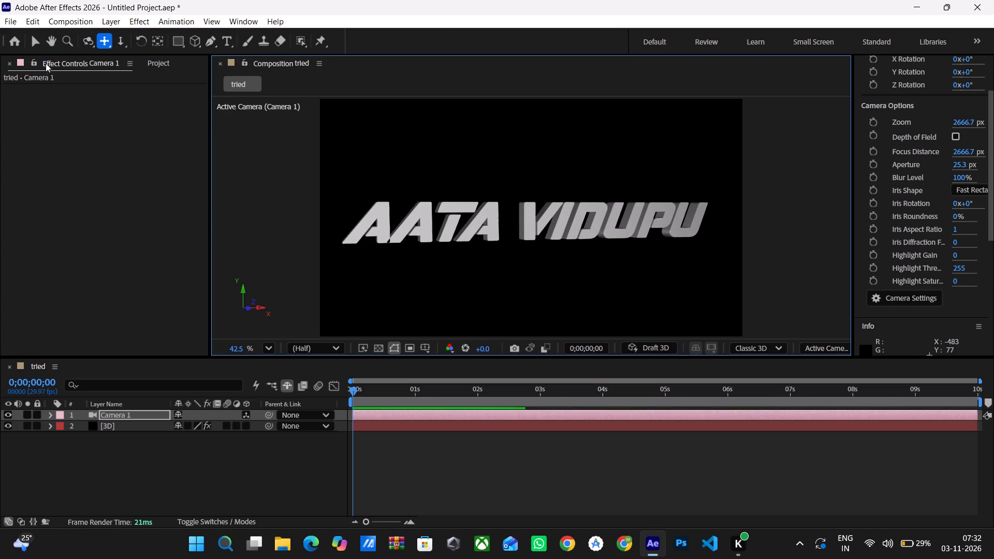
left_click(37, 38)
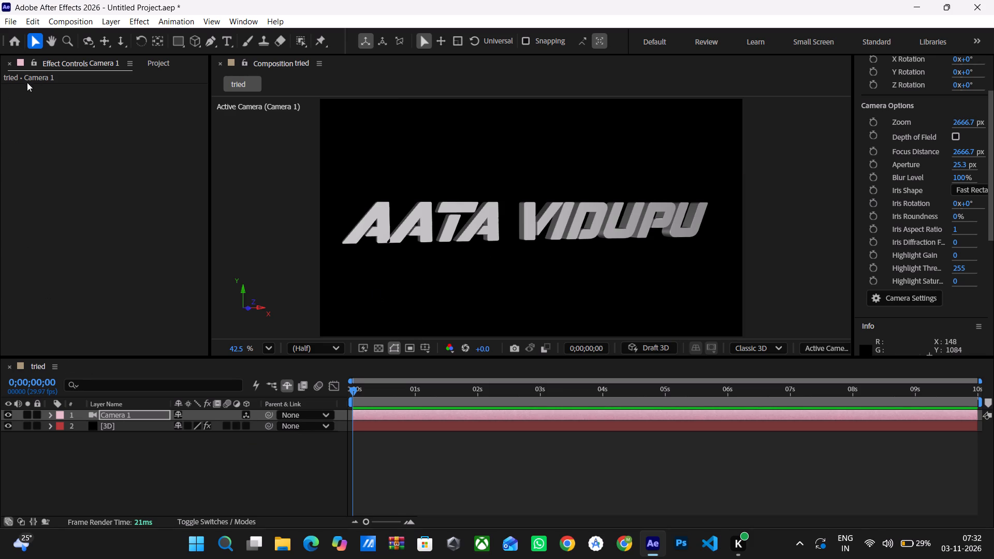
With the 3D layer selected, reset the Effects workspace to its saved layout.
left_click(151, 60)
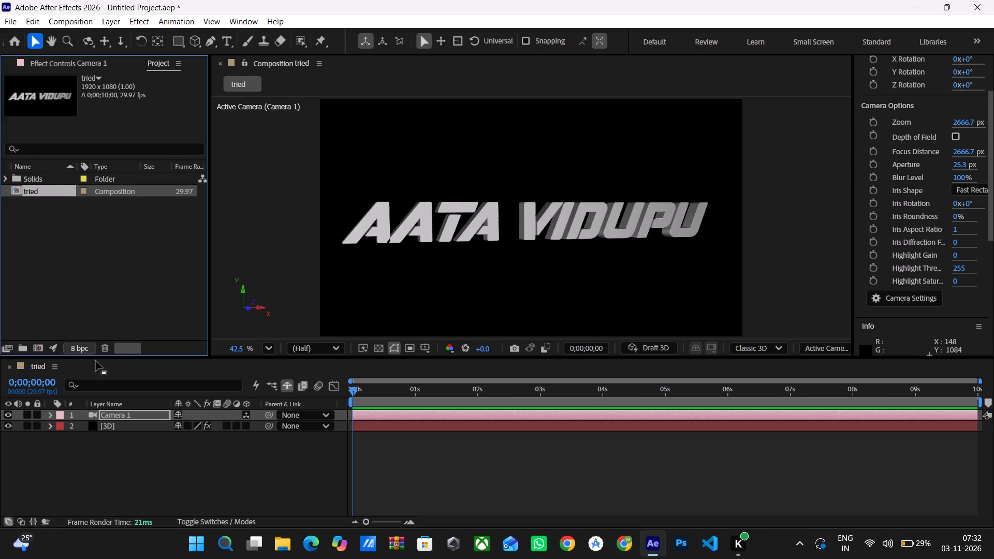
left_click(116, 426)
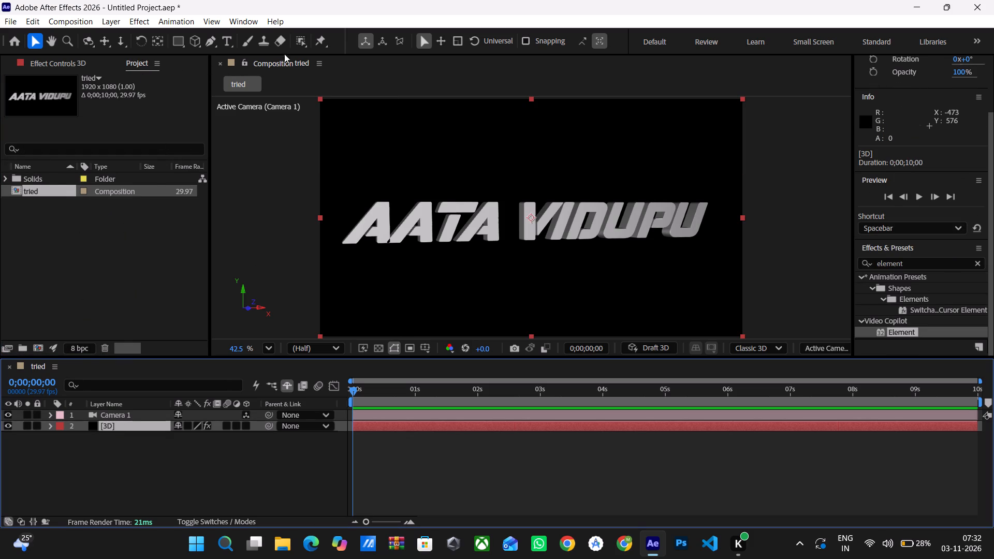
left_click(246, 15)
left_click(316, 37)
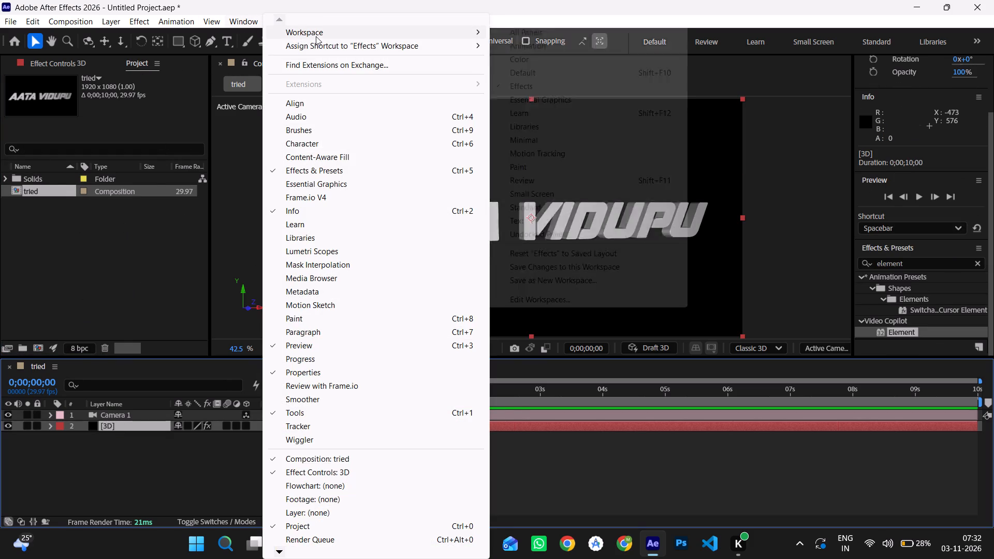
left_click(606, 87)
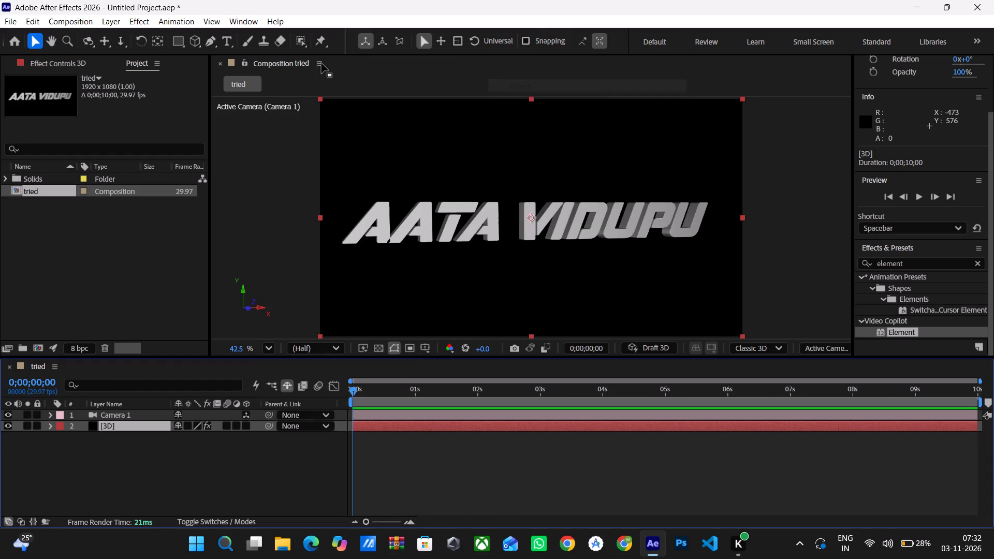
left_click(230, 17)
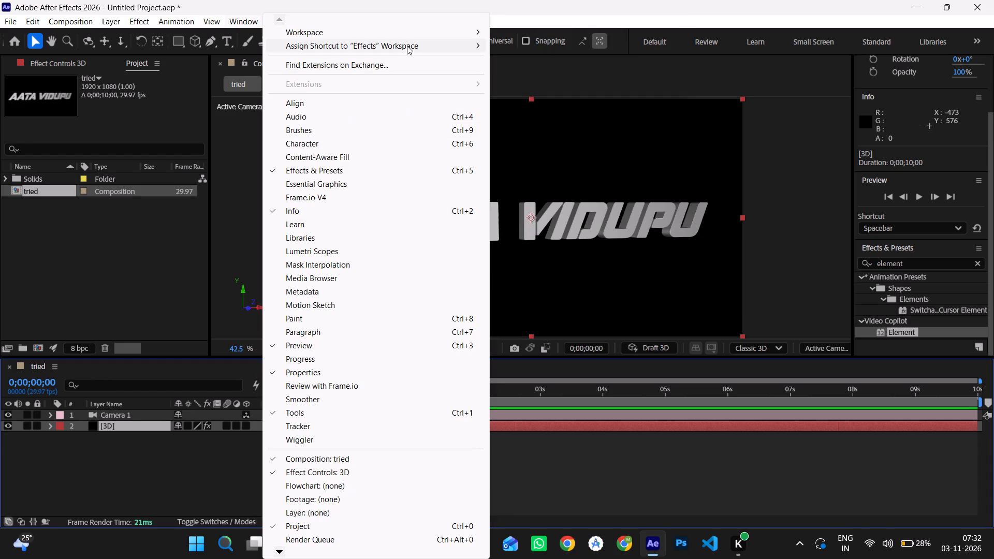
left_click(408, 29)
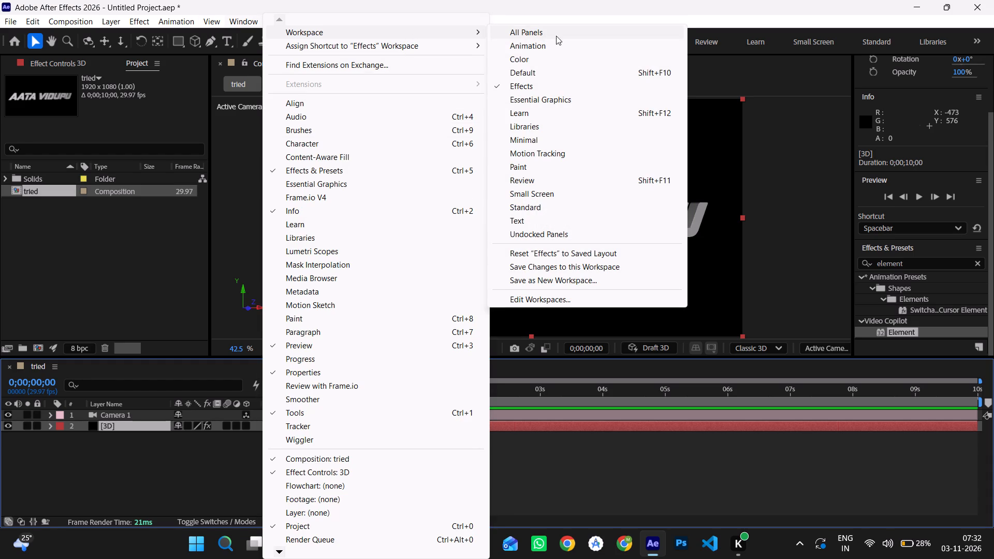
left_click(562, 255)
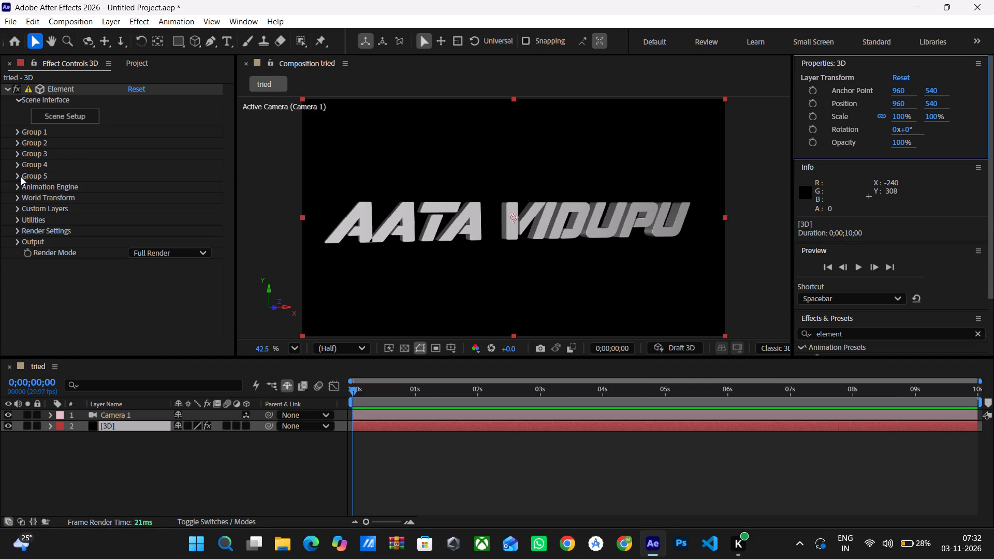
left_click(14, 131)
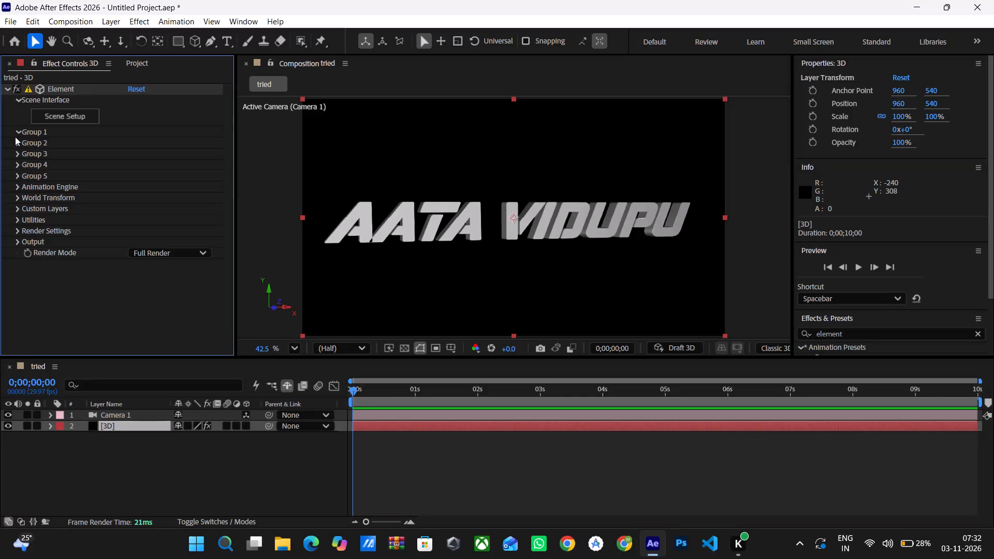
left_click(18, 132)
Clear the effects search and look through the effect categories, including the 3D Channel effects.
scroll(937, 262, "down", 3)
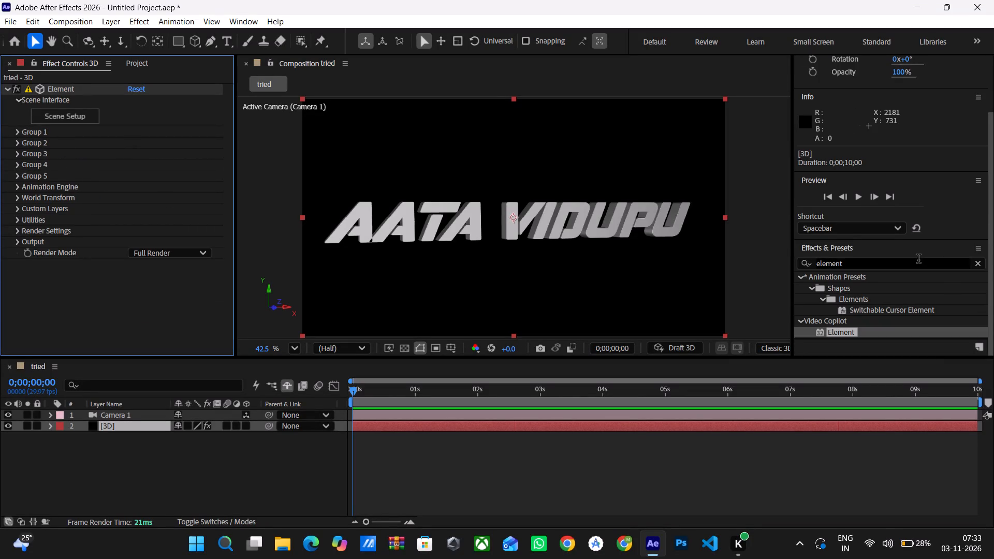
left_click(918, 260)
left_click(977, 266)
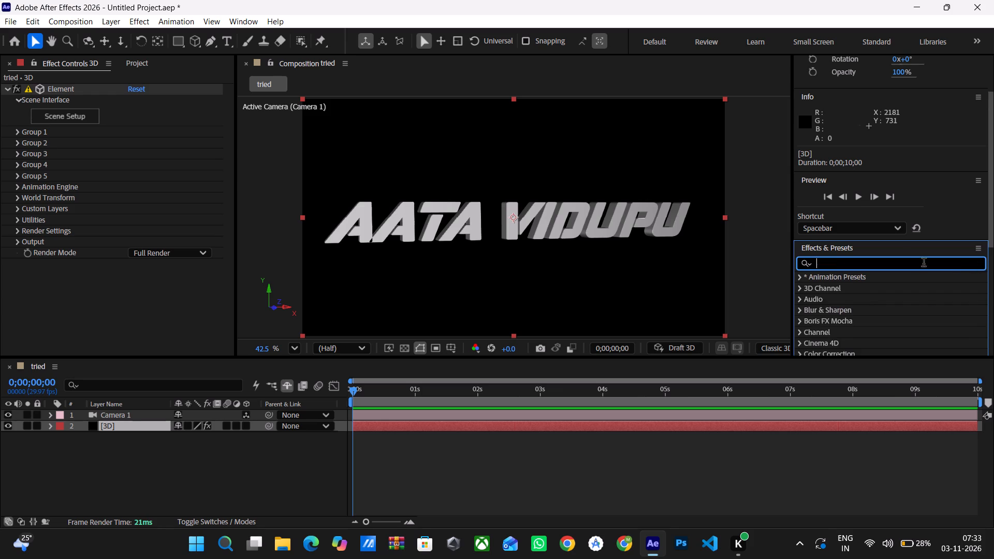
scroll(912, 260, "down", 1)
left_click(799, 228)
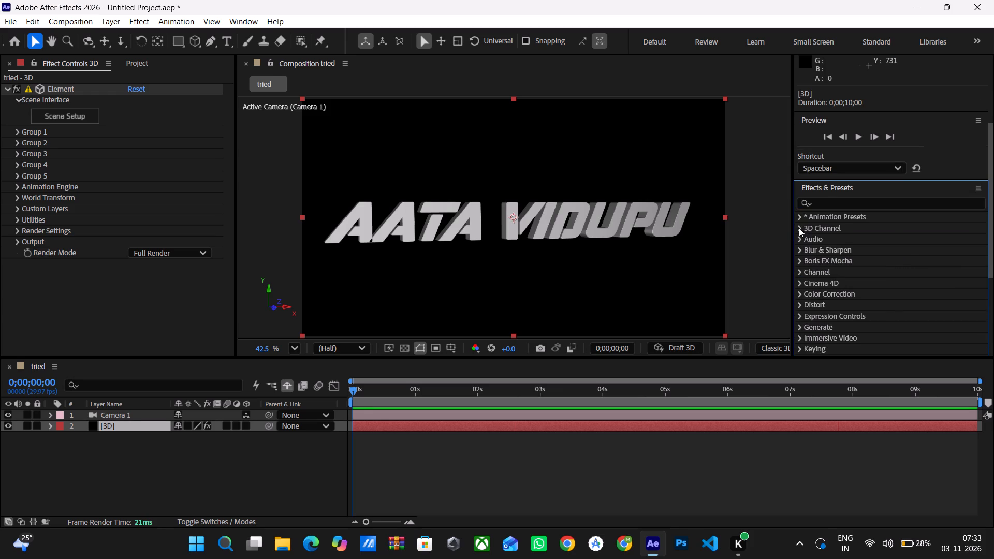
scroll(838, 236, "down", 2)
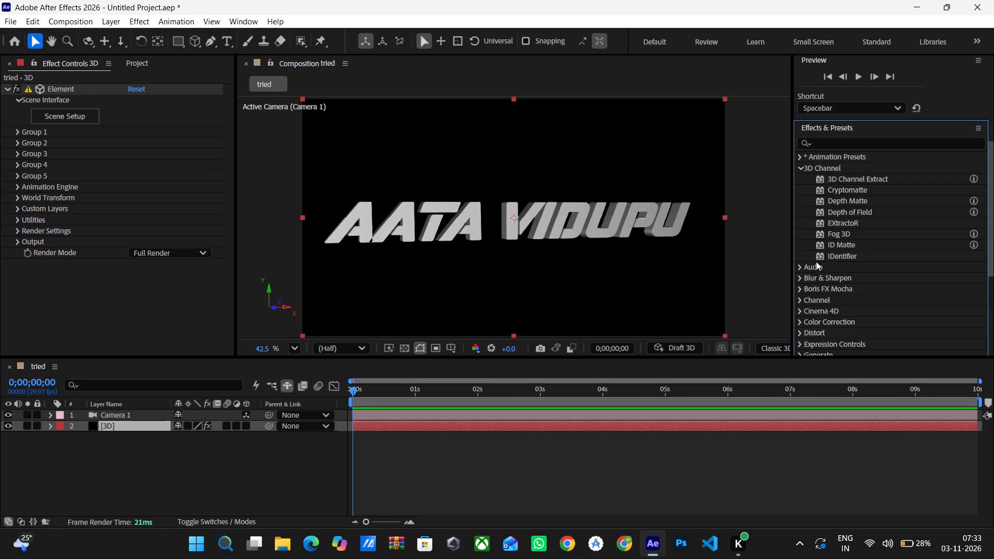
left_click(802, 168)
scroll(815, 205, "down", 2)
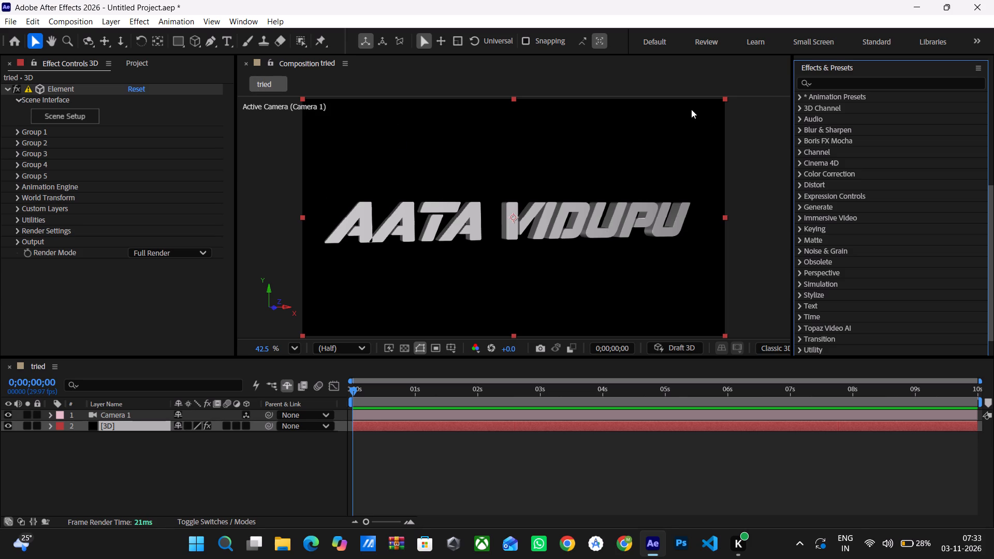
scroll(829, 204, "down", 1)
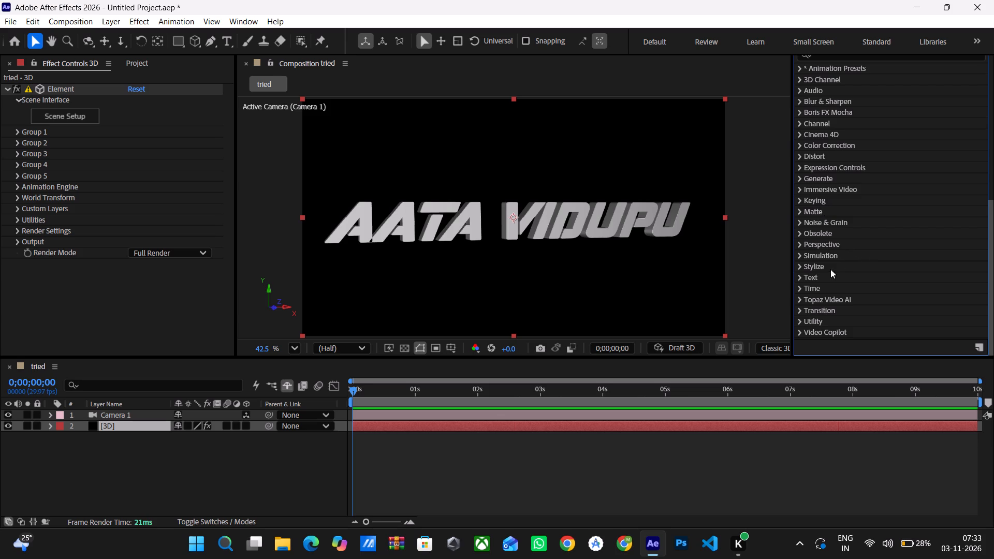
Browse the Text effects category and the 3D Text animation presets for a title animation.
left_click(801, 275)
scroll(828, 248, "down", 3)
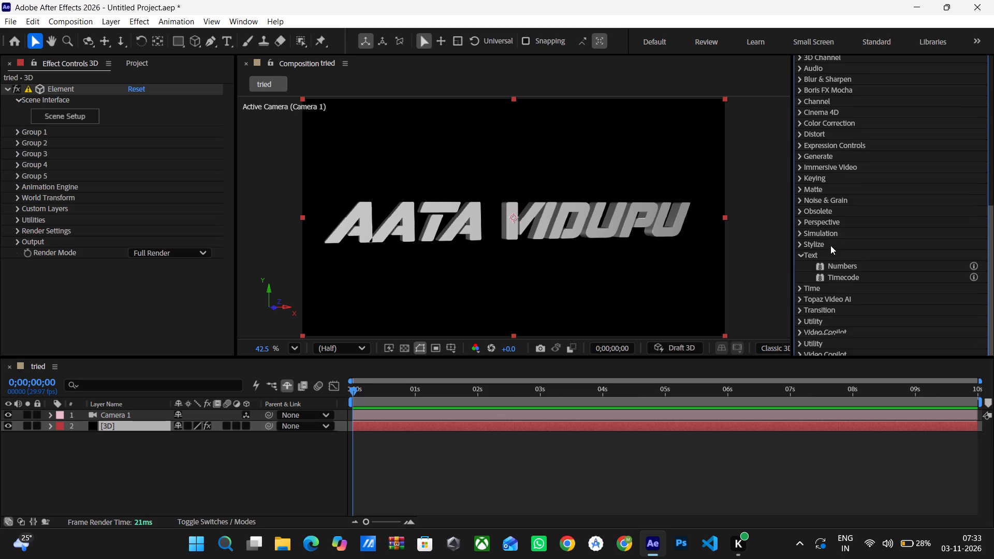
scroll(830, 242, "down", 2)
left_click(799, 254)
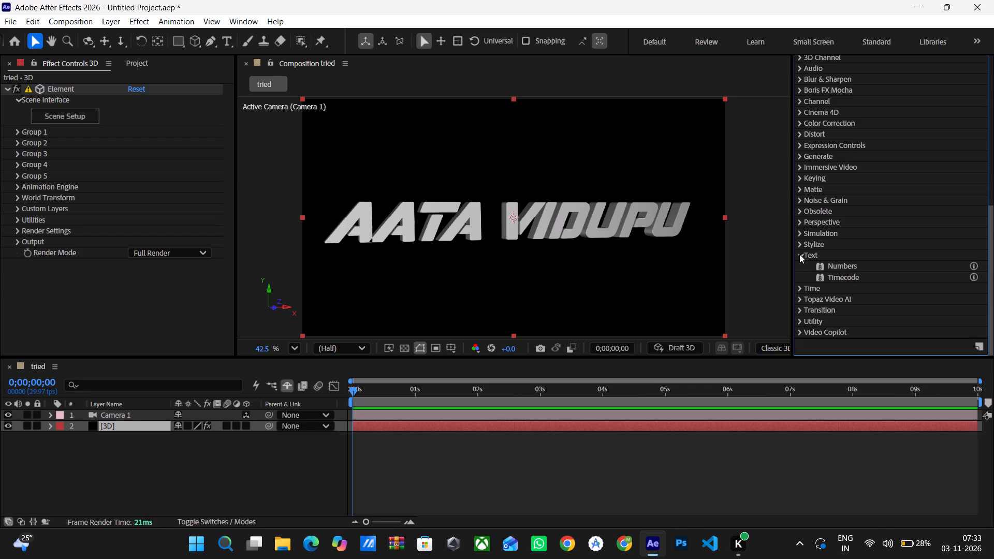
scroll(806, 245, "up", 2)
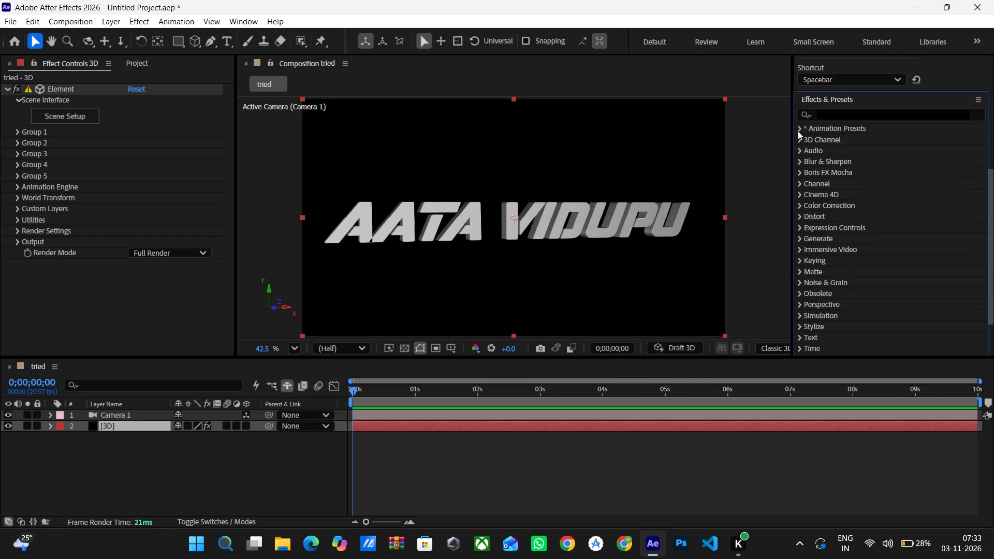
left_click(799, 124)
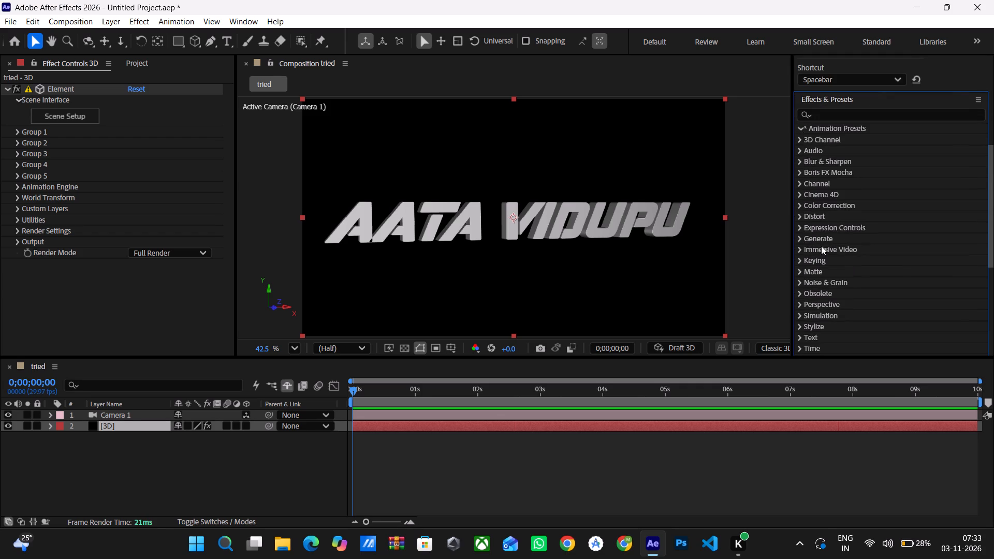
left_click(810, 250)
scroll(821, 231, "down", 2)
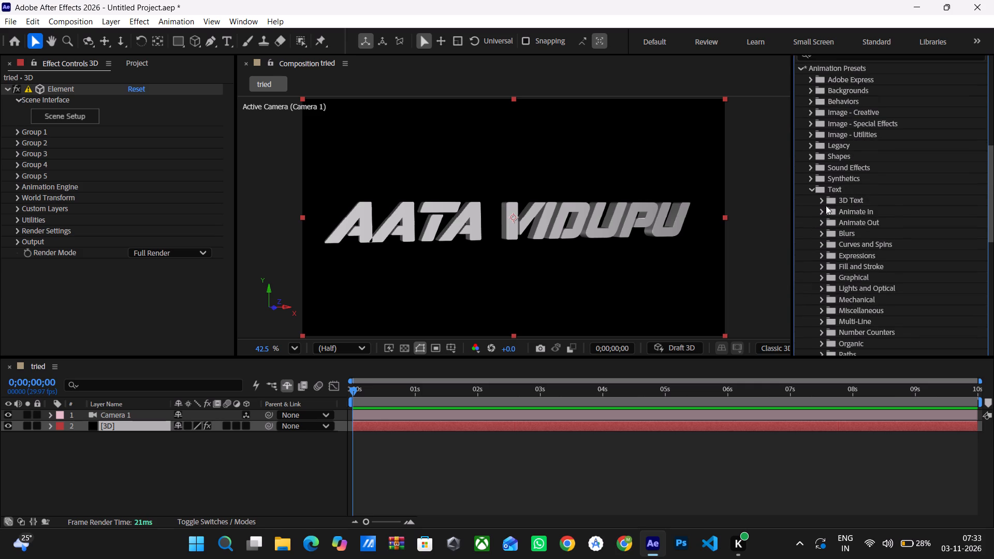
left_click(819, 199)
scroll(828, 205, "down", 5)
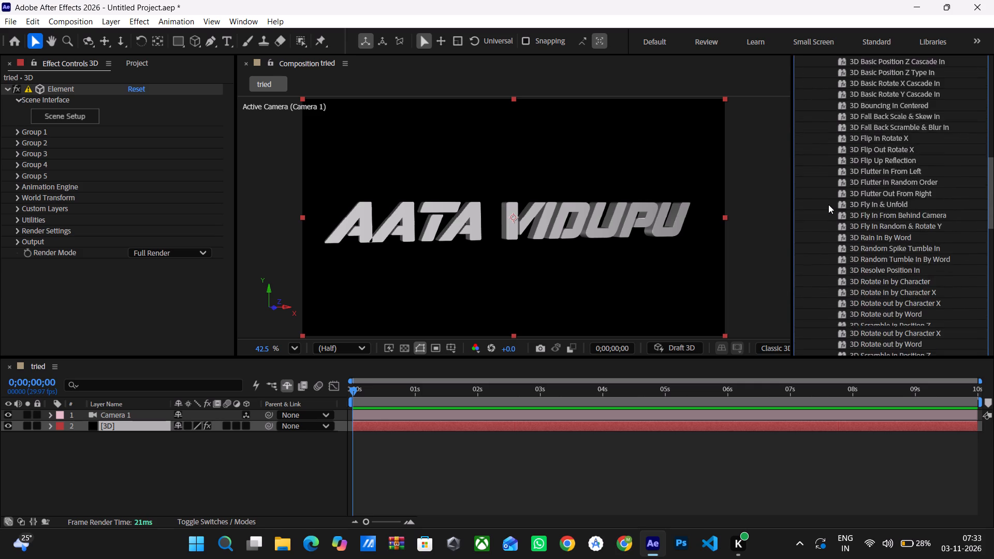
scroll(828, 204, "down", 2)
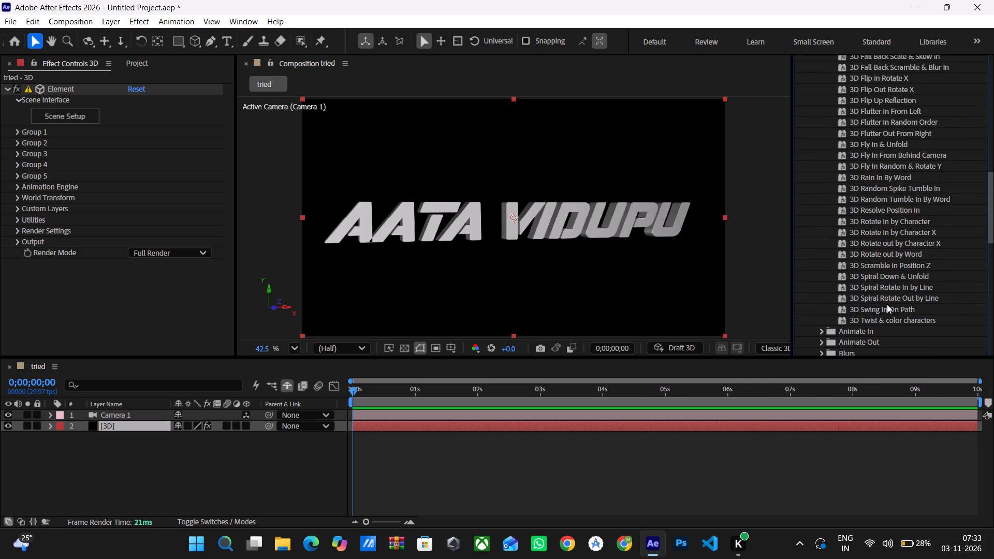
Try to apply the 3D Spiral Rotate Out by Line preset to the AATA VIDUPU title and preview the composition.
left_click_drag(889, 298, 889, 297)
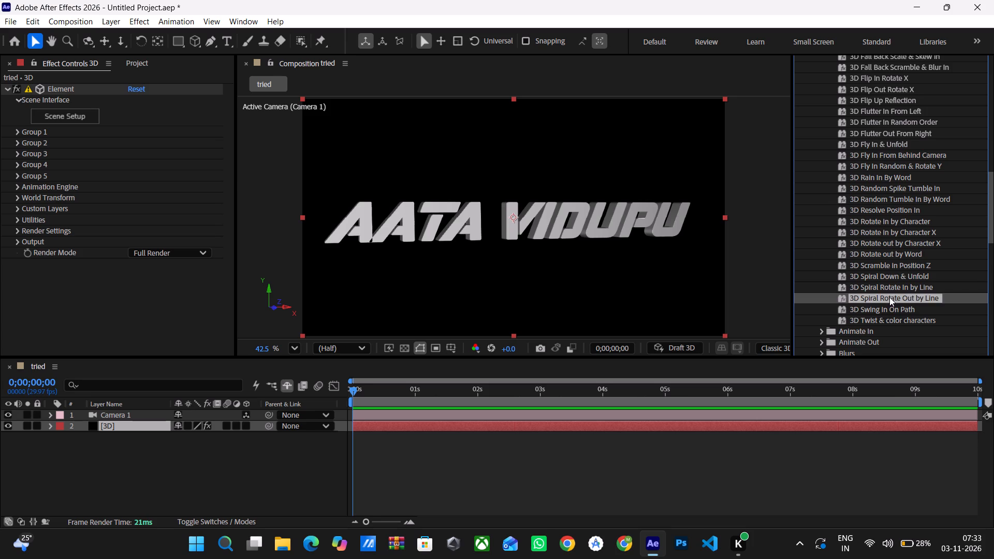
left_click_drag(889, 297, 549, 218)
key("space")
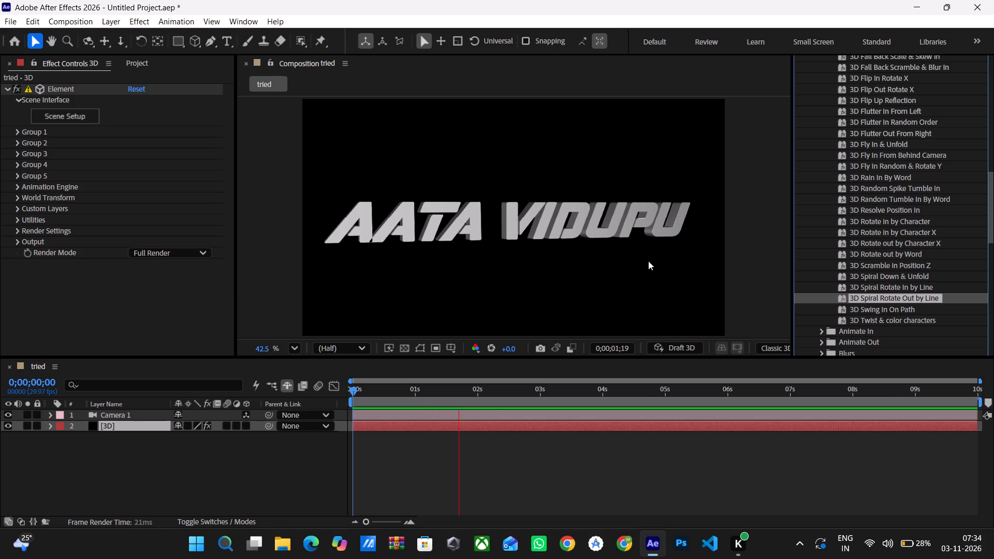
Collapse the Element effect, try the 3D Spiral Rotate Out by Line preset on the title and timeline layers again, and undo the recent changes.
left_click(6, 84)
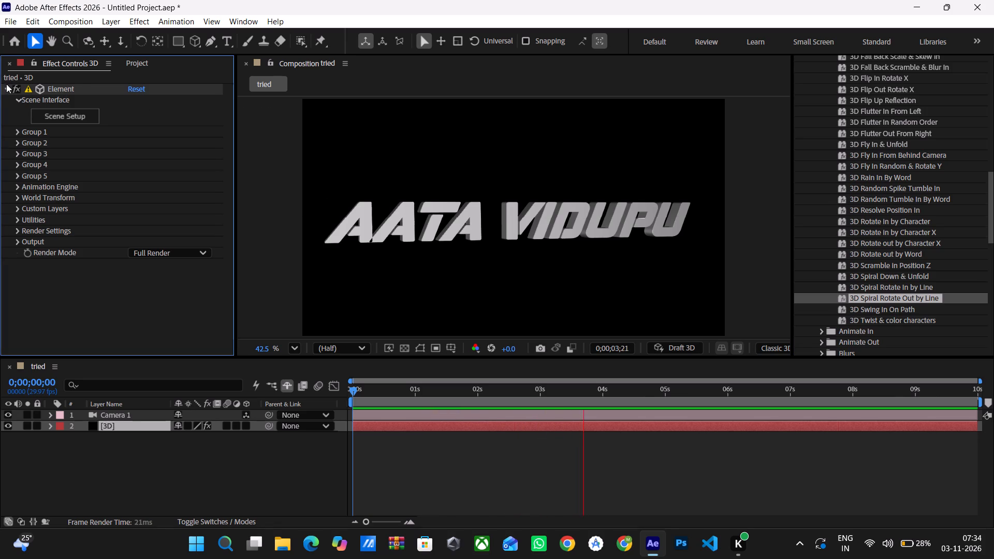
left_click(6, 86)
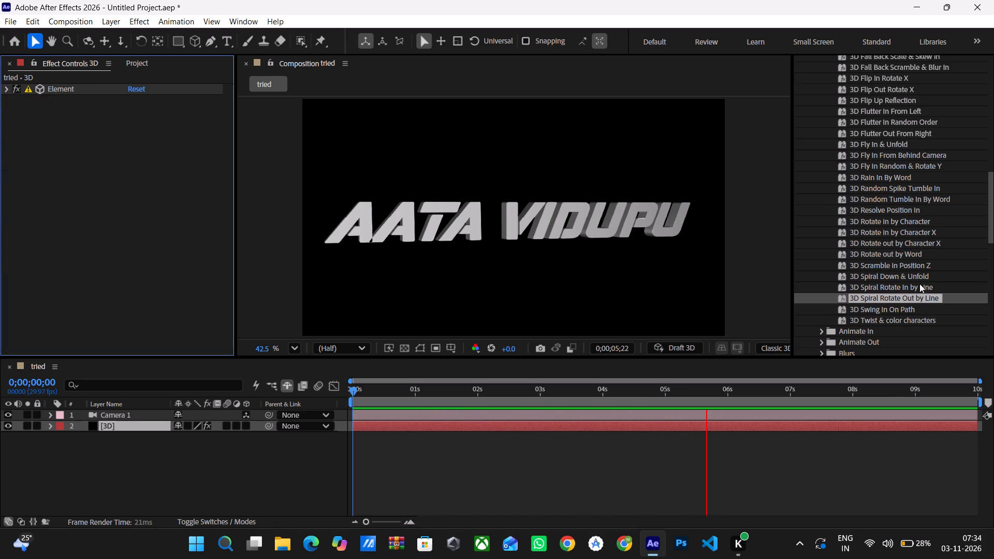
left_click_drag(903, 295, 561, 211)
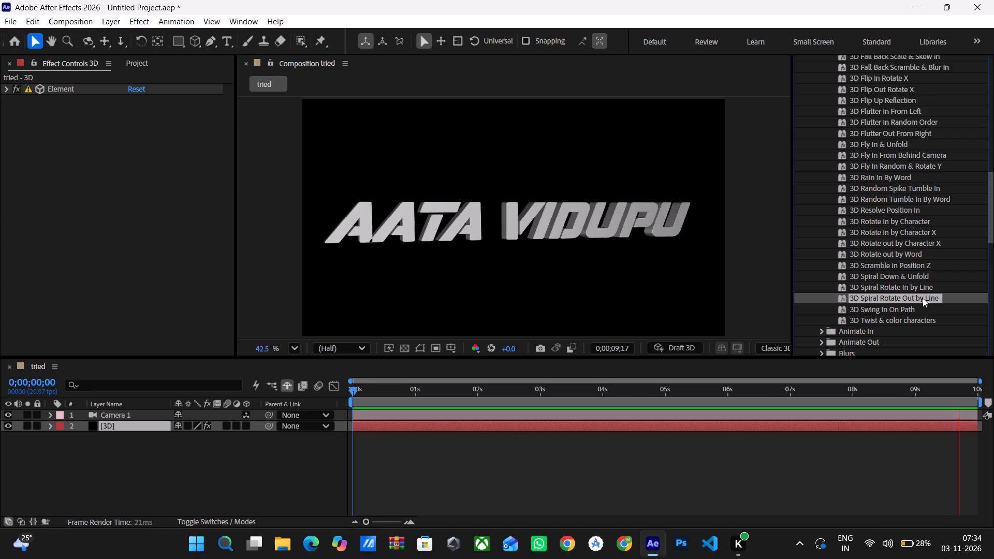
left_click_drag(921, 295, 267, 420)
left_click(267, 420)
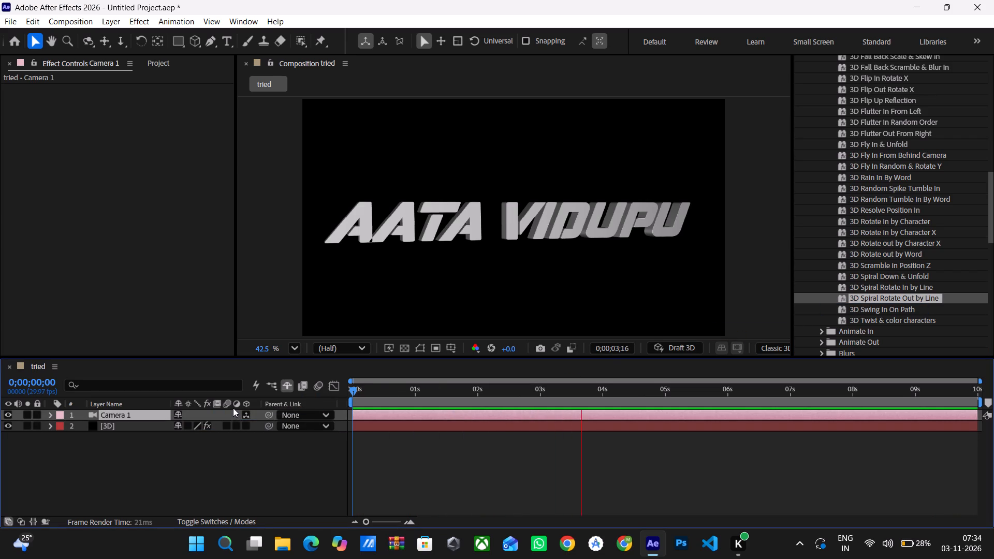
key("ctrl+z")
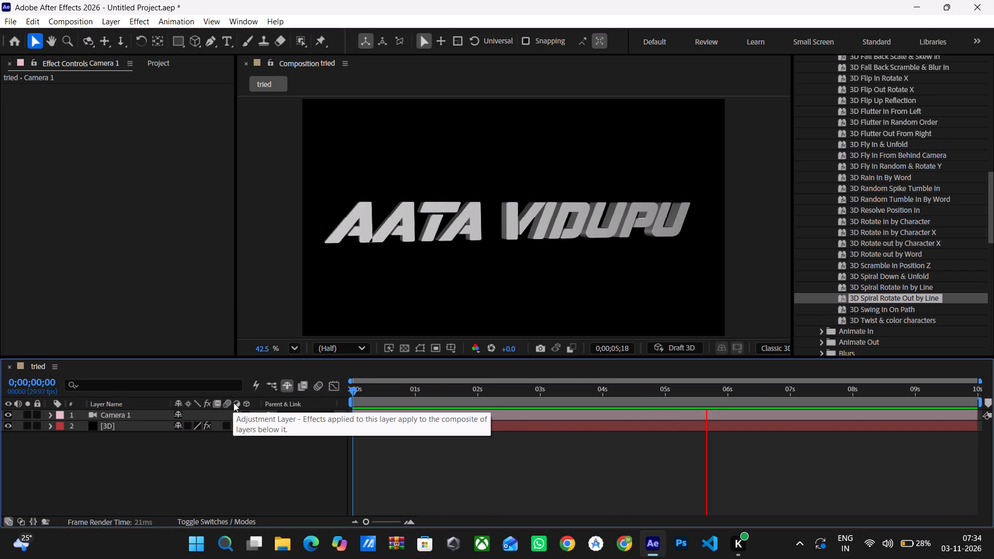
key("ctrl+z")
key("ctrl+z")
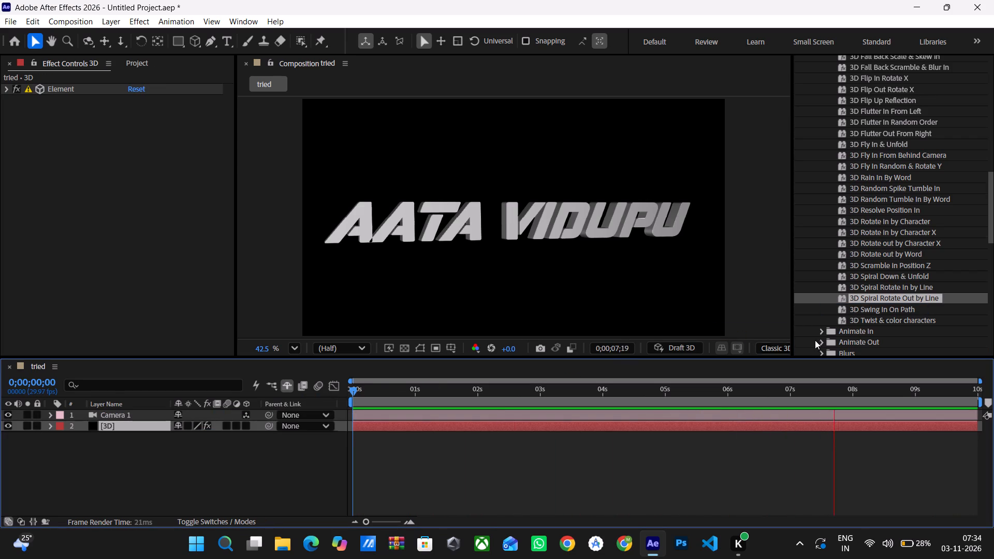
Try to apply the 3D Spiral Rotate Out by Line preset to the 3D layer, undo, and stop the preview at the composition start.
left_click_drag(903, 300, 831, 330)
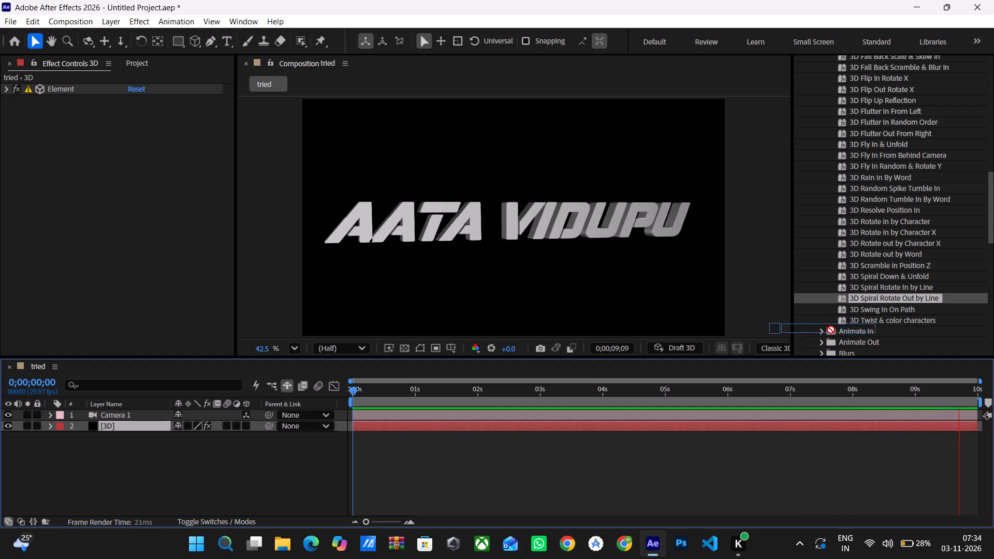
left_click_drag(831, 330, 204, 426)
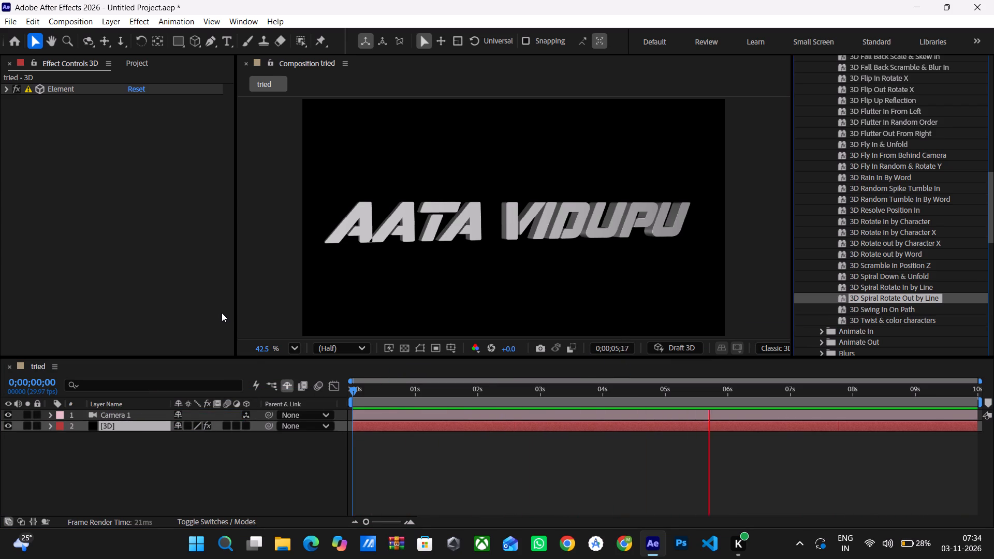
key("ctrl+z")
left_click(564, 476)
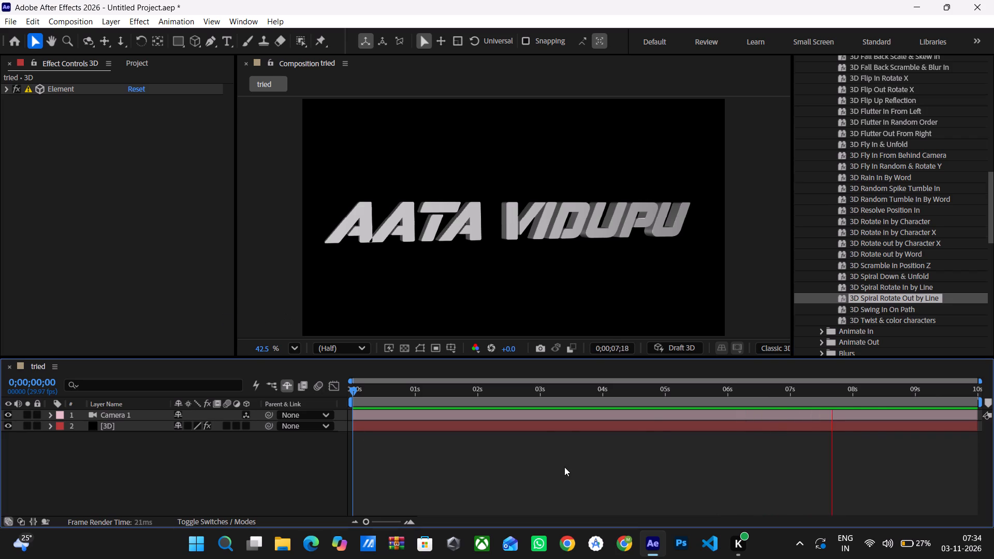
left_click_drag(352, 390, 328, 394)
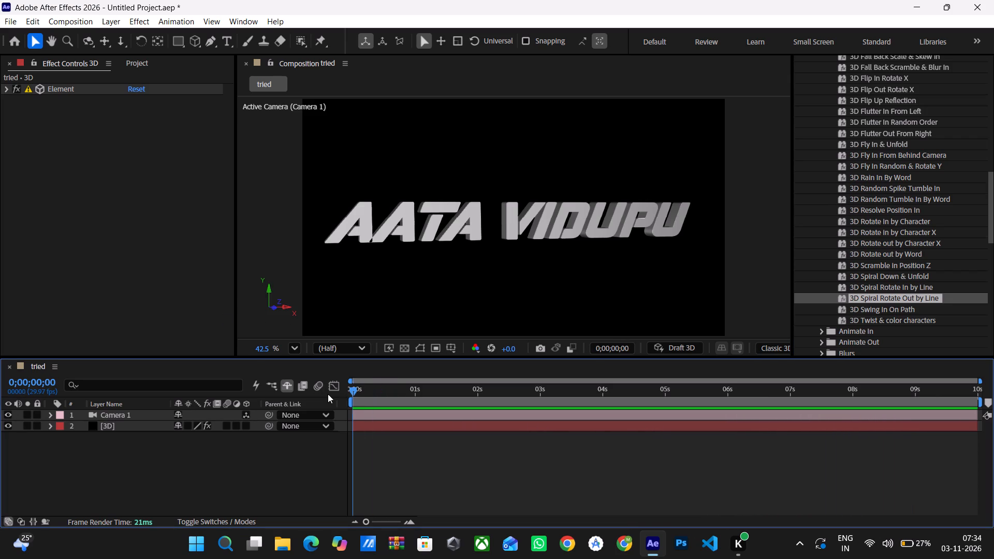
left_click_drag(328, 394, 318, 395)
Turn on keyframing for Group 1's Enable property in the Element effect at 0 seconds.
left_click(3, 85)
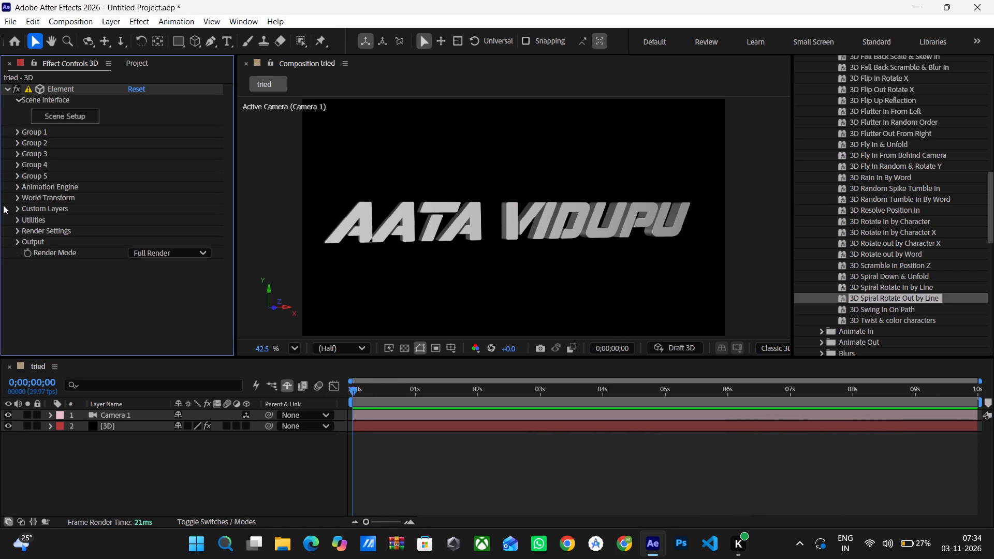
left_click(16, 134)
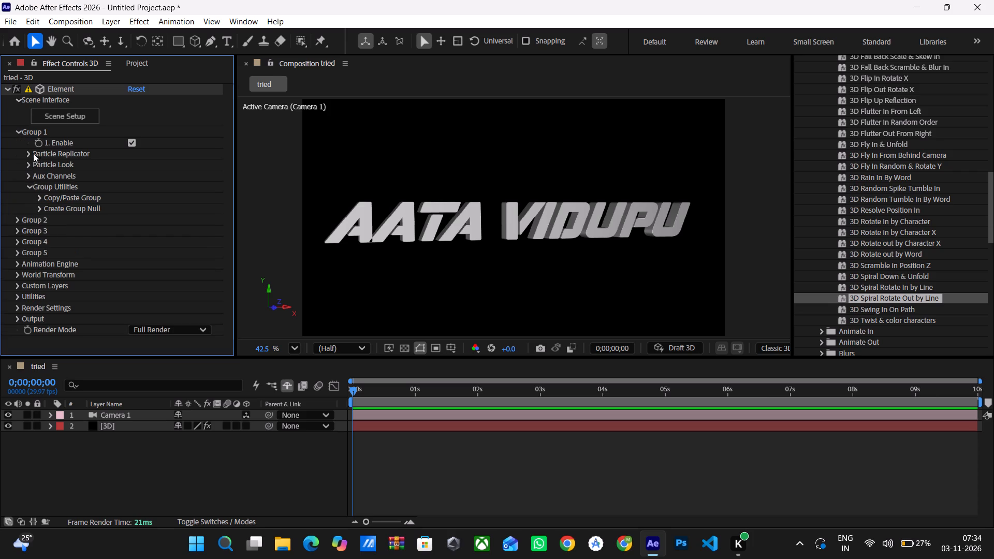
left_click(36, 145)
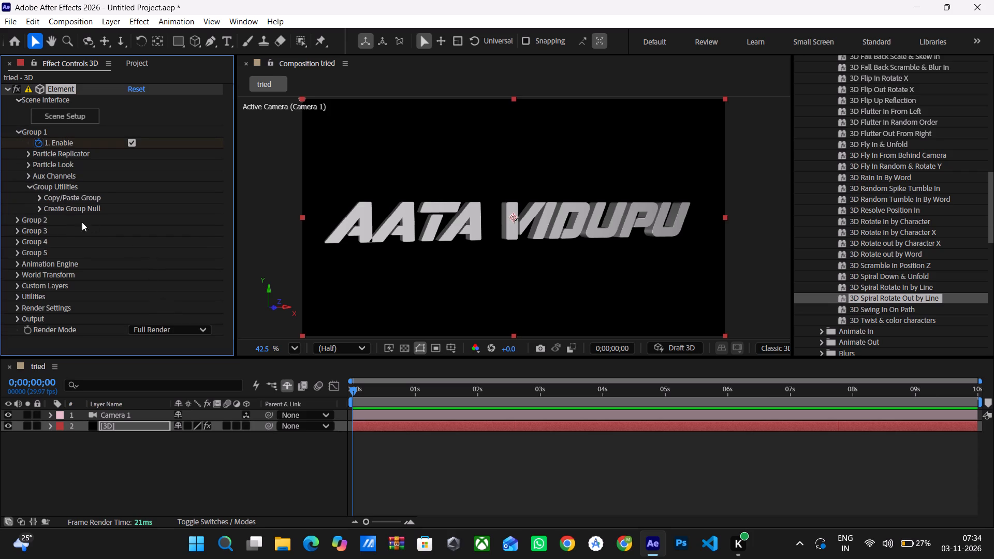
Enable Multi-Object in Group 1's Particle Look settings of the Element effect.
left_click(28, 153)
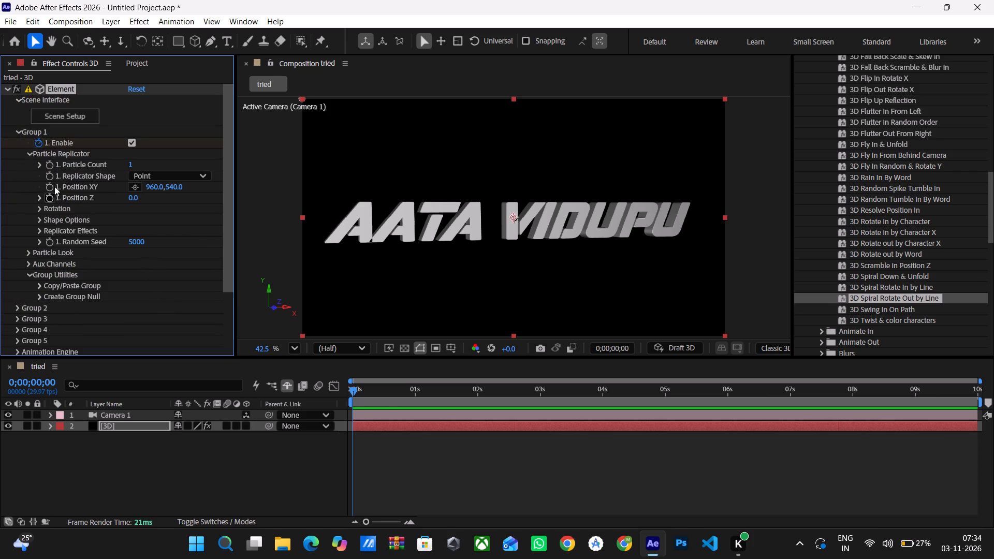
left_click(25, 151)
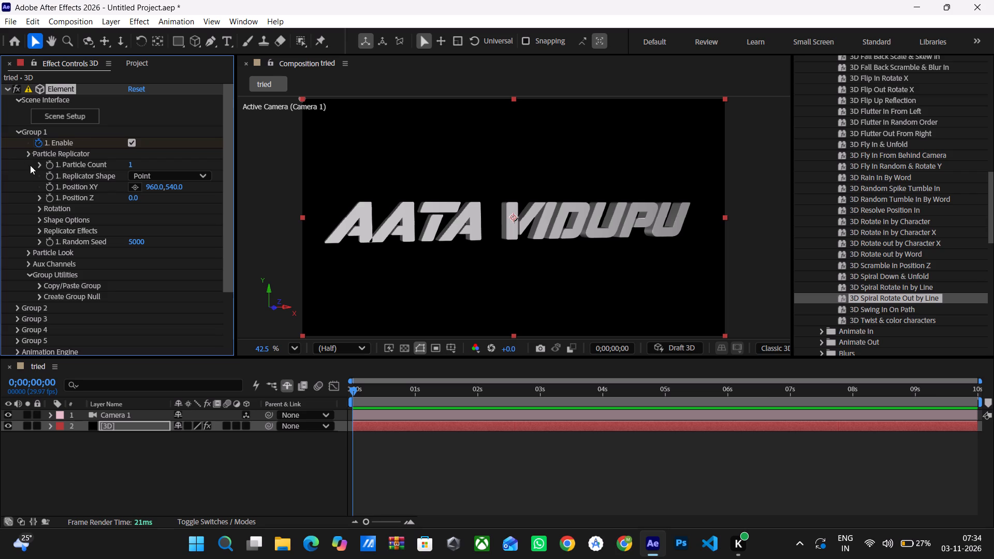
left_click(27, 165)
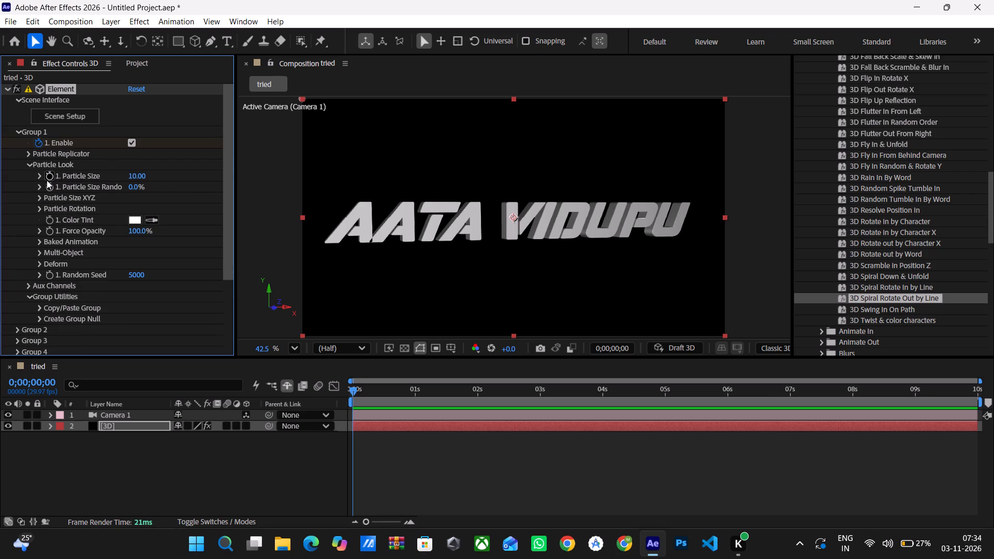
scroll(75, 252, "down", 1)
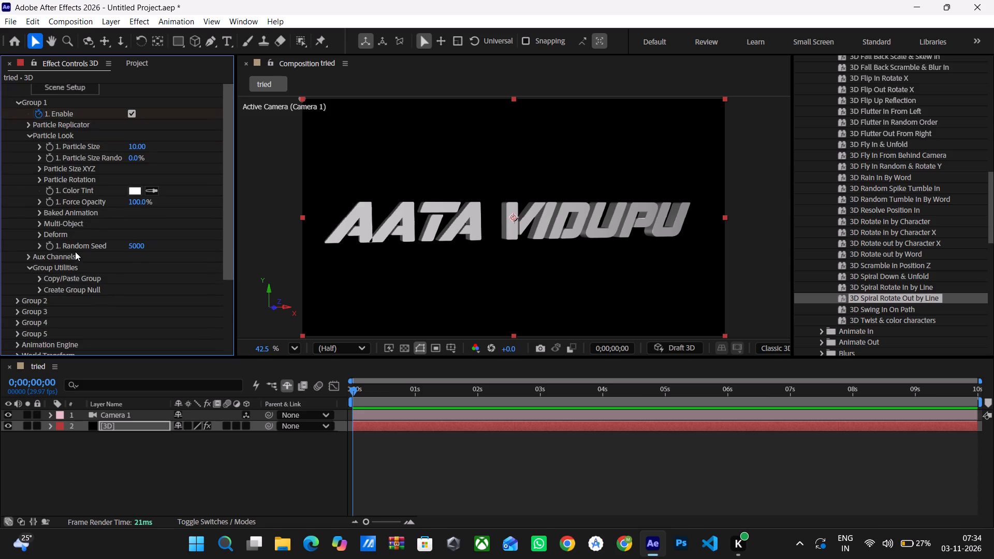
scroll(75, 251, "down", 1)
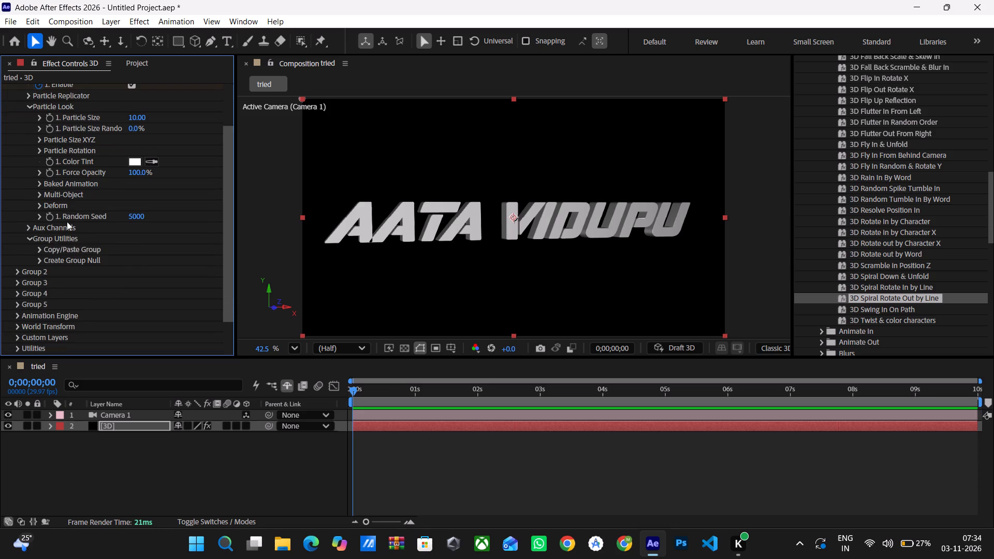
left_click(28, 237)
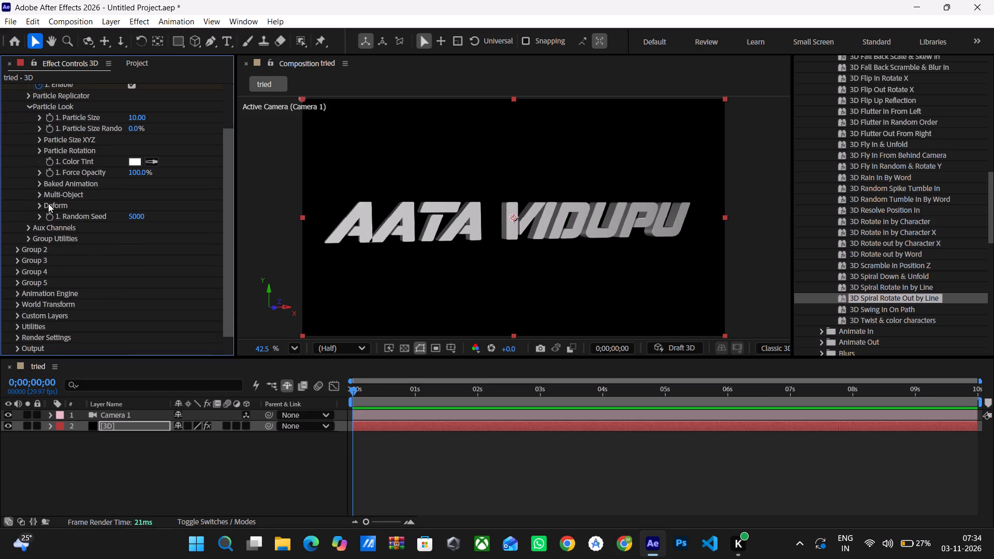
left_click(36, 195)
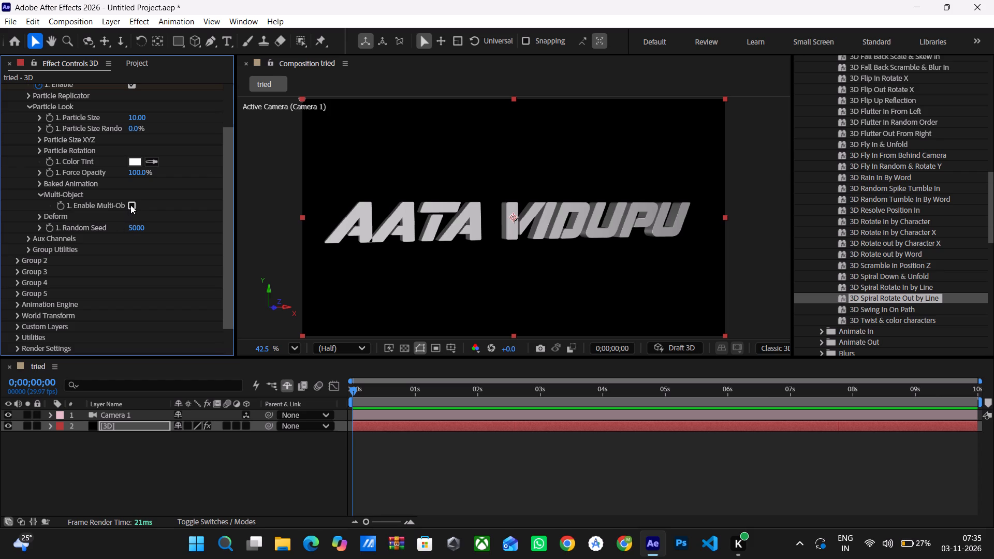
left_click(130, 205)
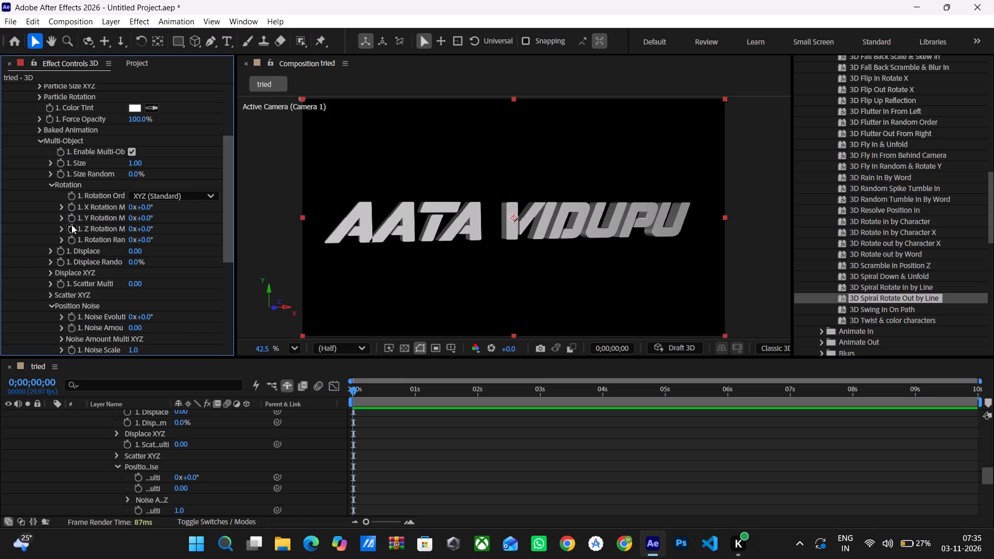
Turn on keyframing for Group 1's Multi-Object Rotation Random and Displace properties at 0 seconds.
left_click(71, 240)
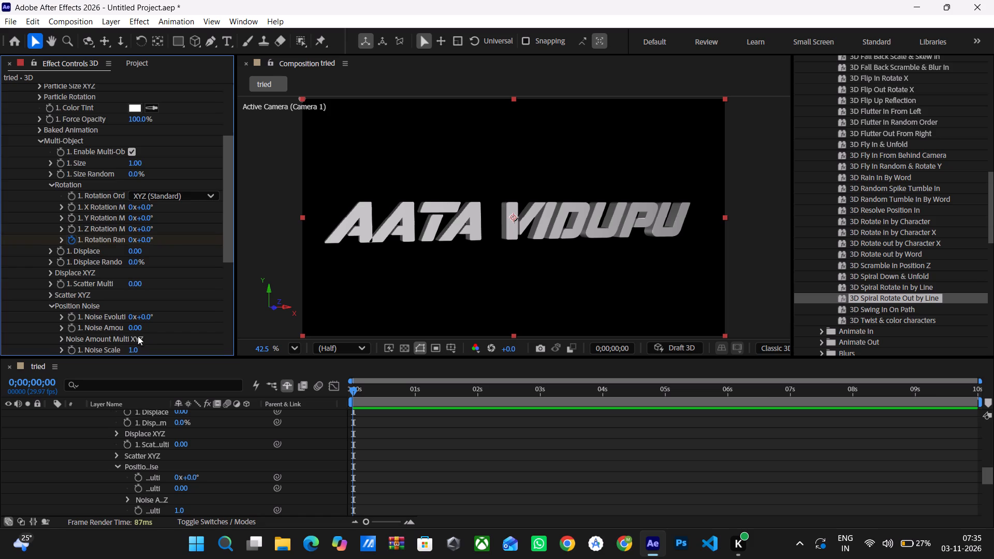
left_click(64, 251)
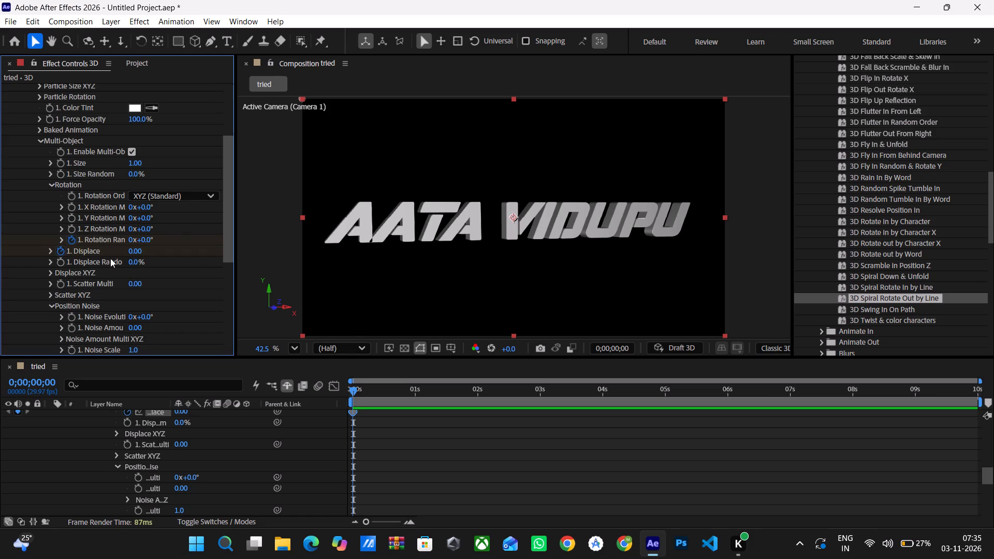
Set Group 1's Multi-Object Rotation Random to 1x+37.0° for the starting keyframe at 0 seconds.
left_click_drag(146, 240, 207, 239)
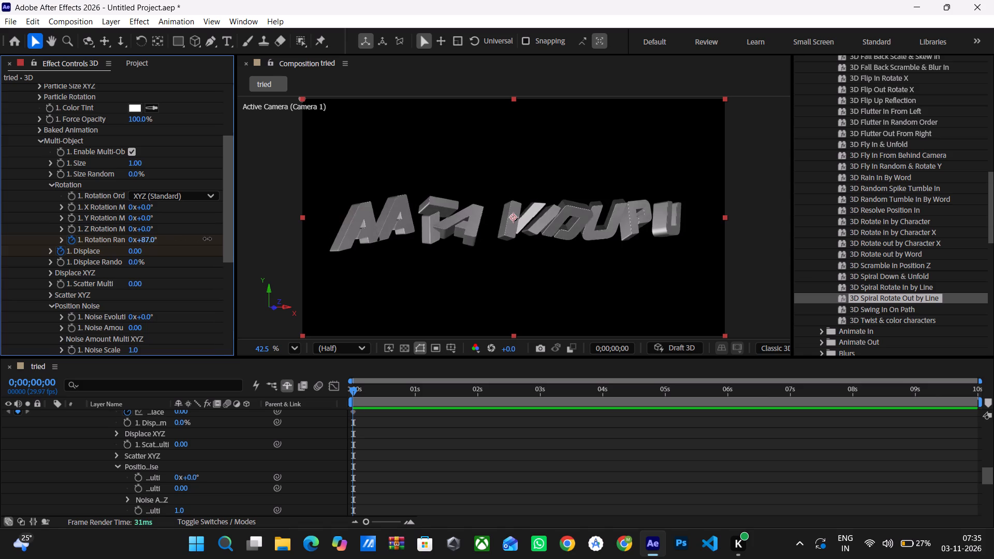
left_click_drag(207, 239, 412, 249)
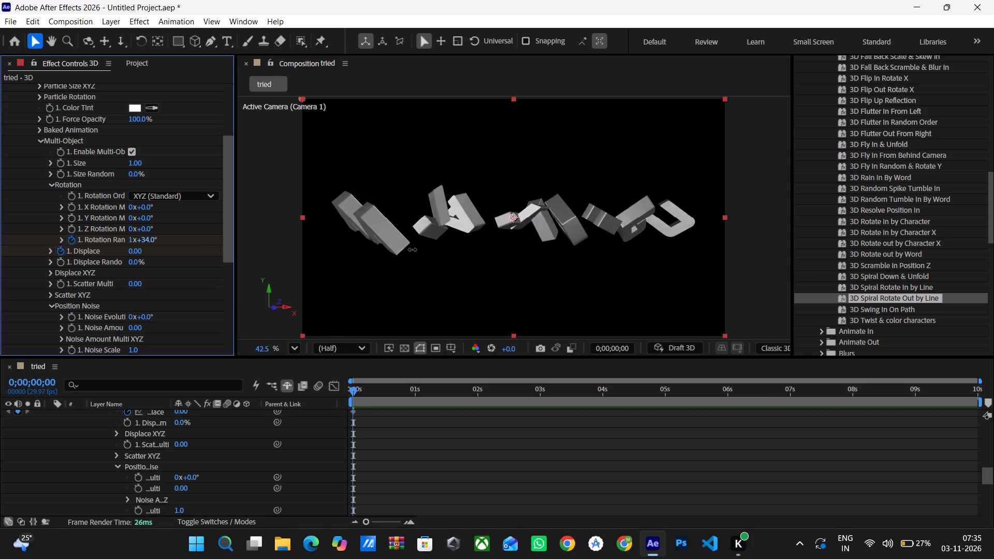
left_click_drag(412, 249, 413, 249)
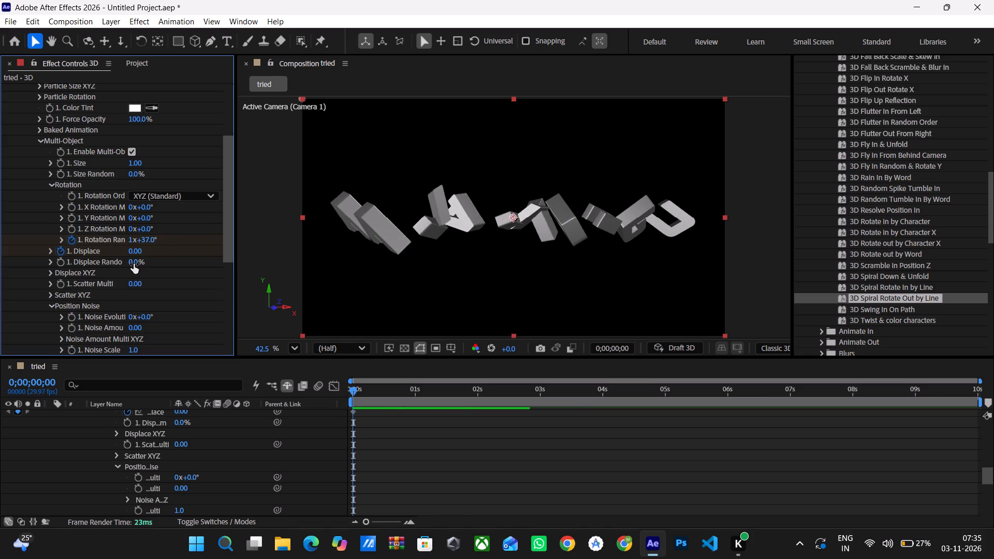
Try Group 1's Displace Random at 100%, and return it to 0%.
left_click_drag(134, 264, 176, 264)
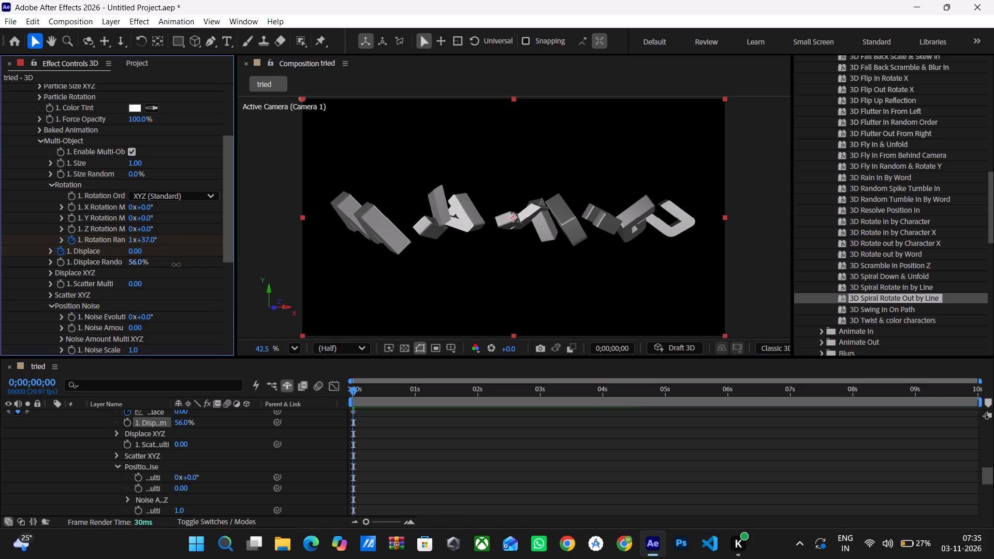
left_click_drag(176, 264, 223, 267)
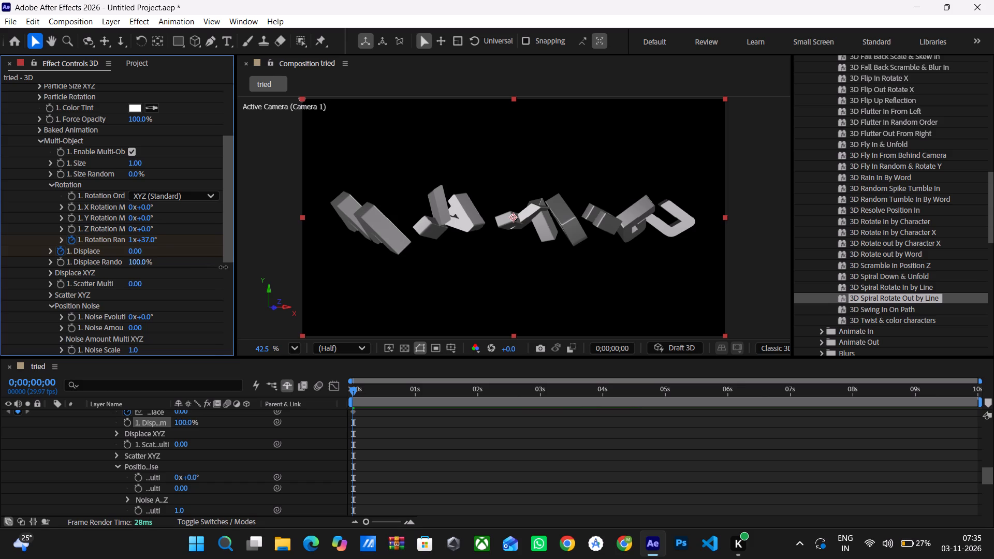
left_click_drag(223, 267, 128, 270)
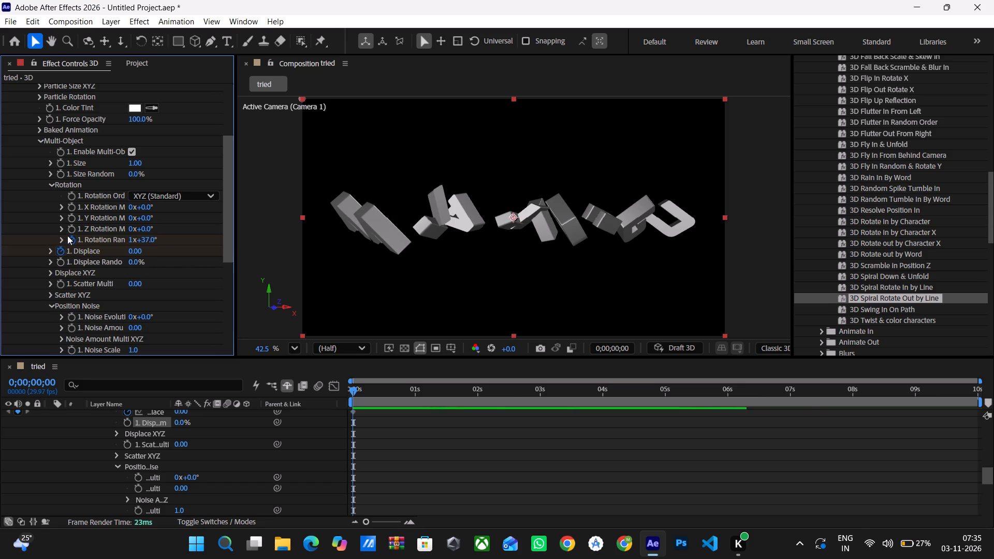
Set Group 1's Multi-Object Displace to 4.35 for the starting keyframe at 0 seconds.
left_click_drag(134, 252, 151, 254)
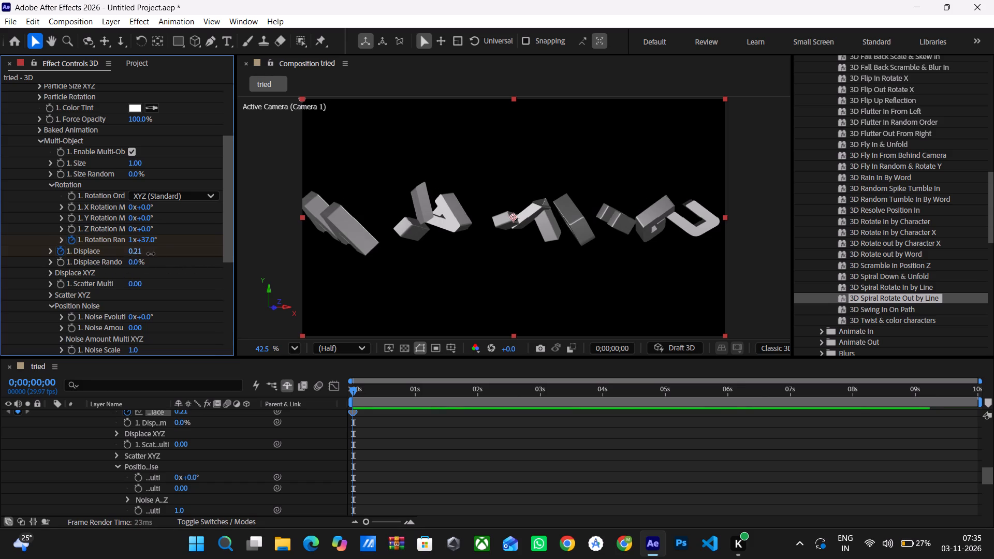
left_click_drag(151, 254, 290, 257)
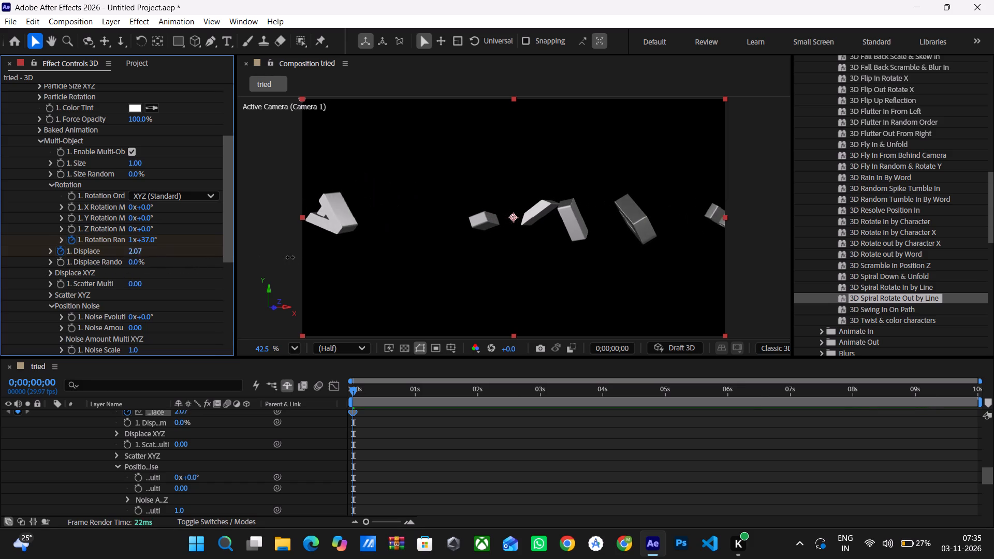
left_click_drag(290, 257, 418, 256)
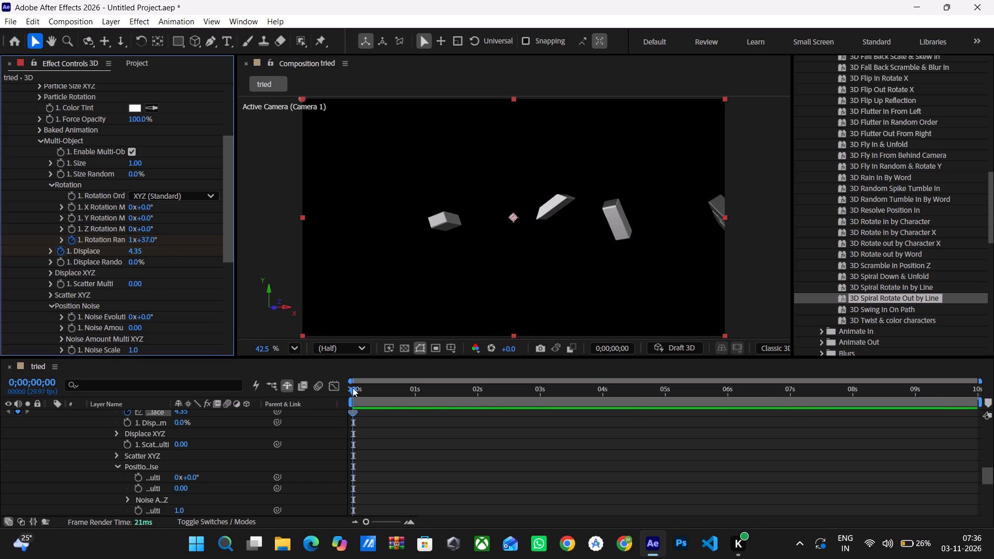
Add a Displace keyframe with a value of 0 at 0;00;01;00.
left_click_drag(354, 390, 414, 392)
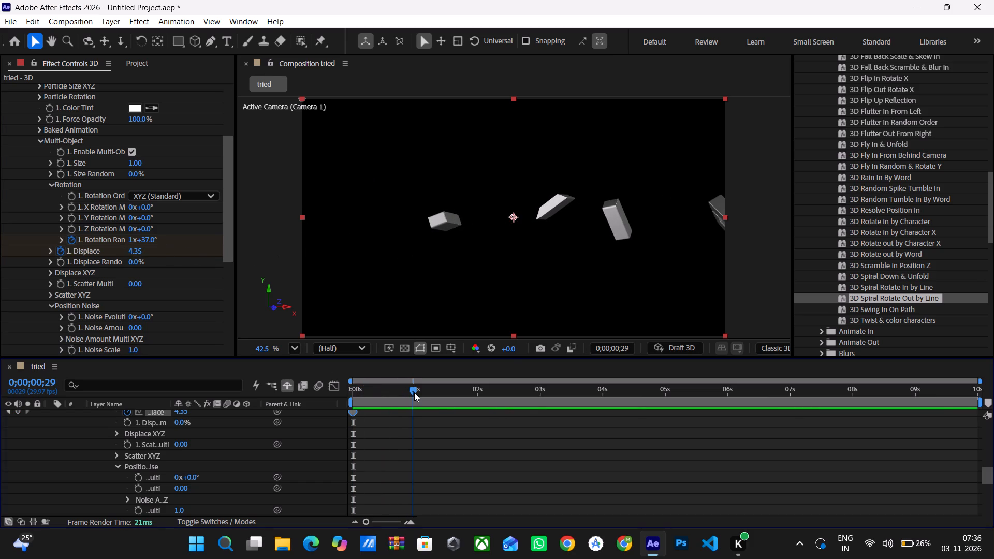
left_click_drag(414, 392, 417, 392)
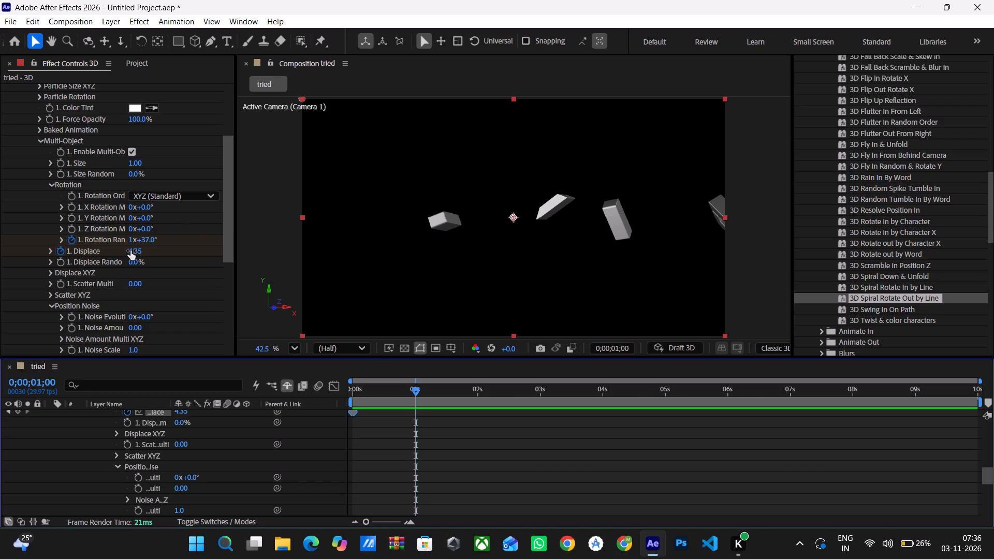
left_click_drag(136, 252, 128, 255)
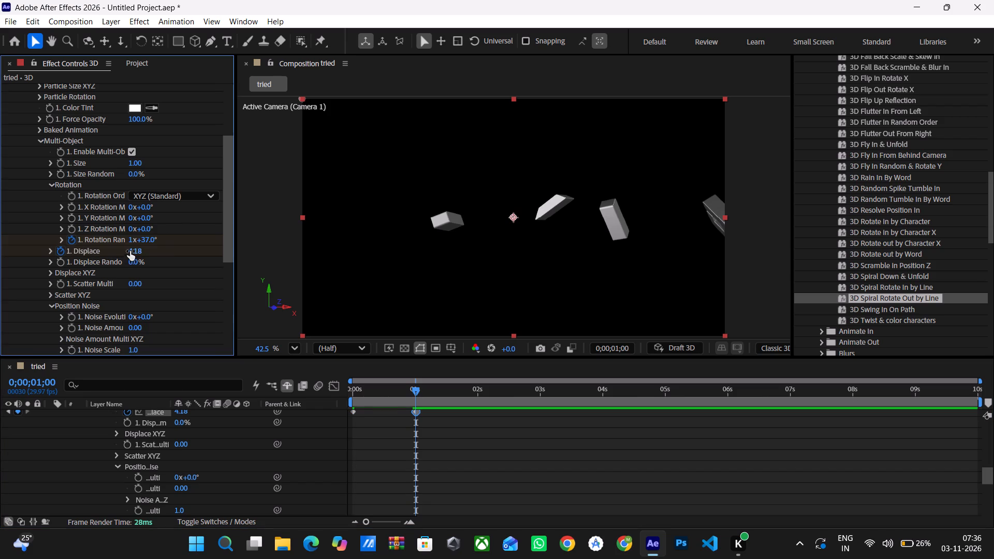
left_click(130, 251)
key("0")
key("Return")
Add a Rotation Random keyframe of 0x+0.0° at 0;00;01;00.
left_click(149, 241)
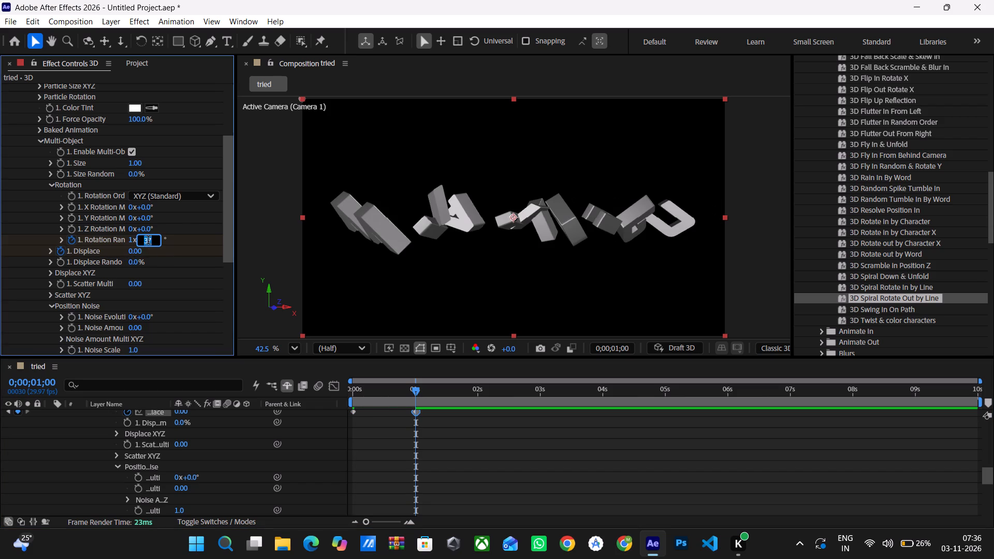
key("0")
left_click(133, 244)
key("0")
key("Return")
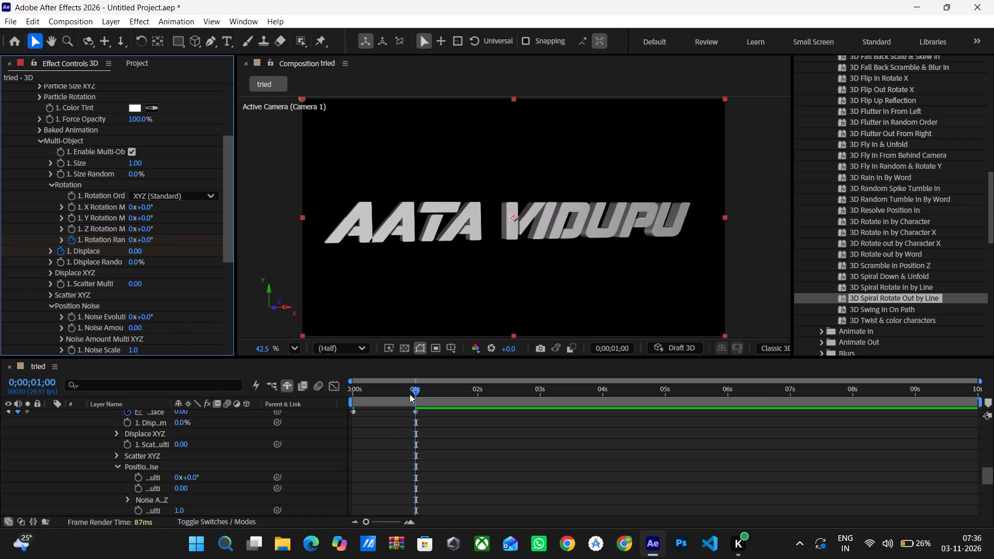
Preview the text animation from the composition start and scrub through its first second to check the letters assembling.
left_click_drag(413, 388, 306, 385)
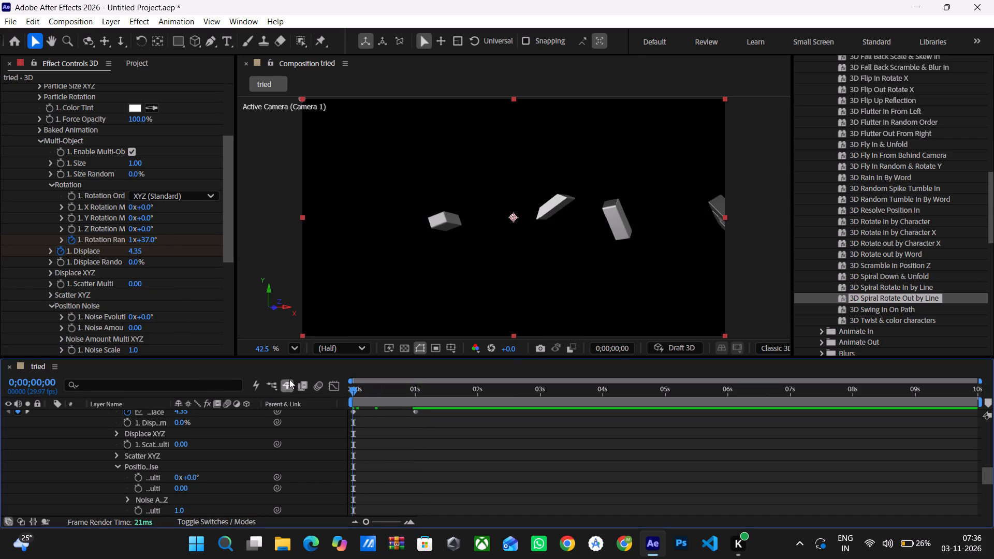
key("space")
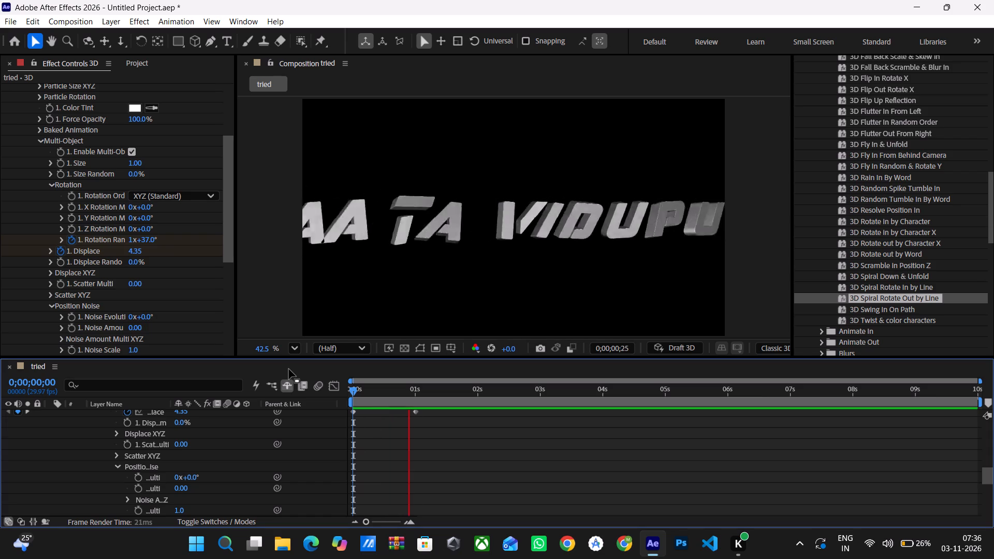
left_click_drag(354, 387, 376, 390)
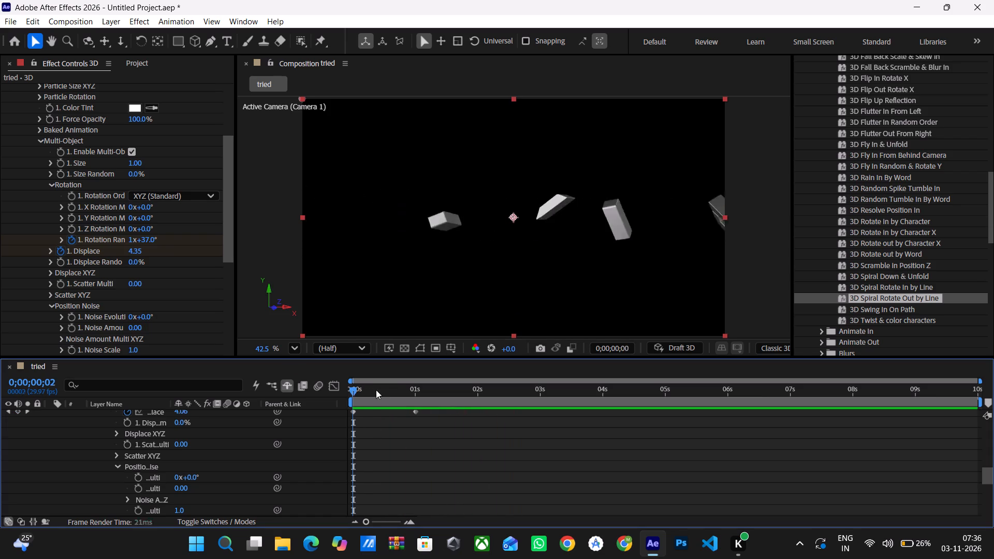
left_click_drag(376, 390, 407, 392)
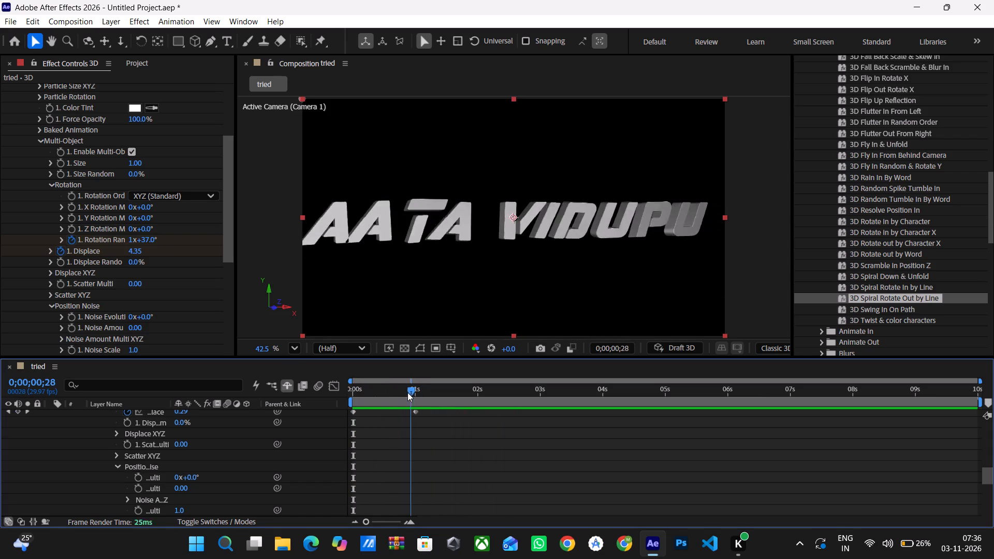
left_click_drag(407, 392, 427, 392)
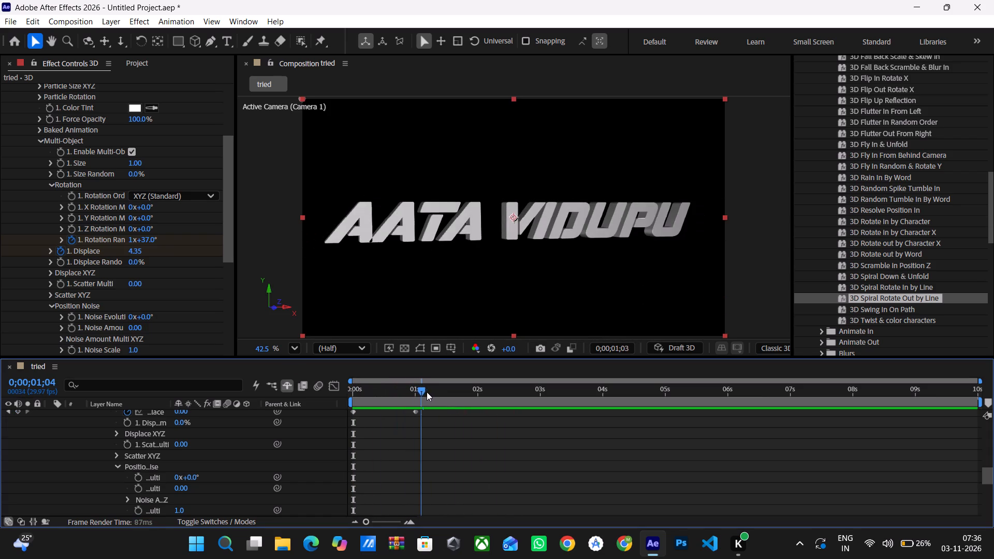
left_click_drag(427, 392, 256, 401)
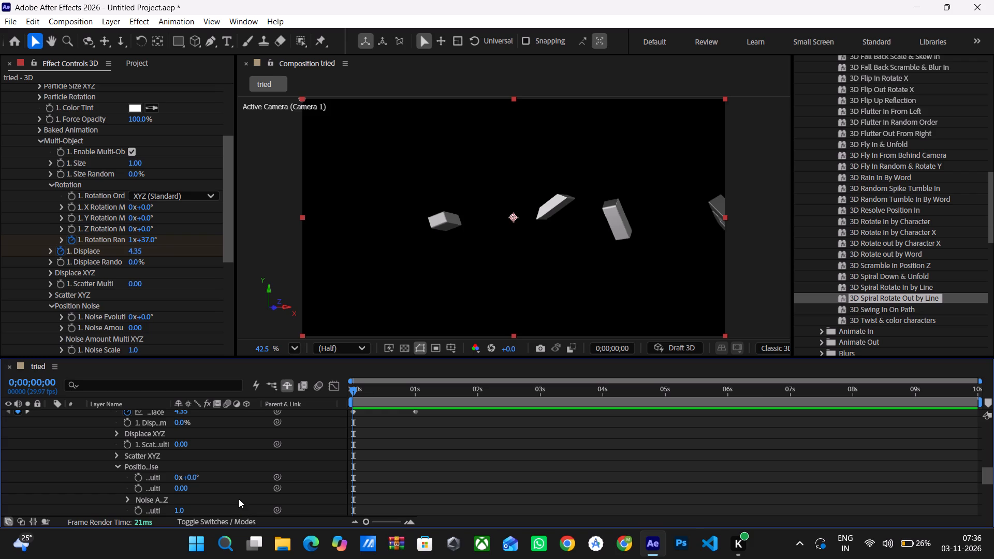
key("space")
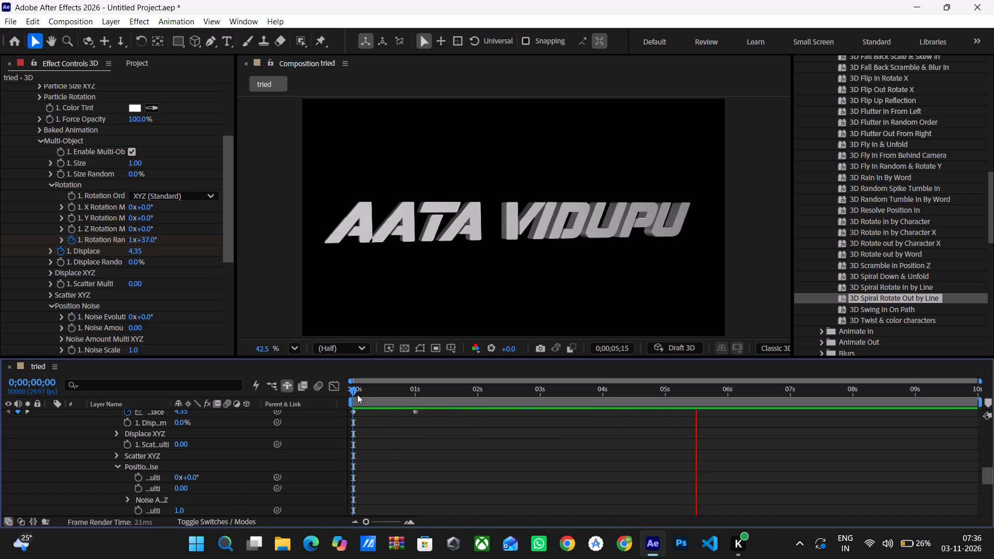
Shift the Displace end keyframe frame by frame from 1 second to about 0;00;02;17.
left_click(414, 410)
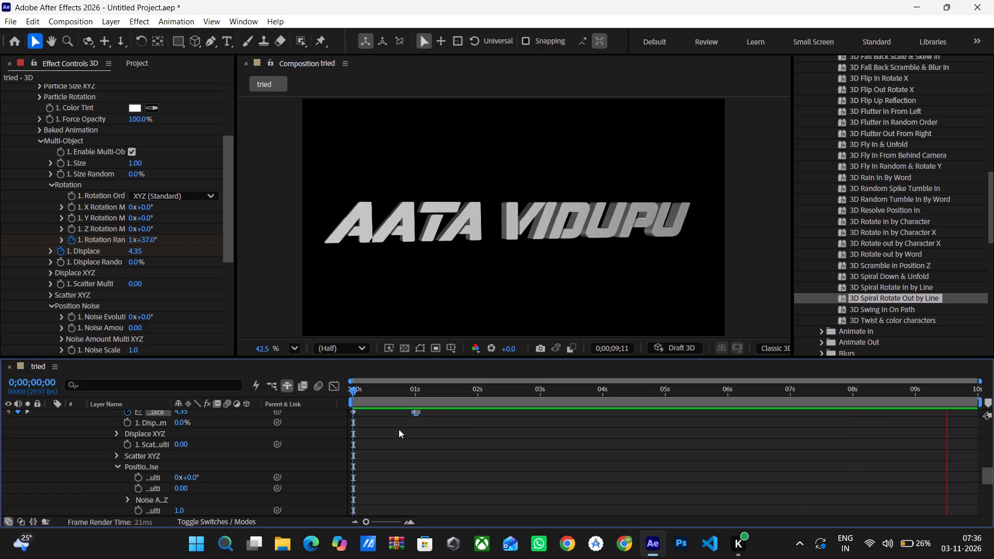
key("alt+Right")
key("alt+Right")
key("alt+Right")
key("alt+Right")
key("alt+Right")
key("alt+Right")
key("alt+Right")
key("alt+Right")
key("alt+Right")
key("alt+Right")
key("alt+Right")
key("alt+Right")
key("alt+Right")
key("alt+Right")
key("alt+Right")
key("alt+Right")
key("alt+Right")
key("alt+Right")
key("alt+Right")
key("alt+Right")
key("alt+Right")
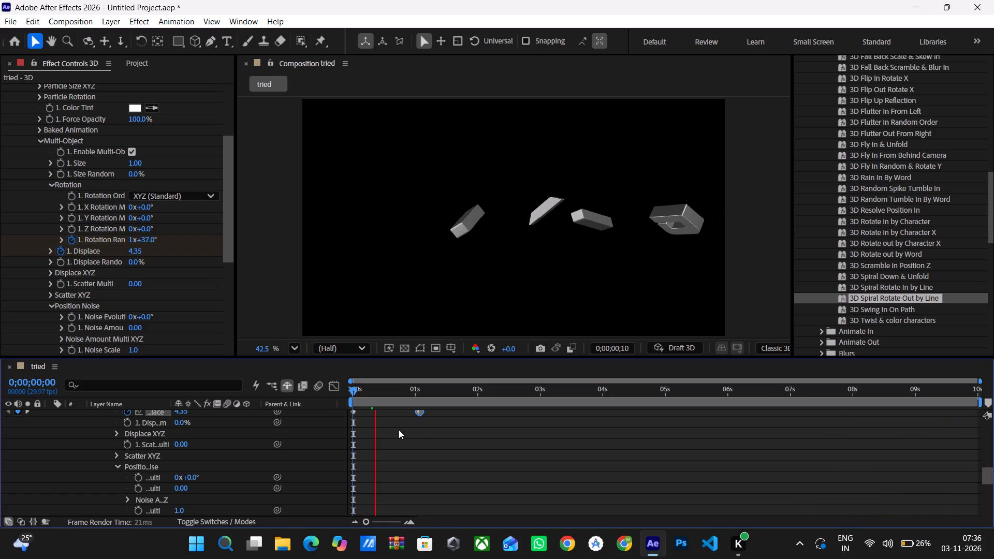
key("alt+Right")
key("alt+Right")
key("alt+Right")
key("alt+Right")
key("alt+Right")
key("alt+Right")
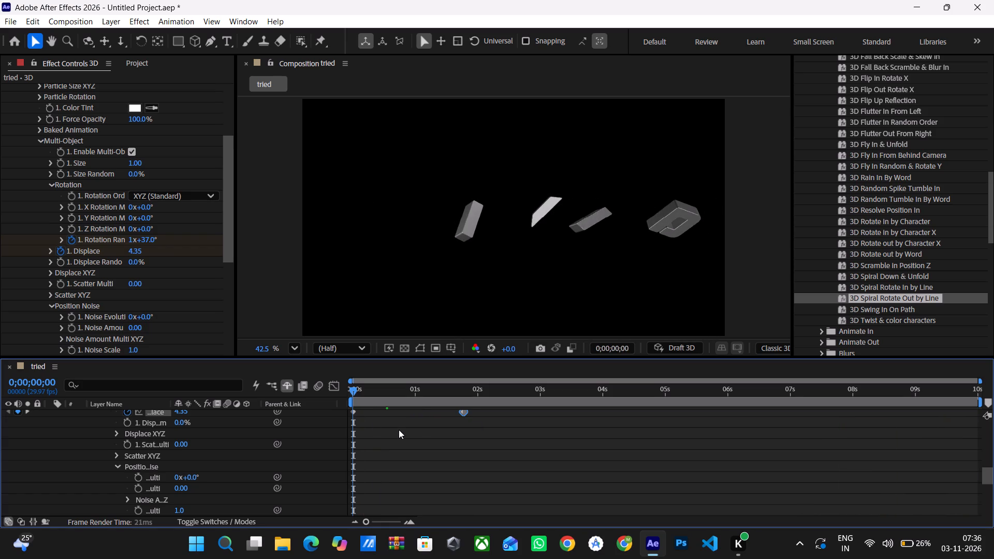
key("alt+Right")
key("alt+Right")
key("alt+Right")
key("alt+Right")
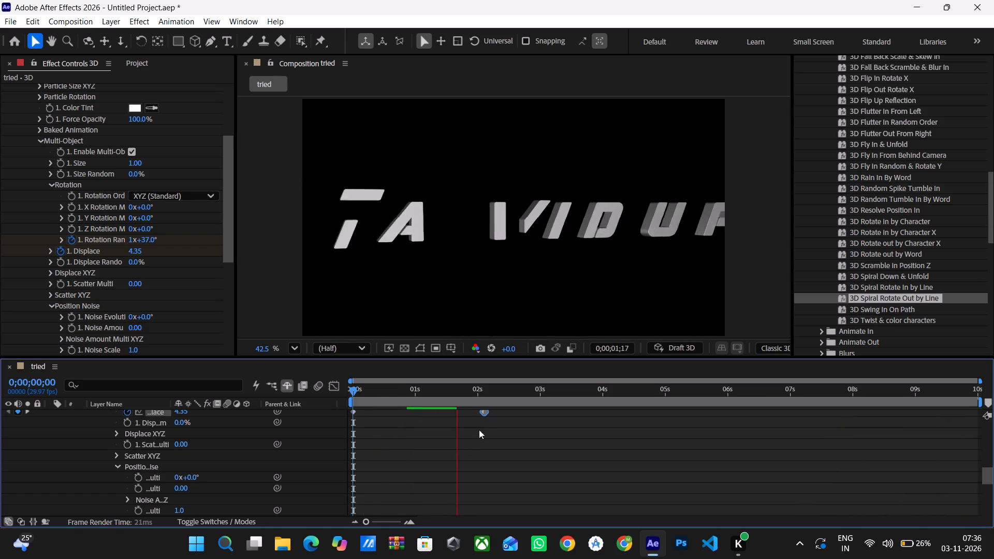
left_click(484, 408)
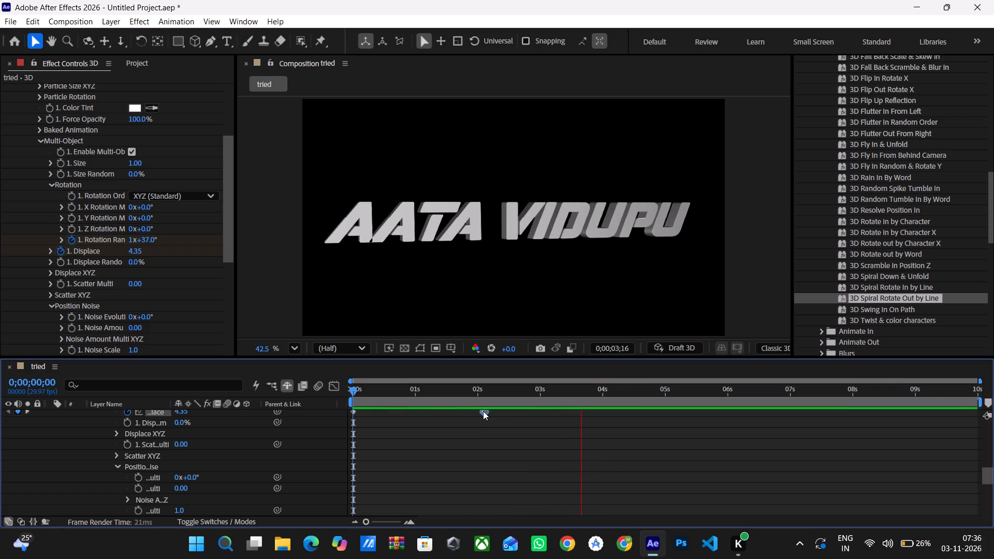
key("alt+Right")
key("alt+Right")
key("alt+Right")
key("alt+Right")
key("alt+Right")
key("alt+Right")
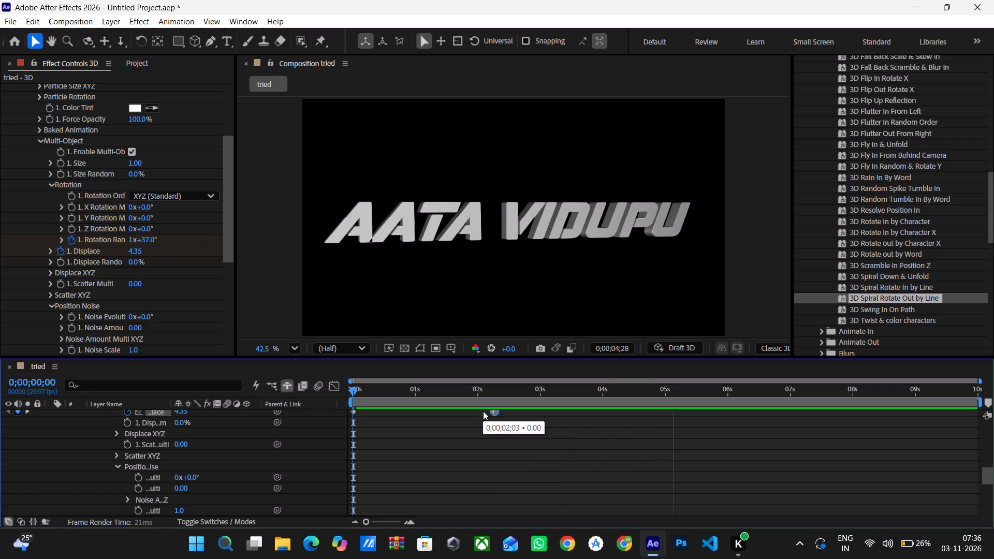
key("alt+Right")
key("alt+Right")
key("alt+Right")
key("alt+Right")
key("alt+Right")
key("alt+Right")
key("alt+Right")
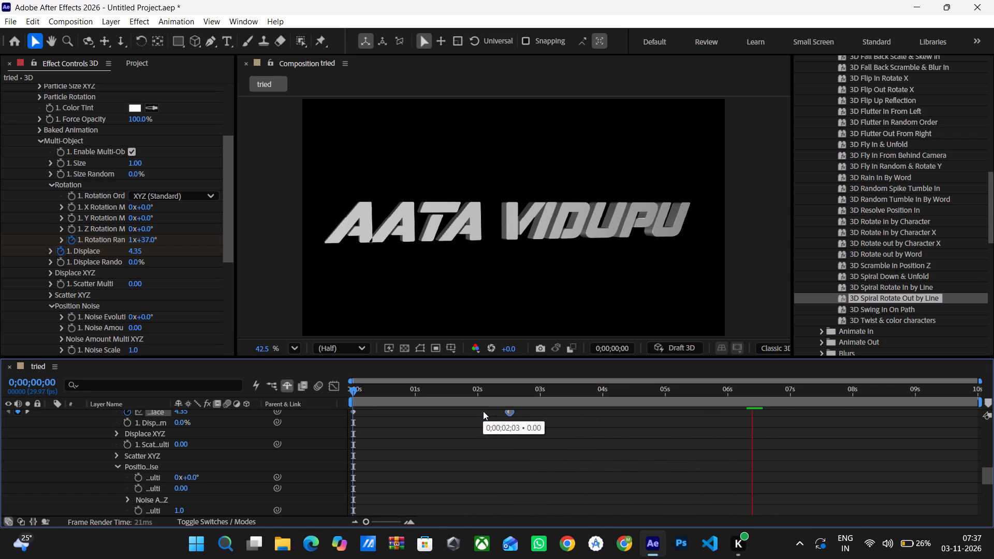
key("alt+Right")
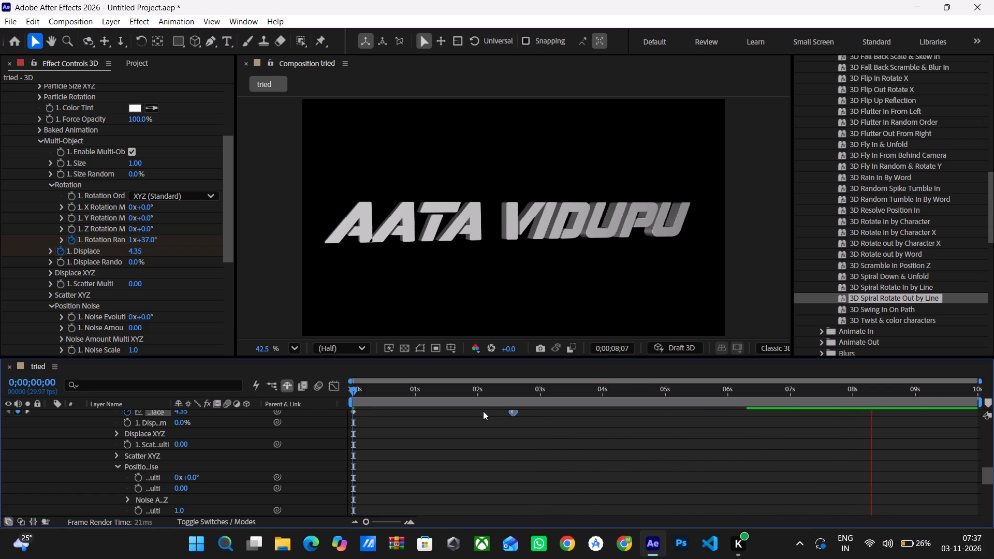
Move the current time to the composition's last frame at 0;00;09;29 while the preview plays.
key("ctrl+alt+Right")
key("ctrl+alt+Right")
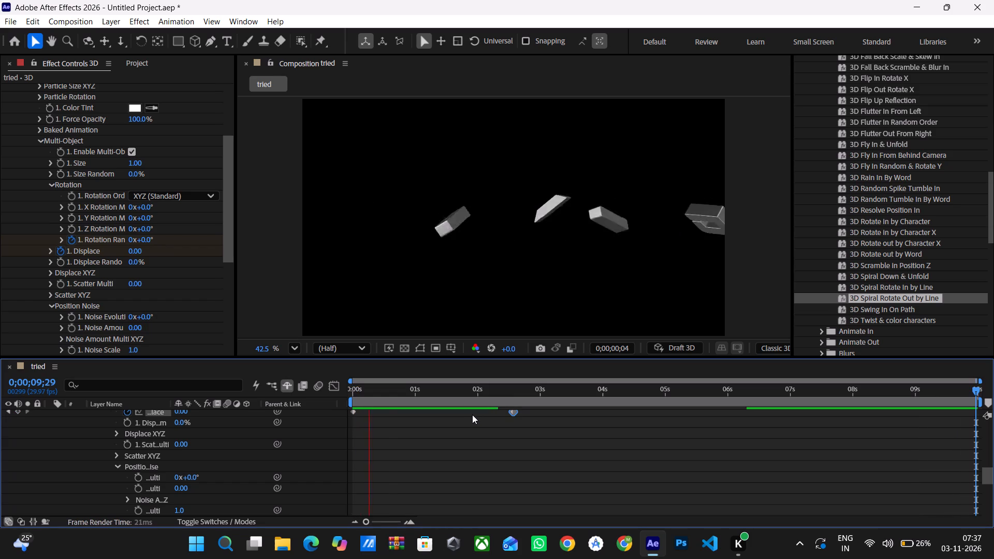
key("ctrl+alt+Right")
key("ctrl+alt+Right")
key("ctrl+alt+Right")
key("ctrl+alt+Right")
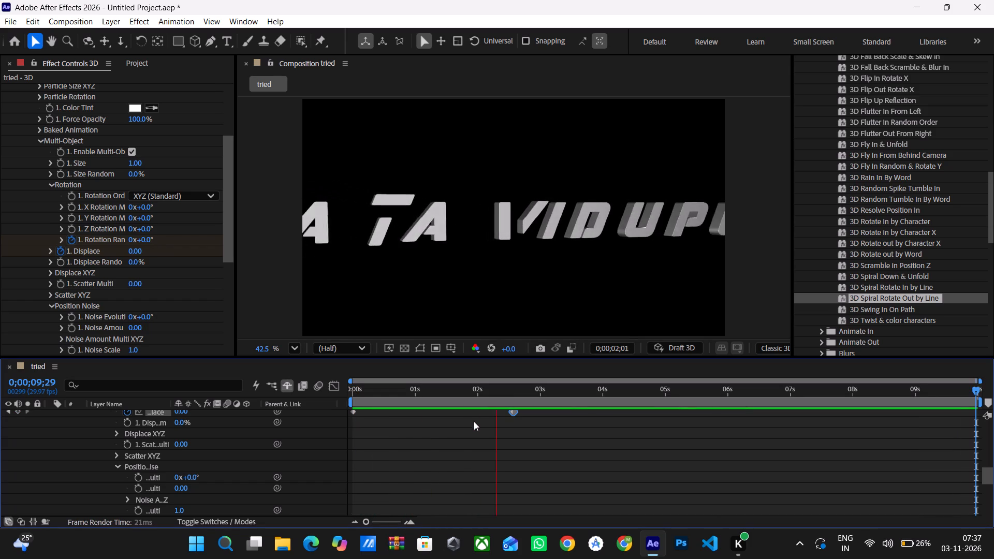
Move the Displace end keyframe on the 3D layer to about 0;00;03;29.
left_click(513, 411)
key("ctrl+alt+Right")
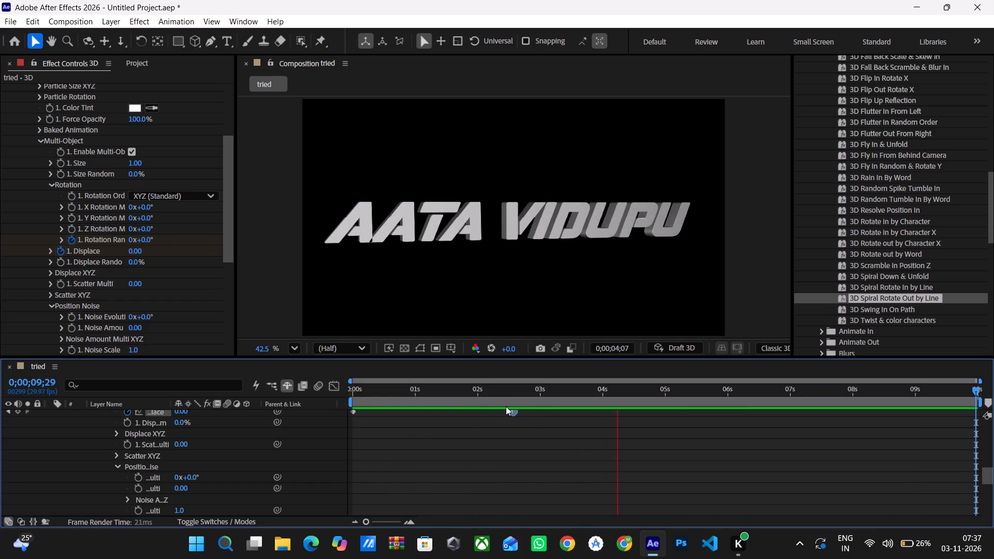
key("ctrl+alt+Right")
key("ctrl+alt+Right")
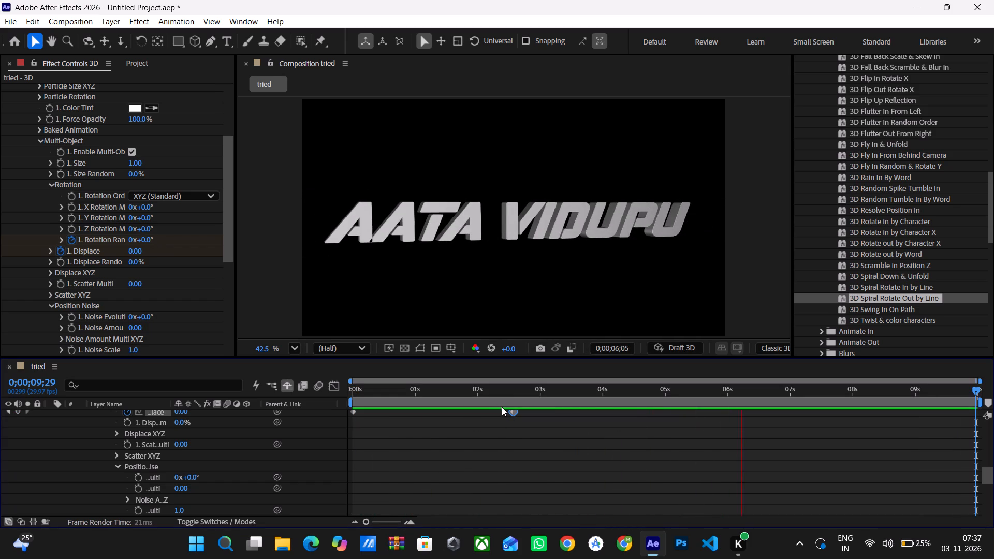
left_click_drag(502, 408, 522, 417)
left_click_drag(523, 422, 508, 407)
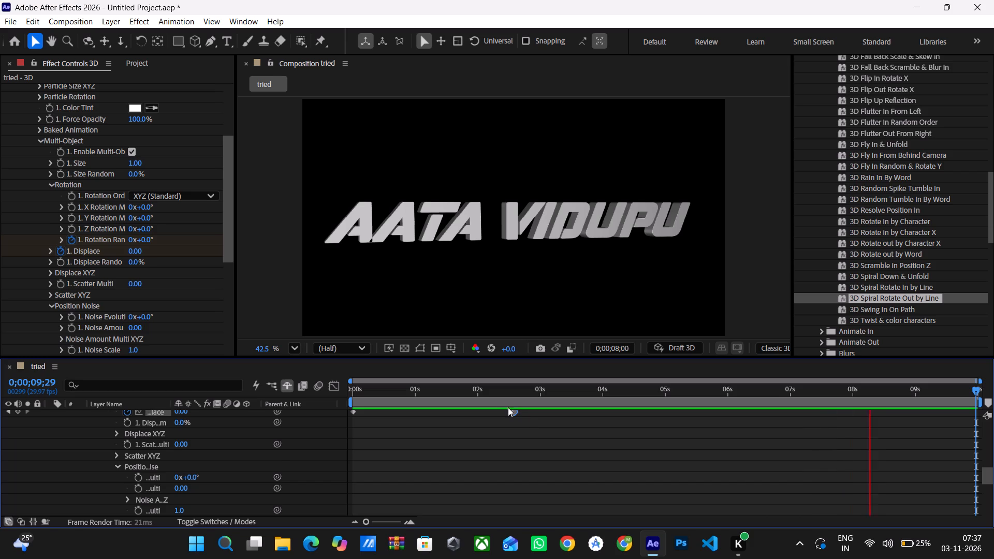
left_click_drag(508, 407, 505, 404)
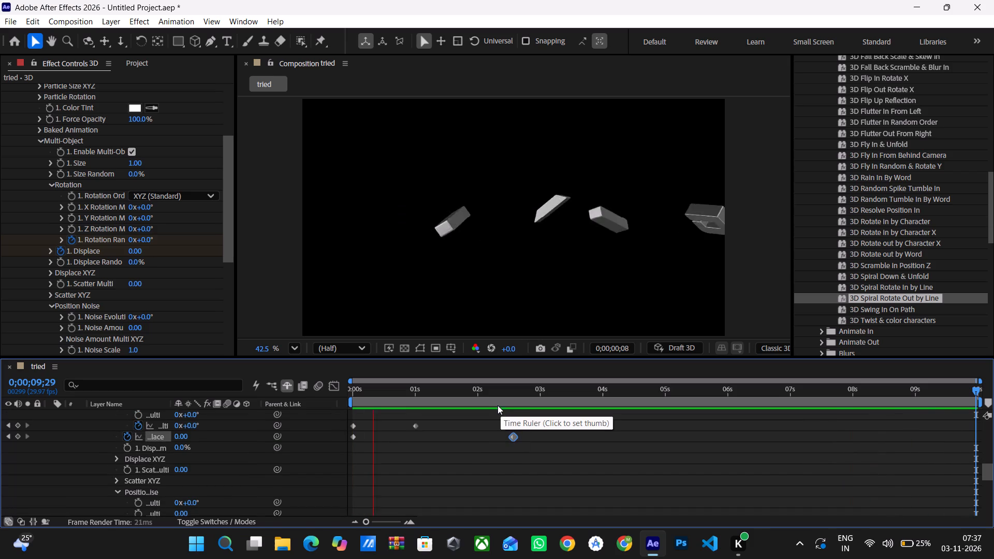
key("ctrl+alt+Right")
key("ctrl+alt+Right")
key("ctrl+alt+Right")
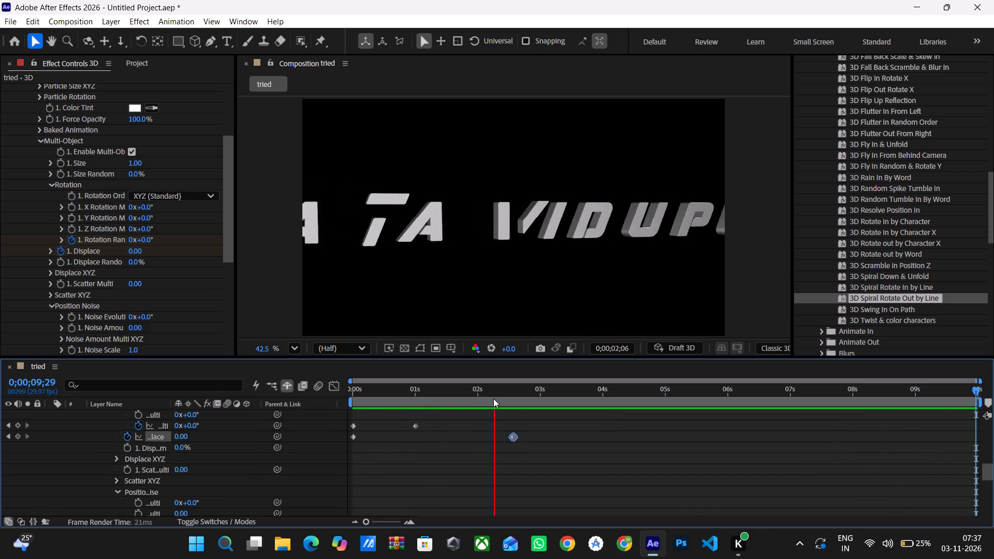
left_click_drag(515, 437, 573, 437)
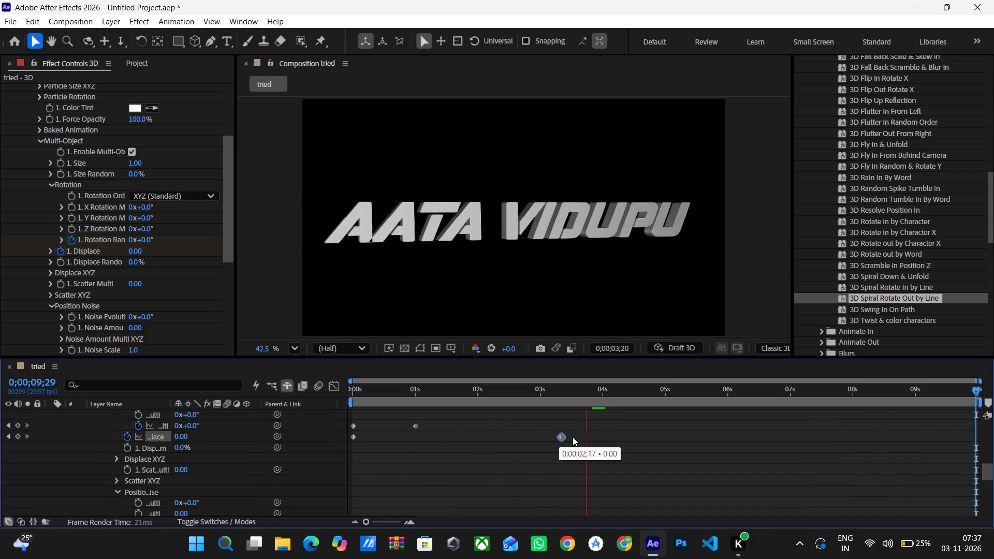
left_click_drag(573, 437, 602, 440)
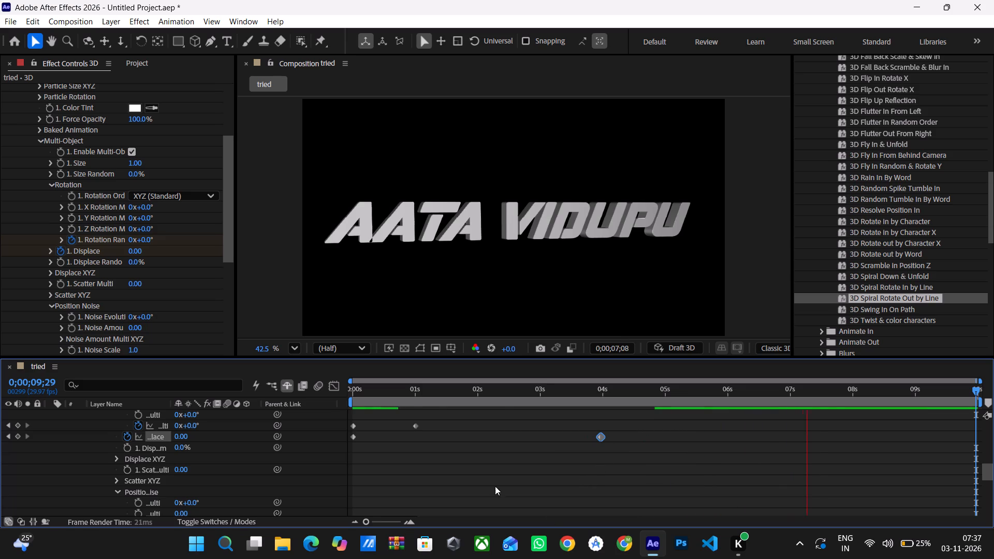
Scrub from the composition start to about 4 seconds to check how the letters rotate and assemble.
left_click(357, 380)
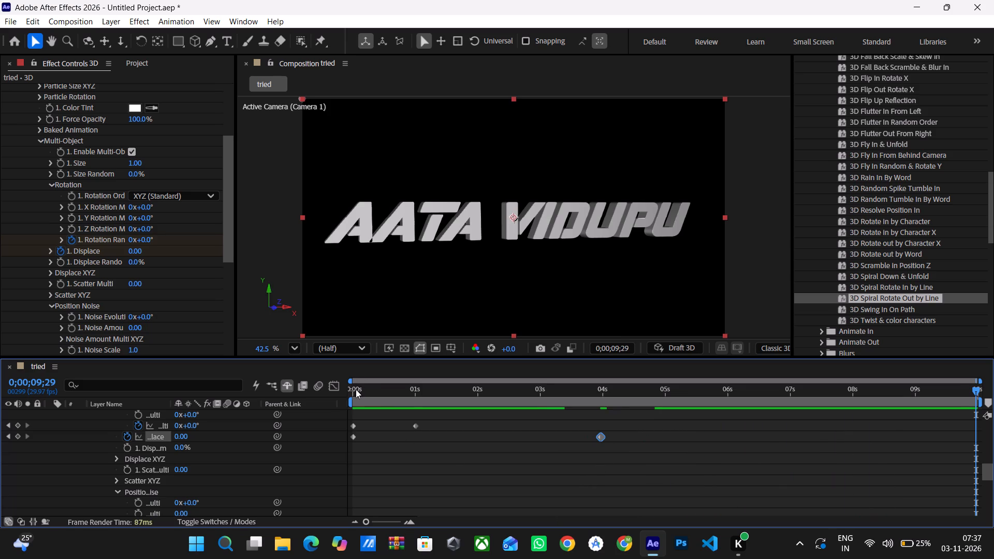
left_click(356, 389)
left_click_drag(355, 393, 426, 390)
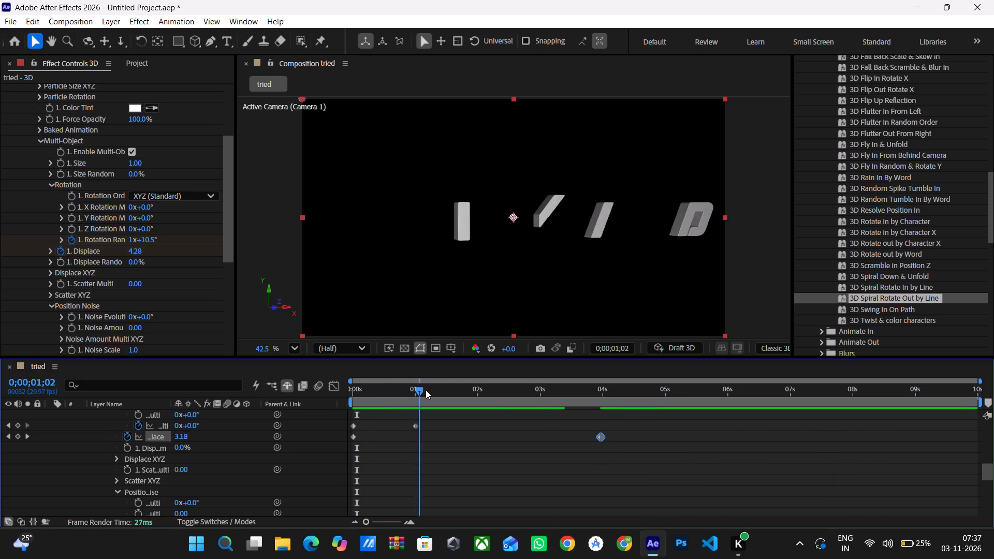
left_click_drag(426, 390, 521, 383)
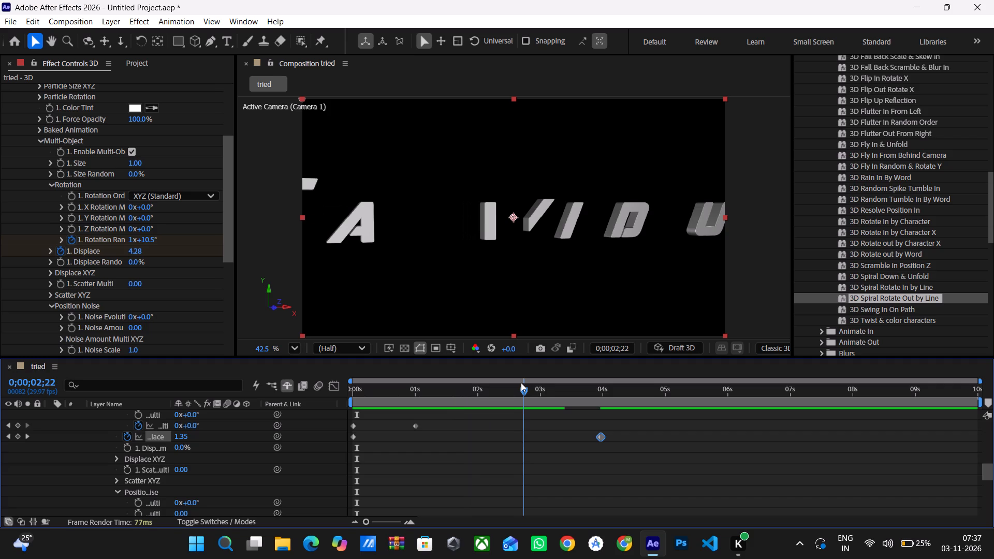
left_click_drag(521, 383, 400, 405)
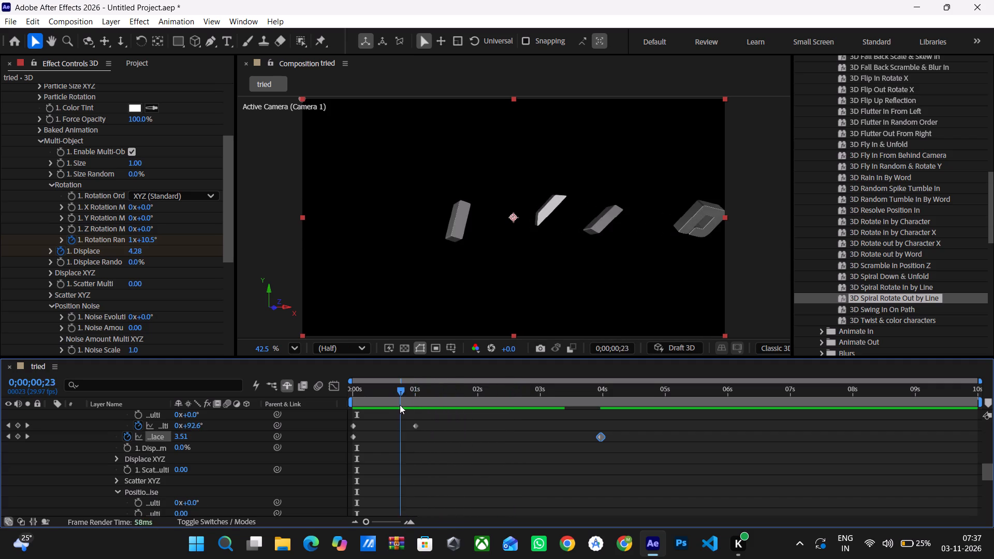
left_click_drag(400, 405, 572, 376)
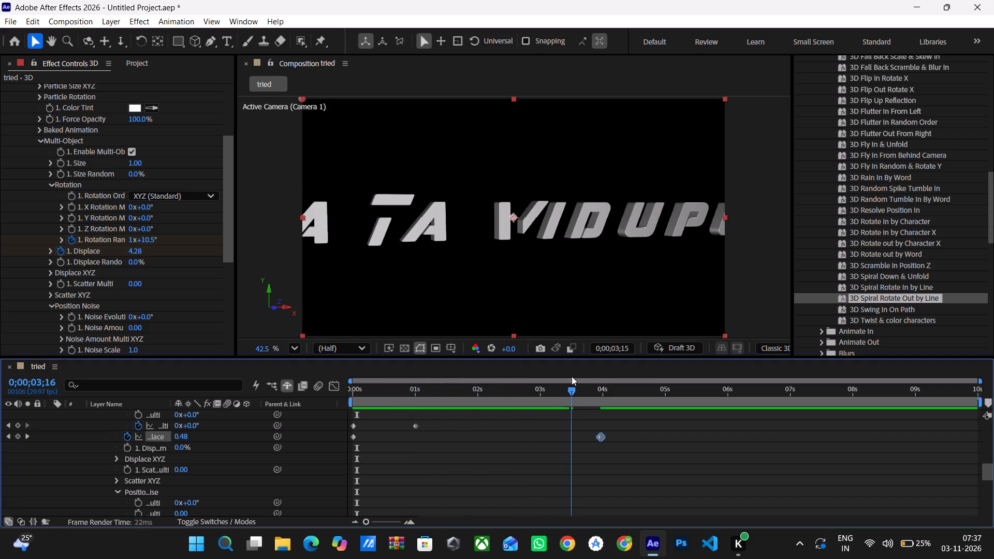
left_click_drag(572, 376, 608, 366)
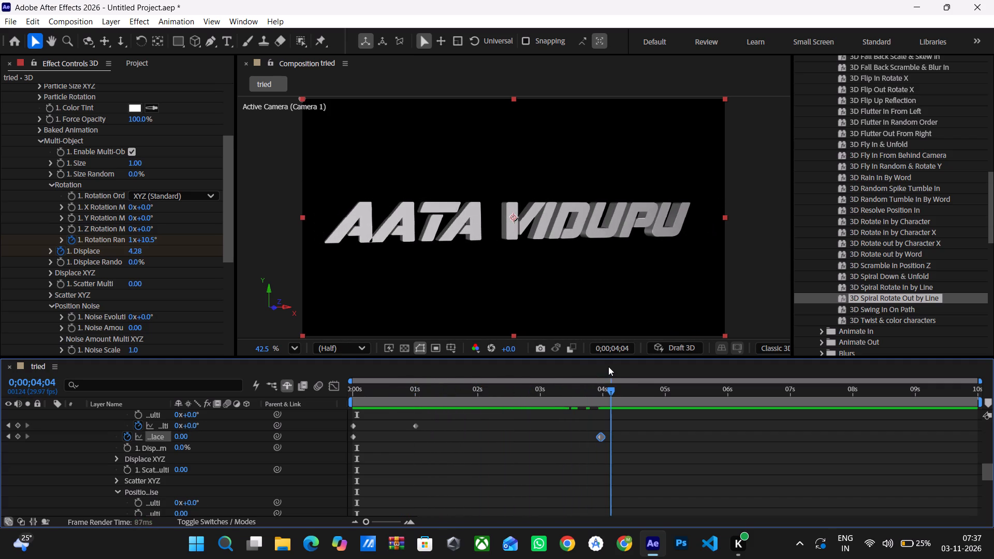
left_click_drag(608, 366, 600, 376)
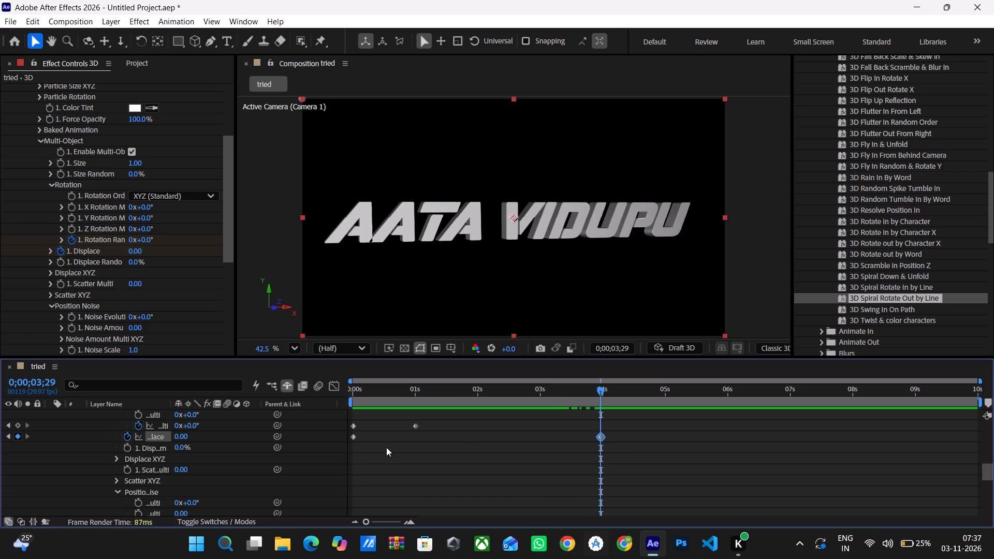
Start a new project, discarding the unsaved changes to the current one.
scroll(130, 312, "up", 4)
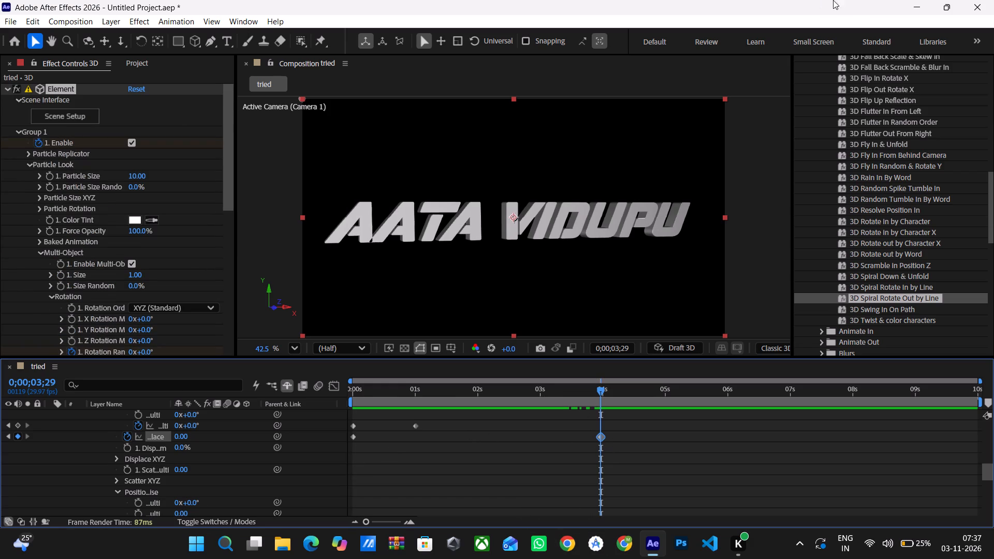
left_click(5, 24)
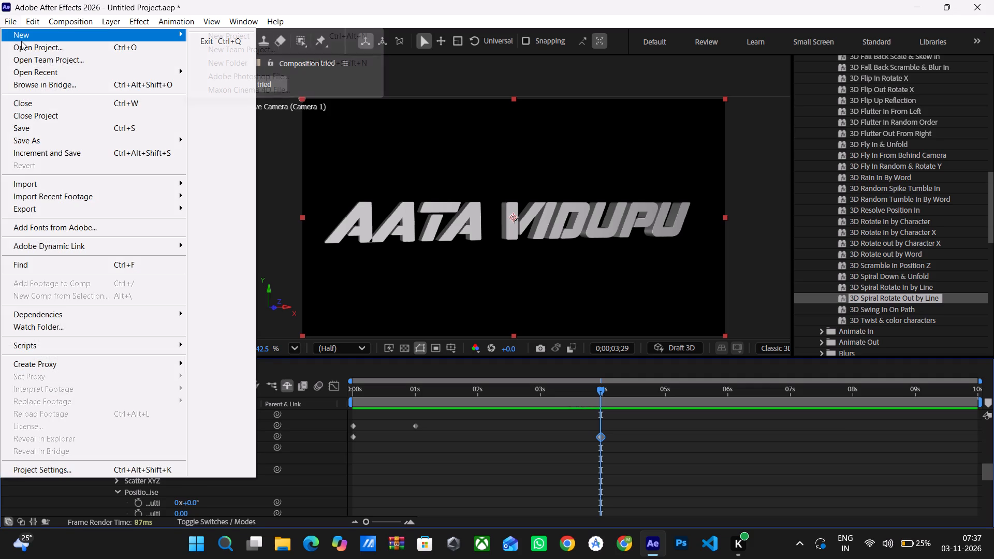
left_click(20, 37)
left_click(202, 33)
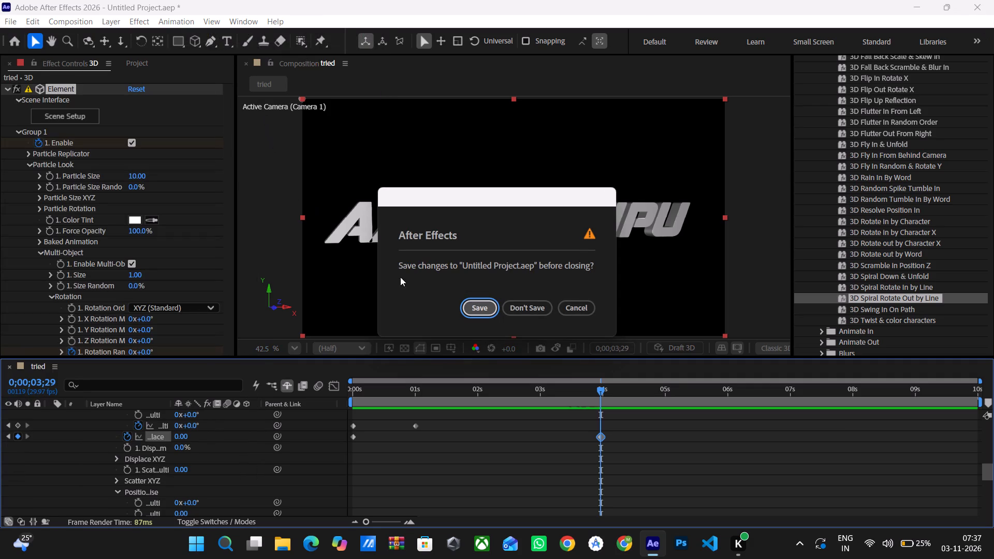
left_click(538, 307)
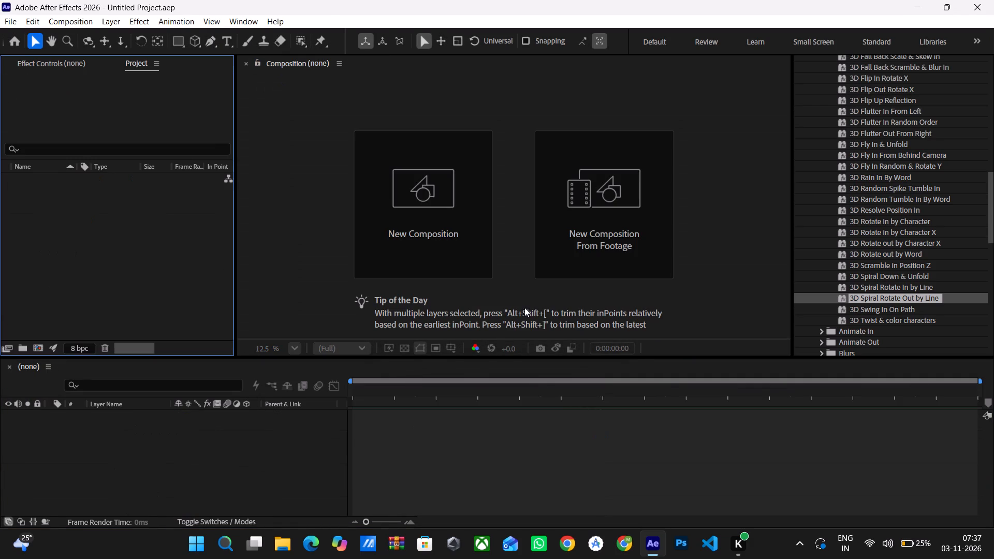
Create a 1920x1080, 29.97 fps, 10-second composition named "trial 1".
left_click(435, 214)
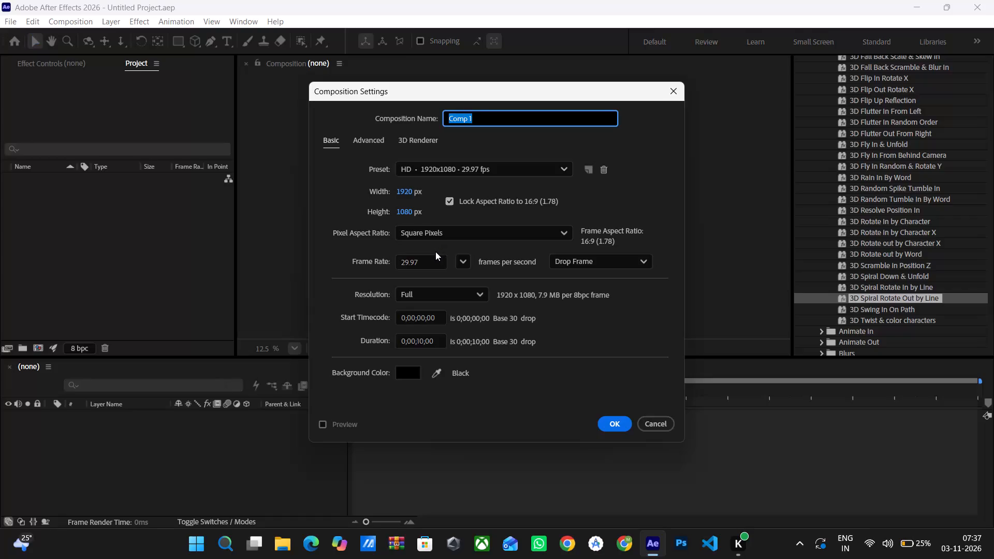
key("t")
type("ried")
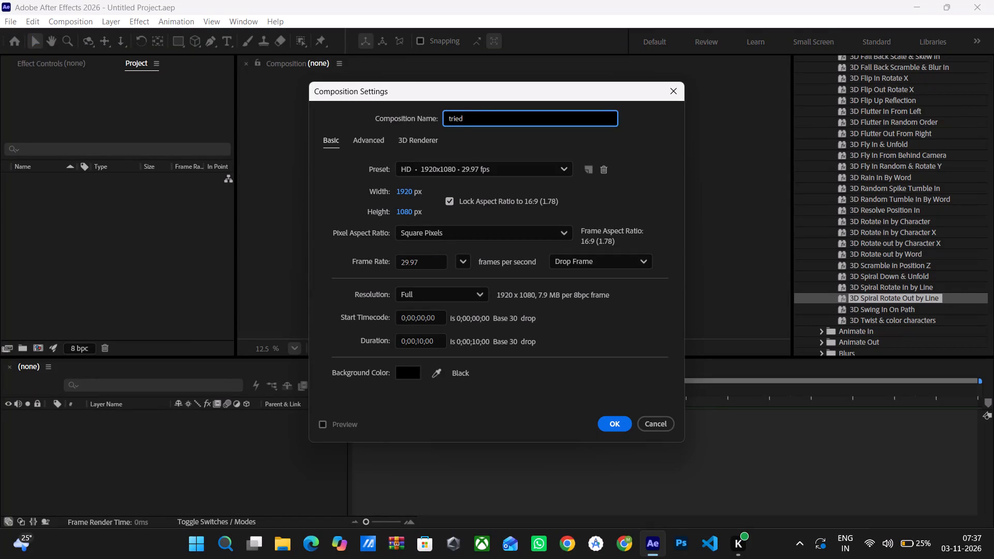
key("BackSpace")
key("BackSpace")
key("BackSpace")
type("ial")
key("space")
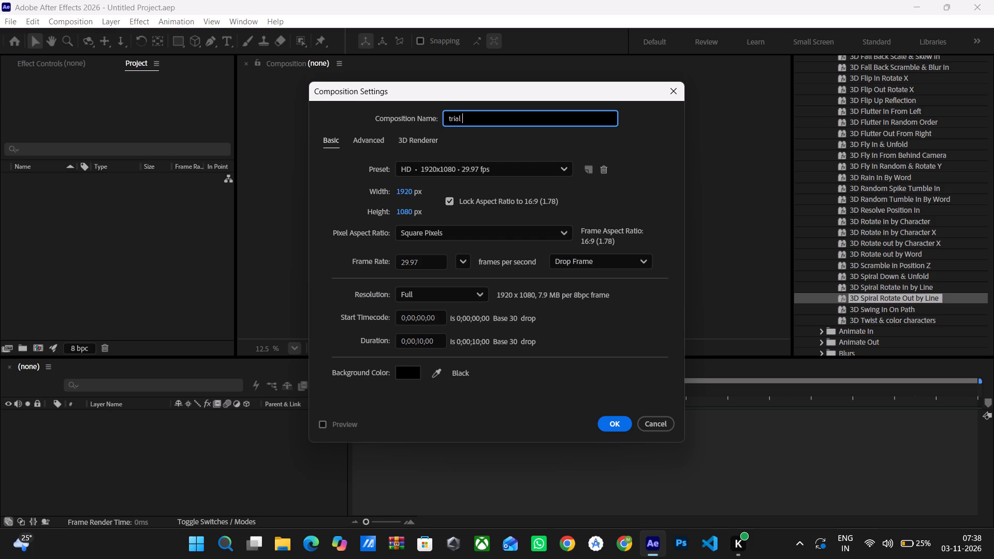
type("1")
left_click(620, 430)
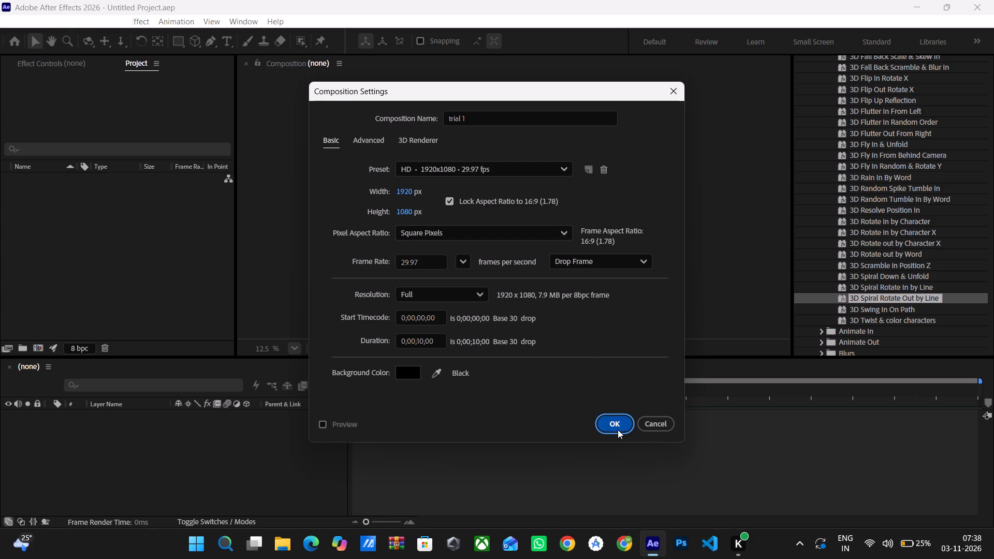
Add a text layer reading "AATA" to the trial 1 composition.
right_click(119, 415)
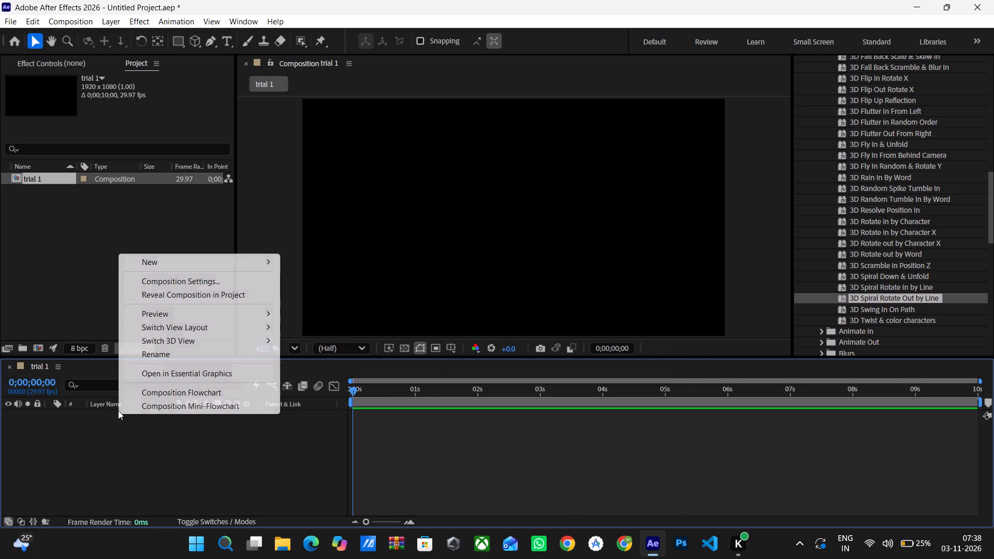
left_click(181, 260)
left_click(313, 277)
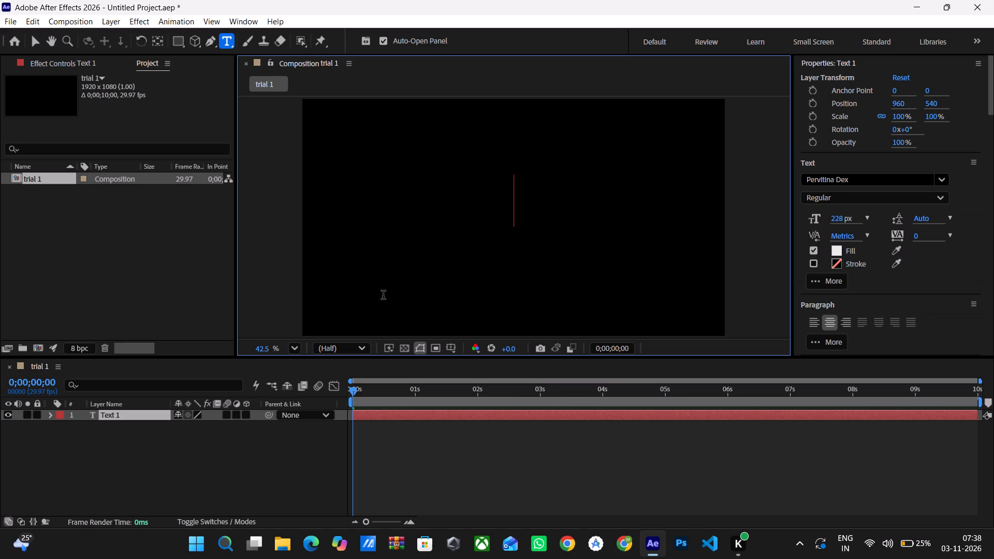
type("ATT")
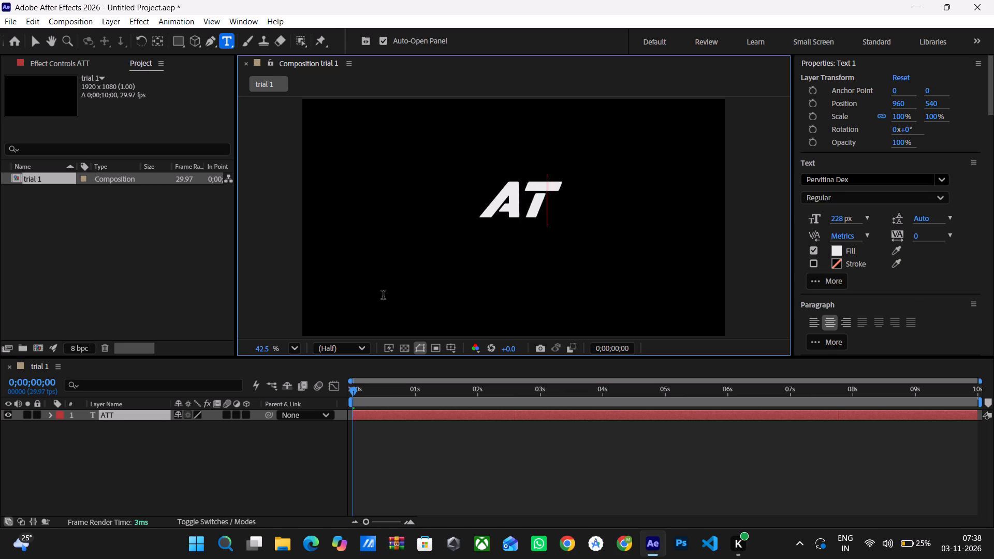
key("BackSpace")
key("BackSpace")
type("ATA")
key("space")
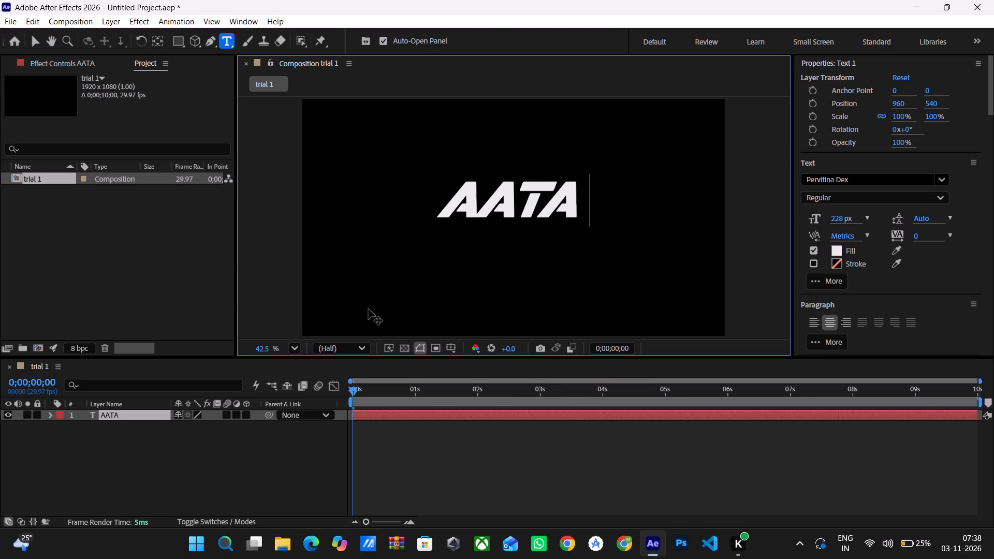
Add a separate text layer reading "VIDUPU".
right_click(153, 436)
left_click(241, 286)
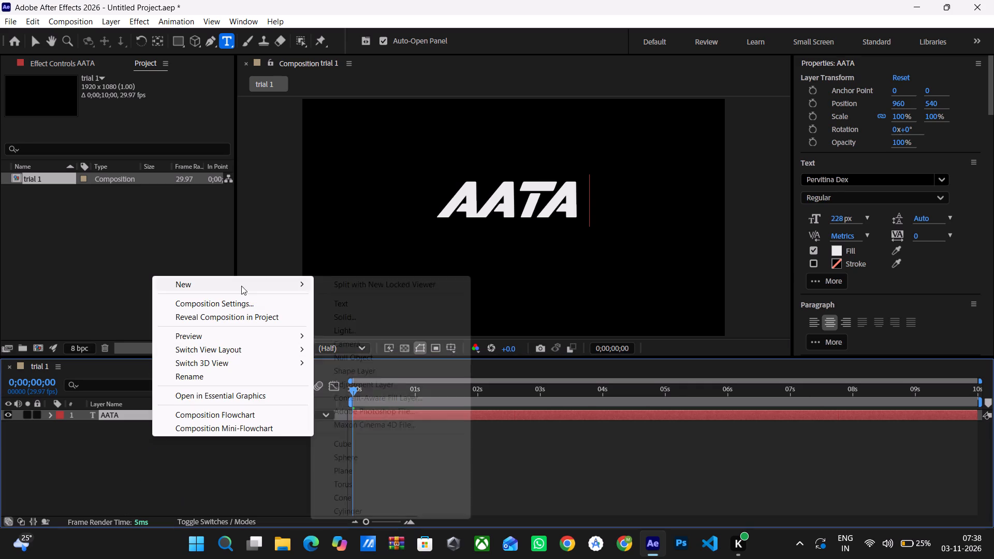
left_click(366, 302)
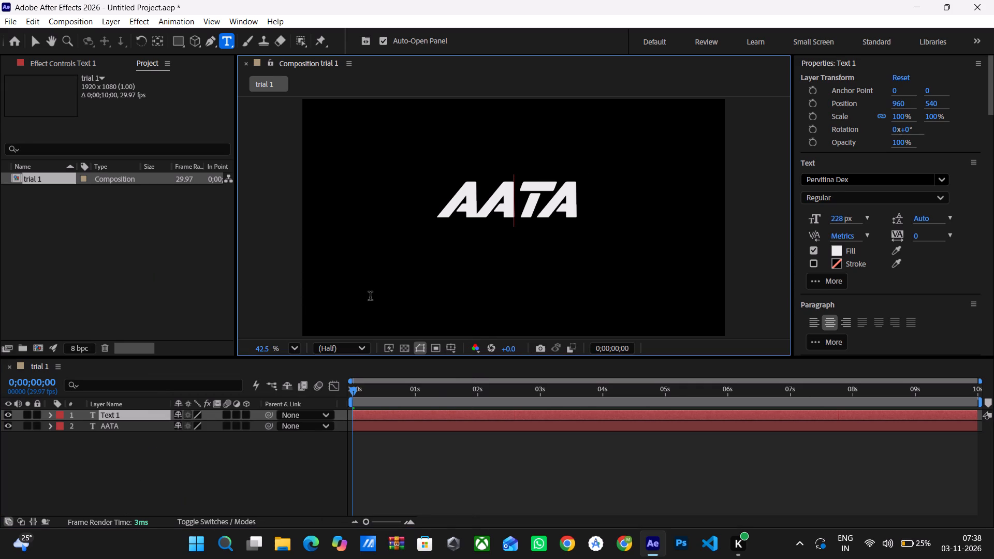
type("VID")
type("UPU")
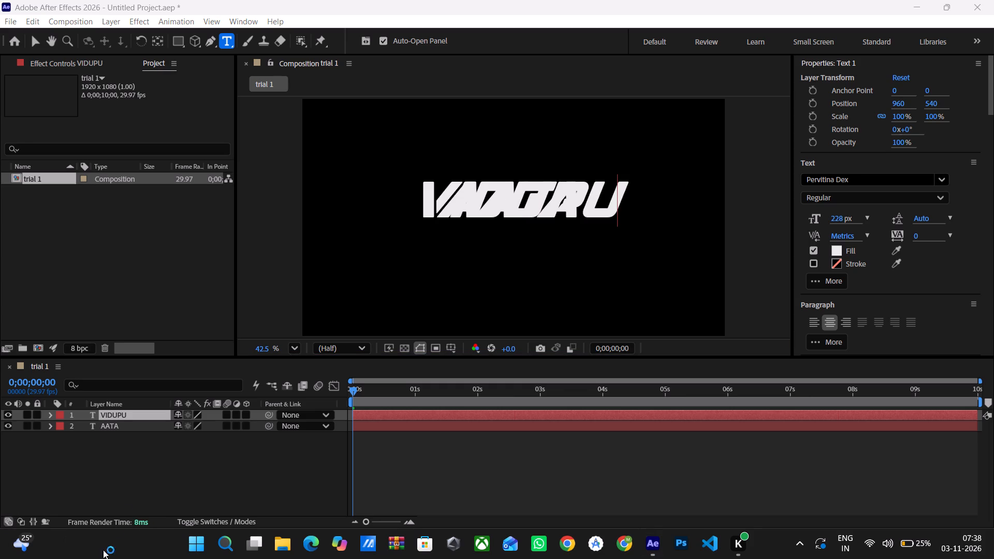
Create a composition-sized black solid named "3d" and place it beneath both text layers.
right_click(130, 484)
left_click(229, 335)
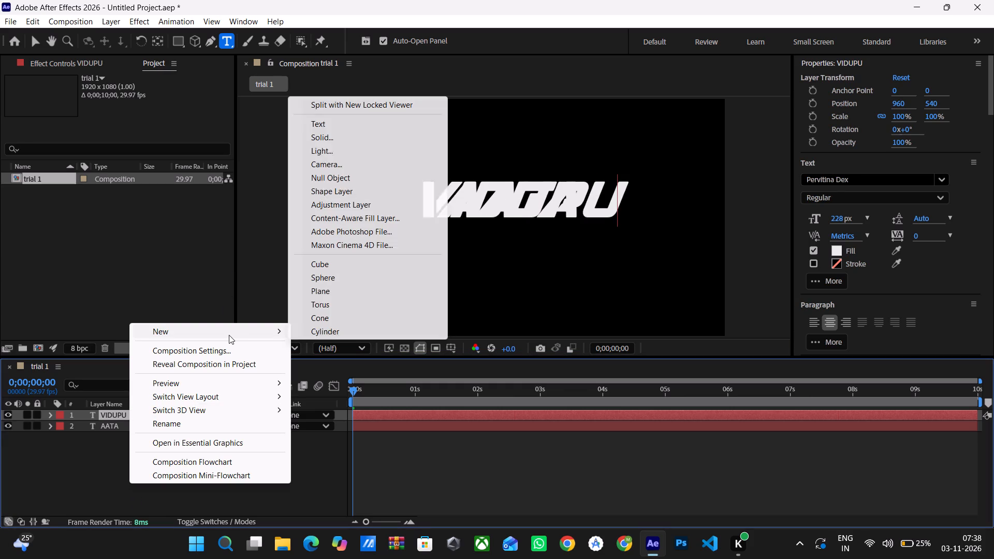
left_click(323, 130)
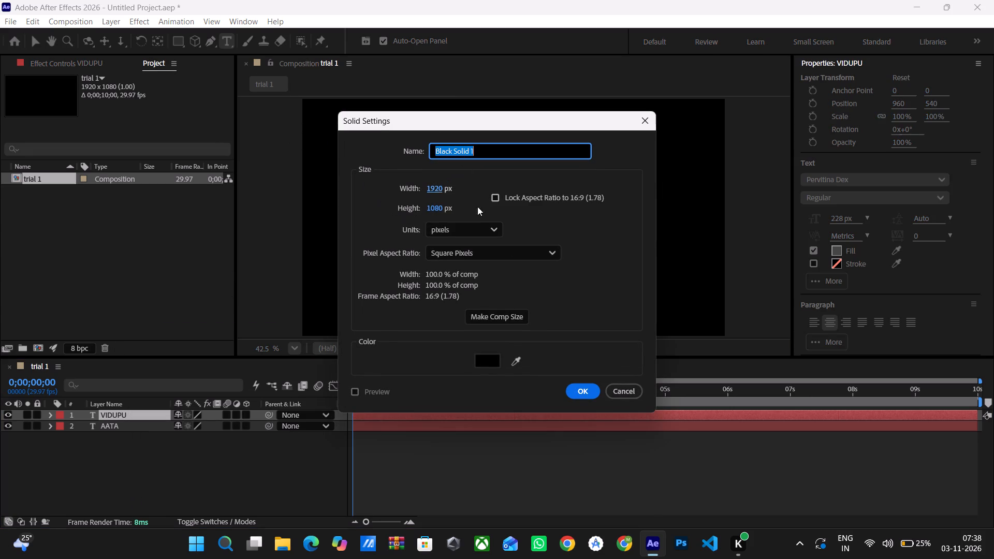
key("3")
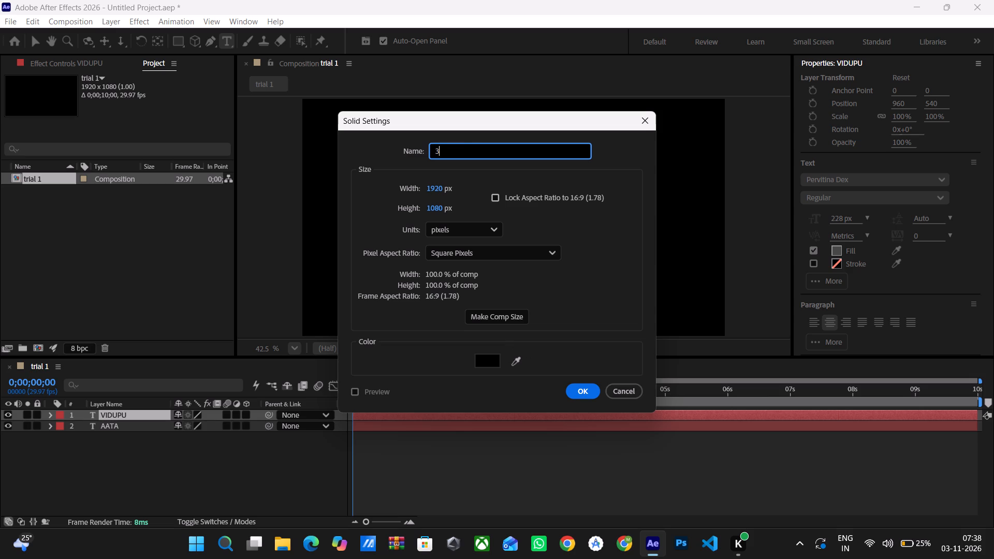
key("d")
left_click(584, 388)
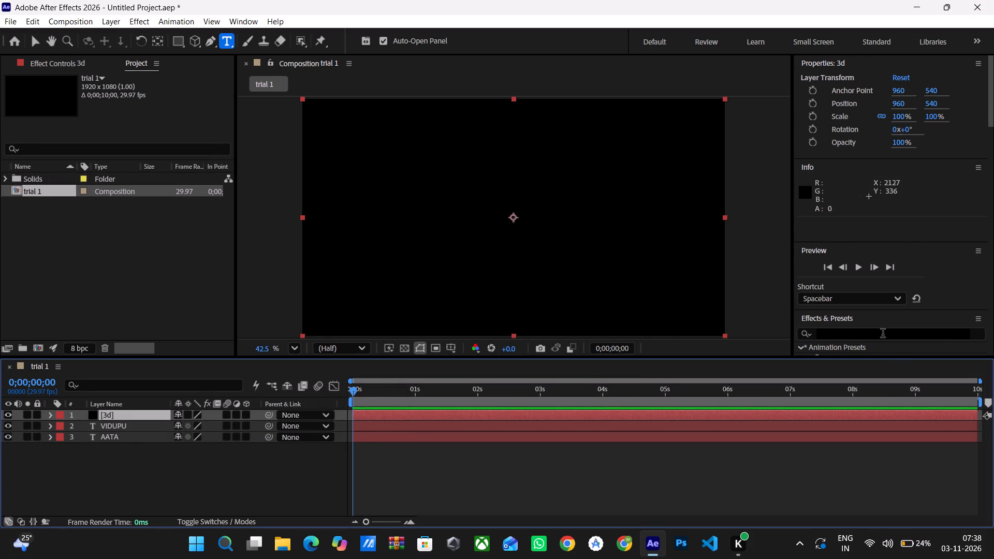
left_click_drag(107, 416, 118, 448)
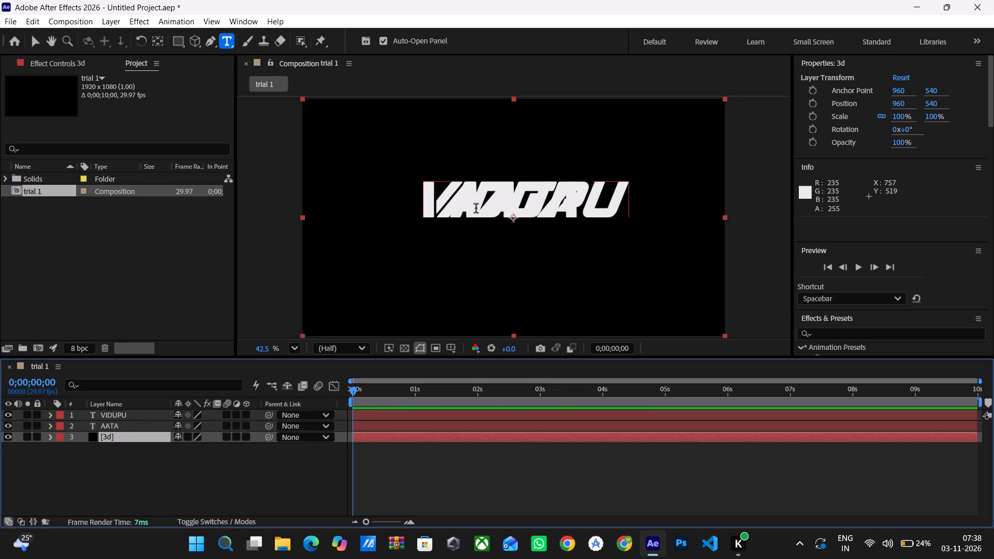
Move the VIDUPU text right and down in the composition, to a position of about 1334, 636.
left_click_drag(492, 202, 481, 211)
left_click(531, 238)
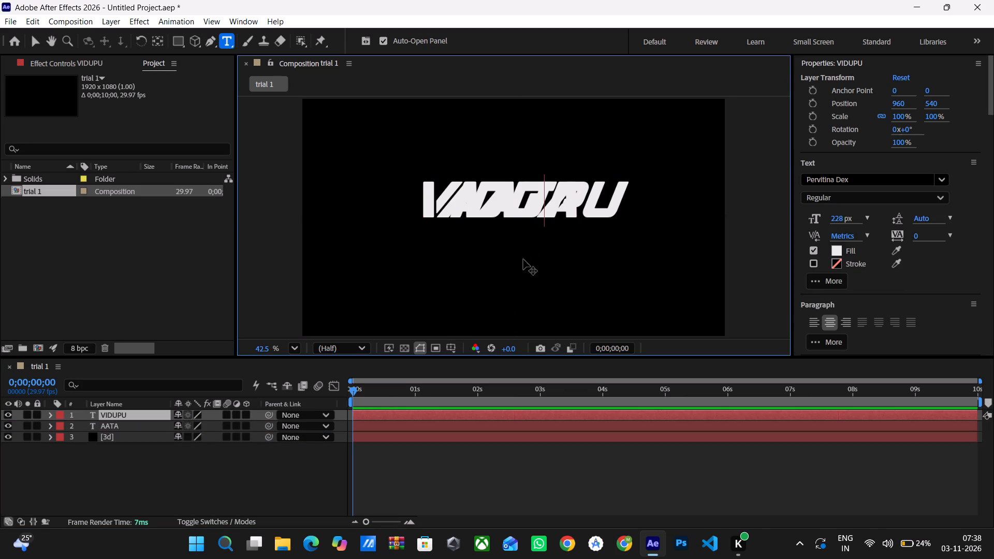
left_click_drag(551, 272, 635, 275)
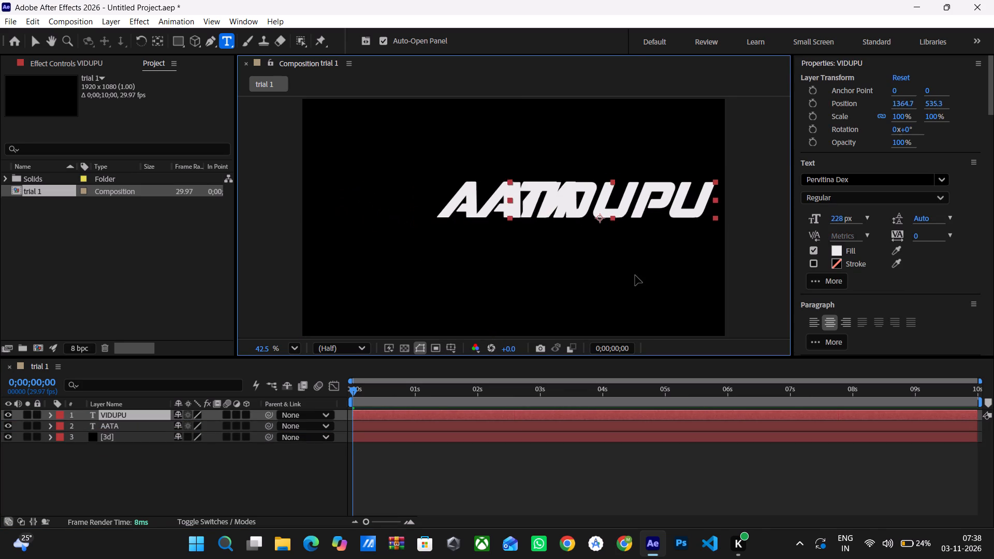
left_click_drag(635, 275, 636, 291)
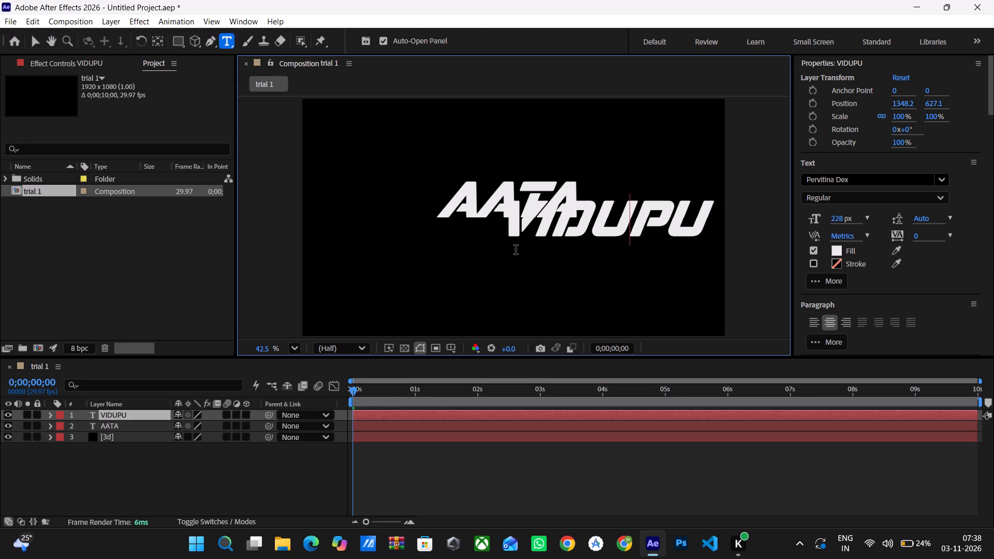
left_click(450, 220)
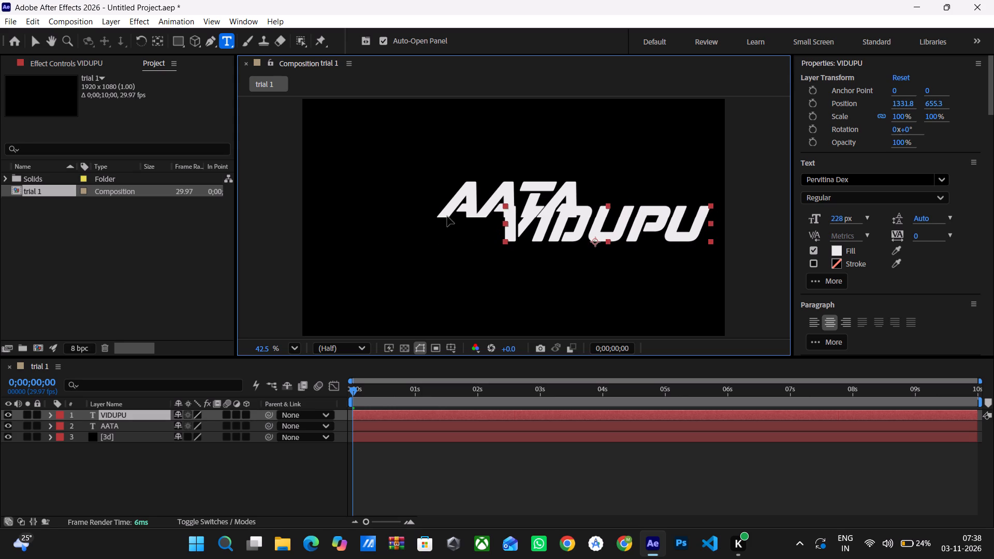
Move the AATA text to the left of VIDUPU, at a position of about 536, 625.
left_click(133, 426)
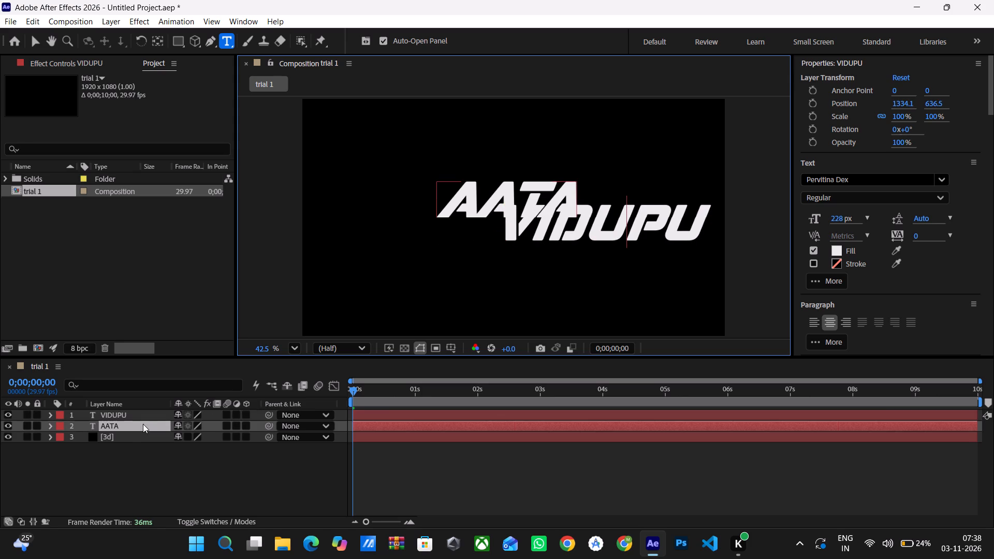
left_click(143, 424)
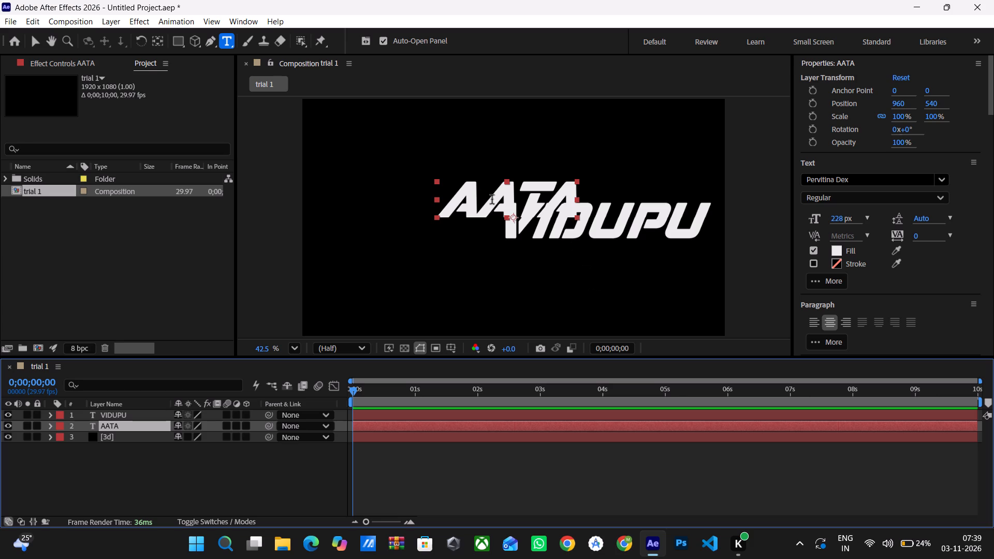
left_click(548, 189)
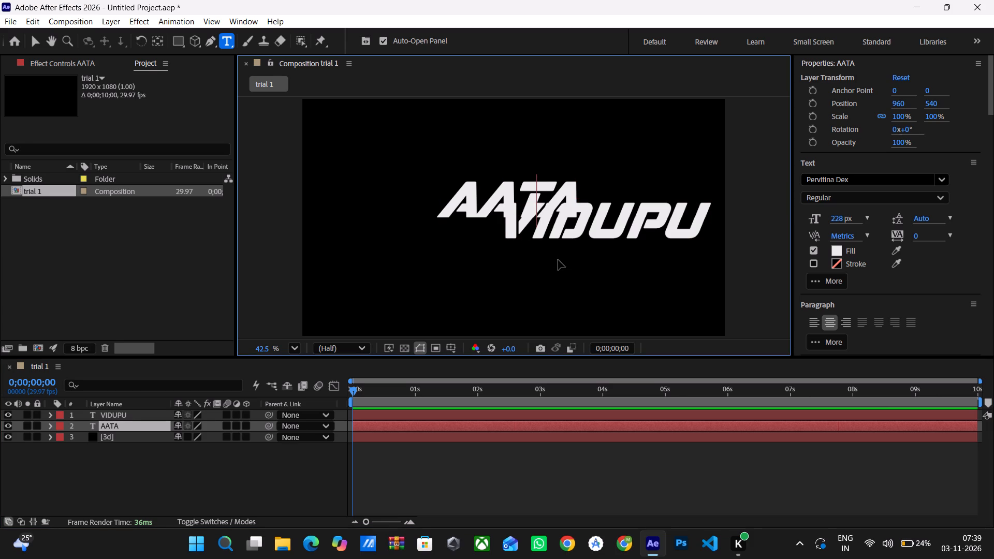
left_click(558, 260)
left_click_drag(560, 261, 467, 286)
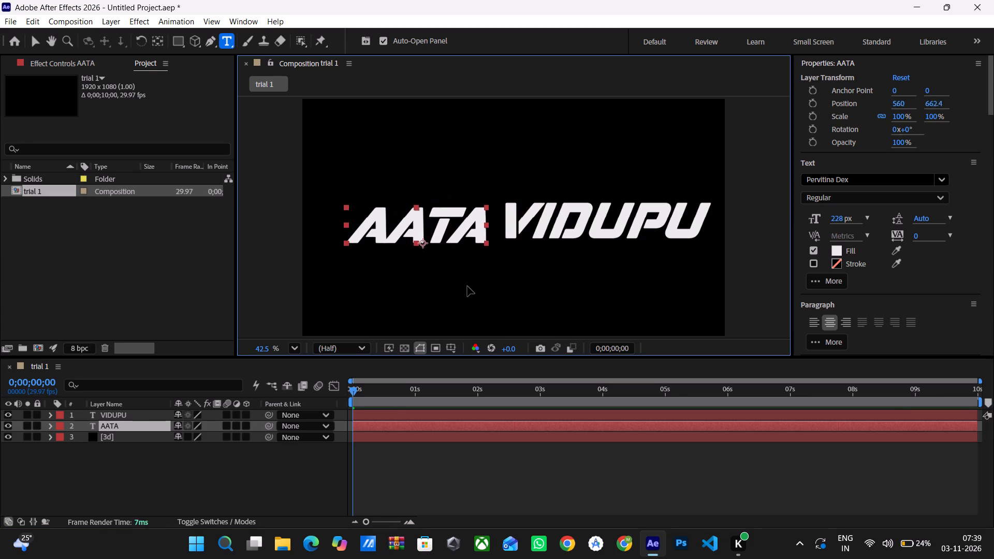
left_click_drag(467, 286, 466, 280)
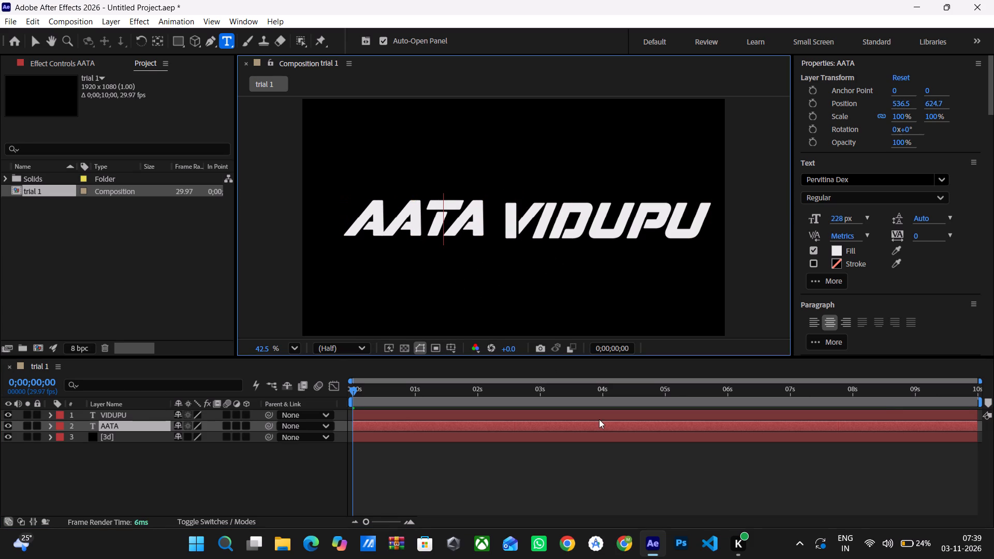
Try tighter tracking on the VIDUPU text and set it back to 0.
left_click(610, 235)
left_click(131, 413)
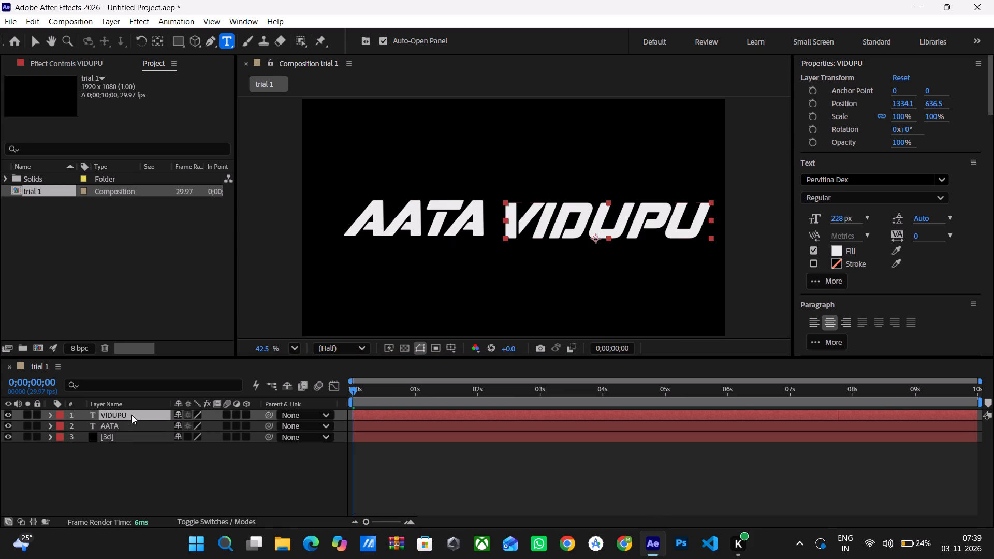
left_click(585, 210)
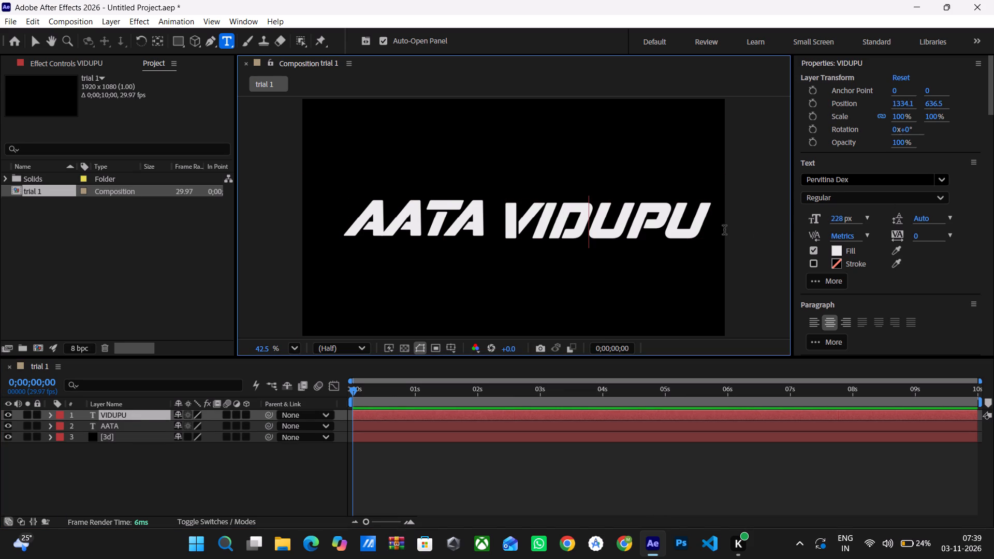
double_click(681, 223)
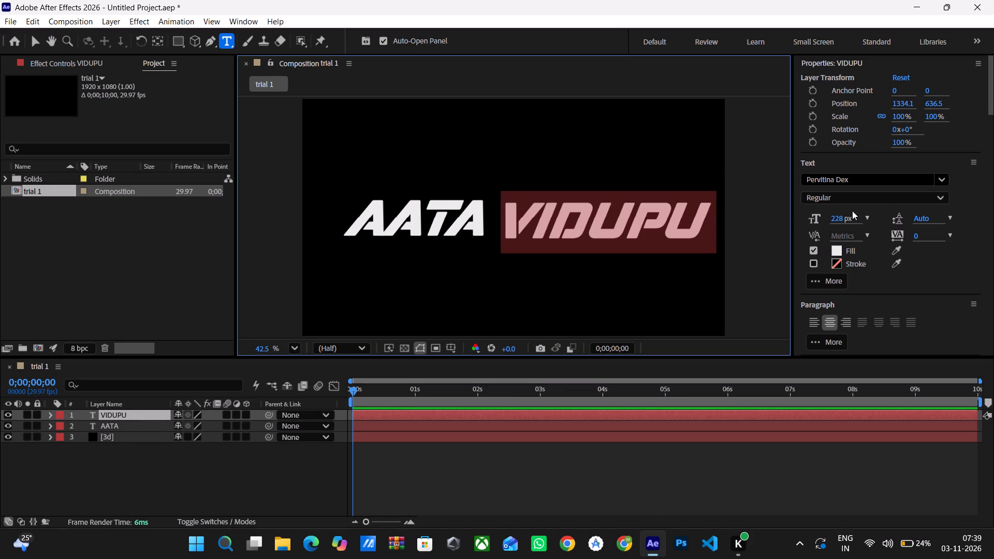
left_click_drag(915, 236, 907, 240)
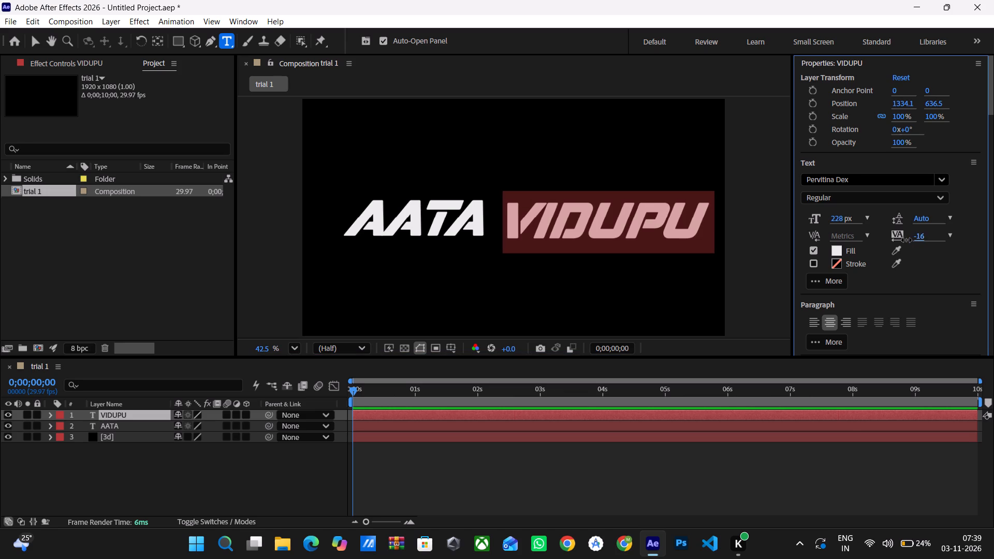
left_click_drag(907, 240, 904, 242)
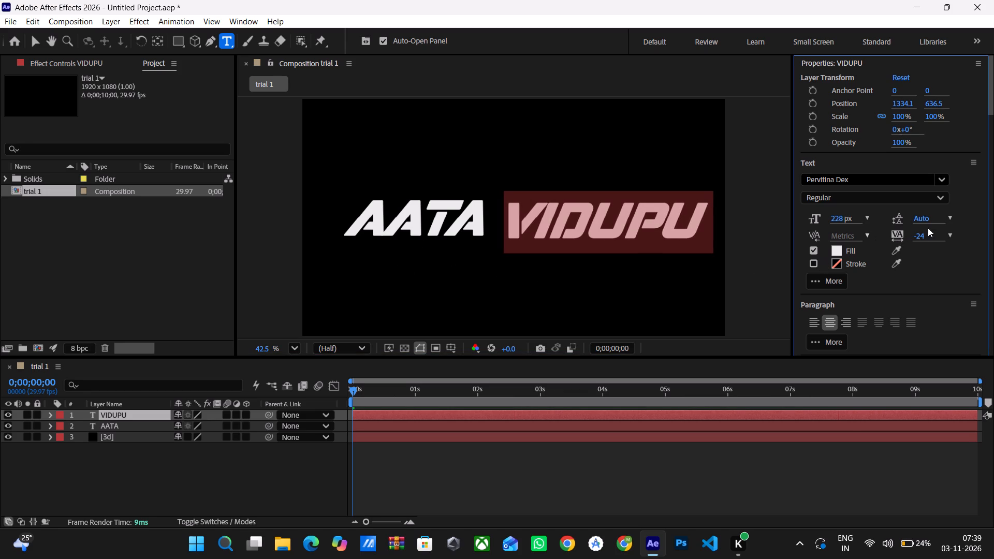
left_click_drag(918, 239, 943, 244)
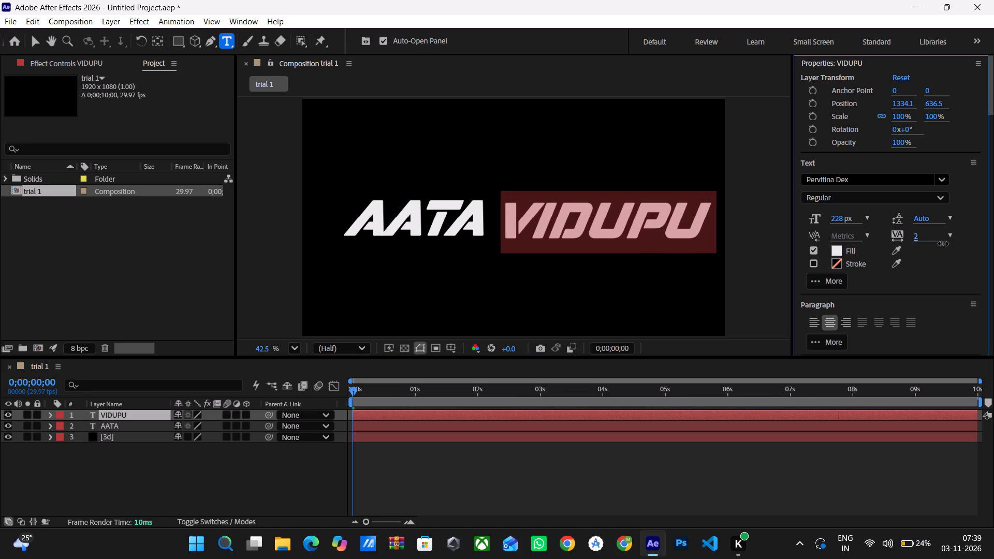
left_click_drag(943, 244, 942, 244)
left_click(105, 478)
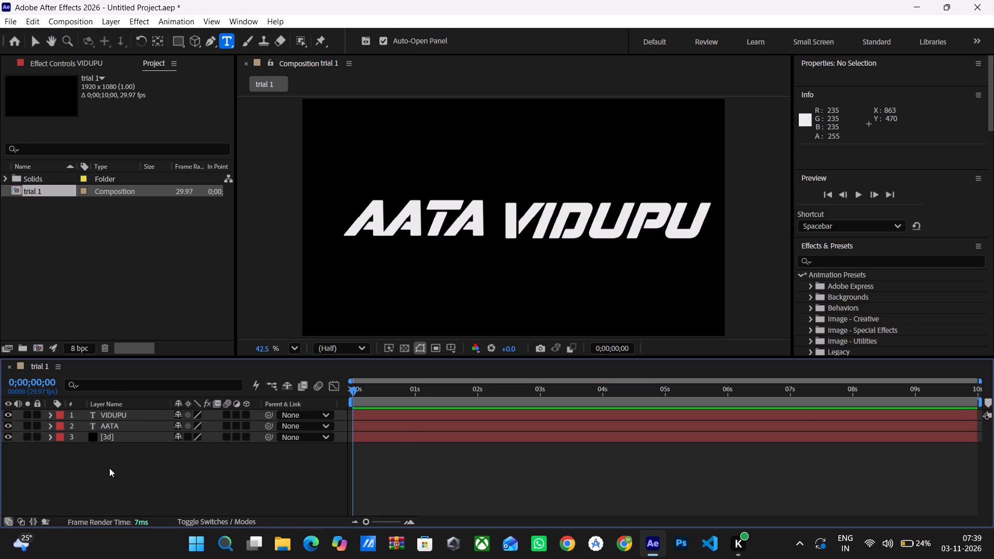
Set the AATA text's tracking to -2.
double_click(420, 224)
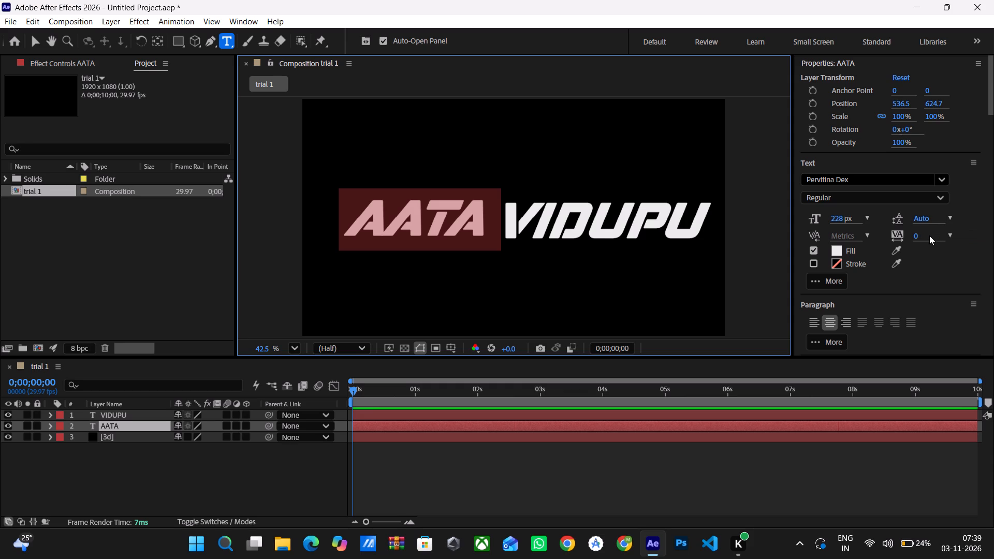
left_click_drag(916, 235, 912, 234)
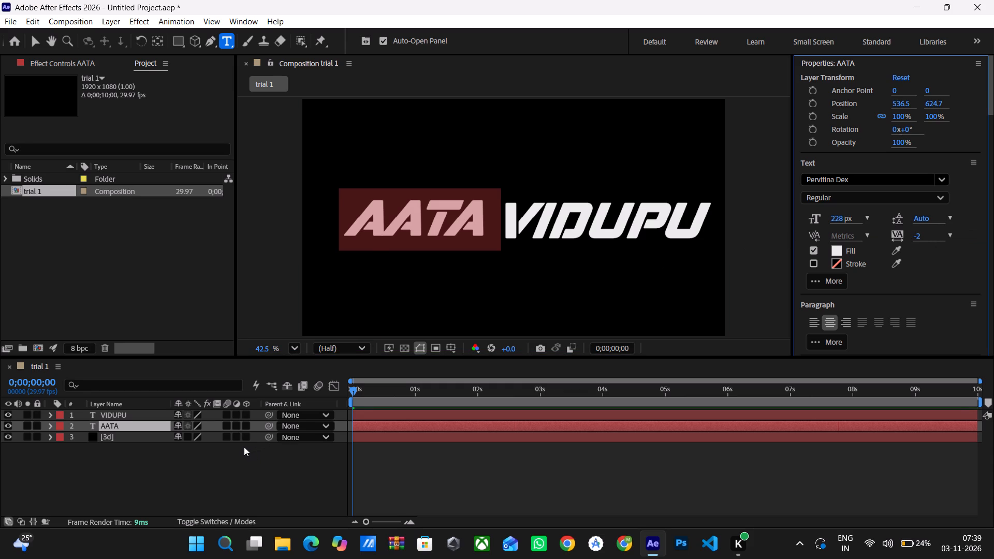
left_click(213, 466)
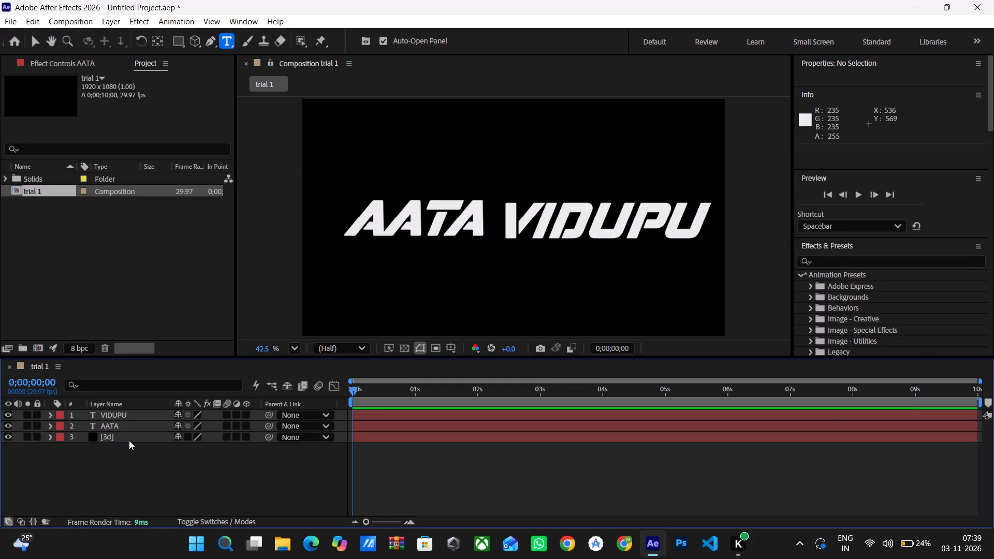
Move the 3d solid above both text layers in the layer stack.
left_click_drag(128, 437, 137, 410)
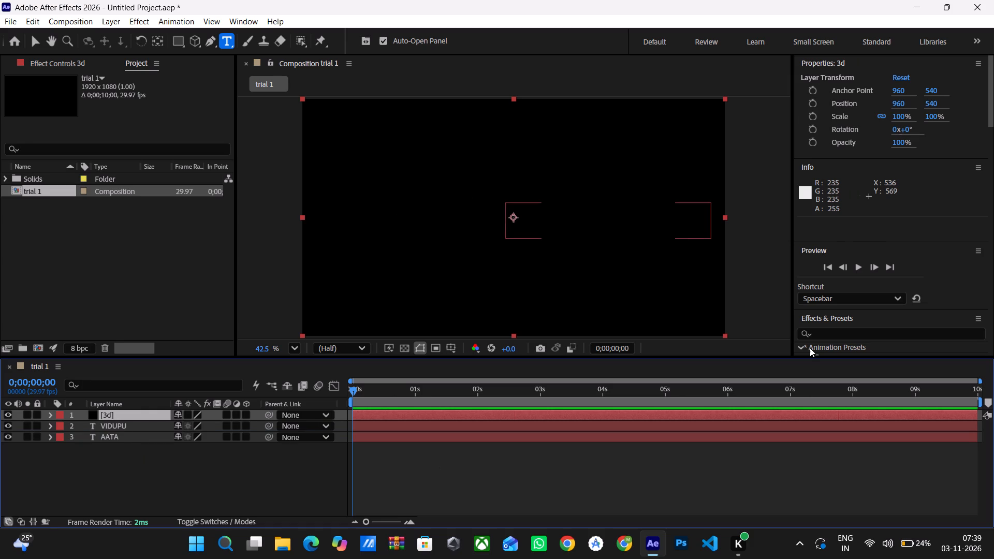
Search the effects for "ele" and apply the Video Copilot Element effect to the 3d solid.
scroll(893, 296, "down", 3)
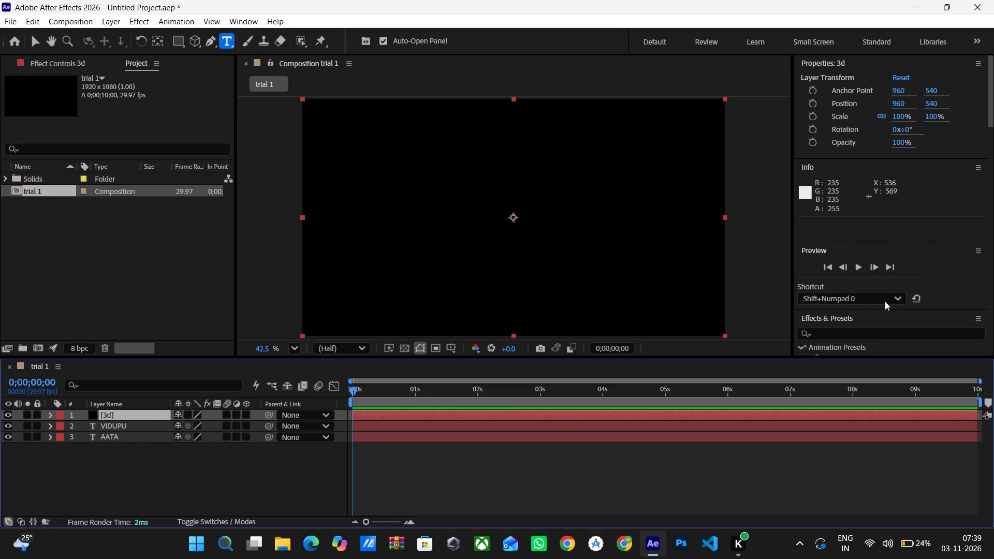
scroll(886, 299, "up", 2)
left_click(936, 296)
scroll(936, 295, "down", 1)
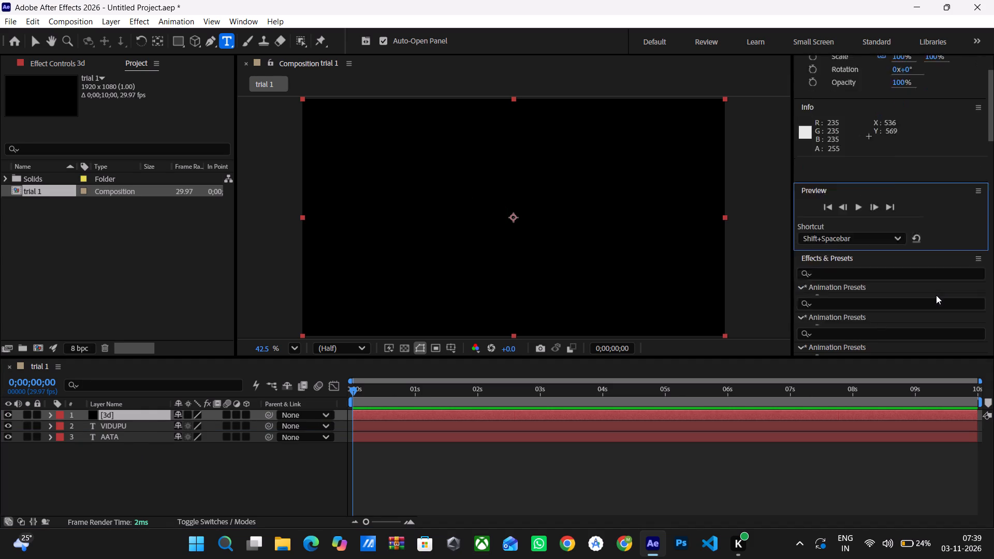
scroll(936, 295, "down", 2)
left_click(916, 216)
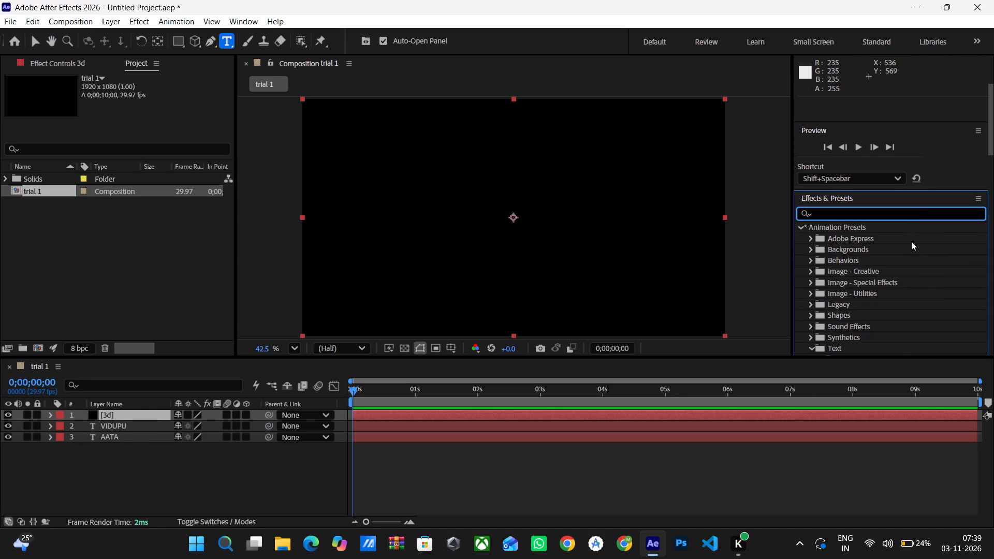
key("e")
key("l")
key("e")
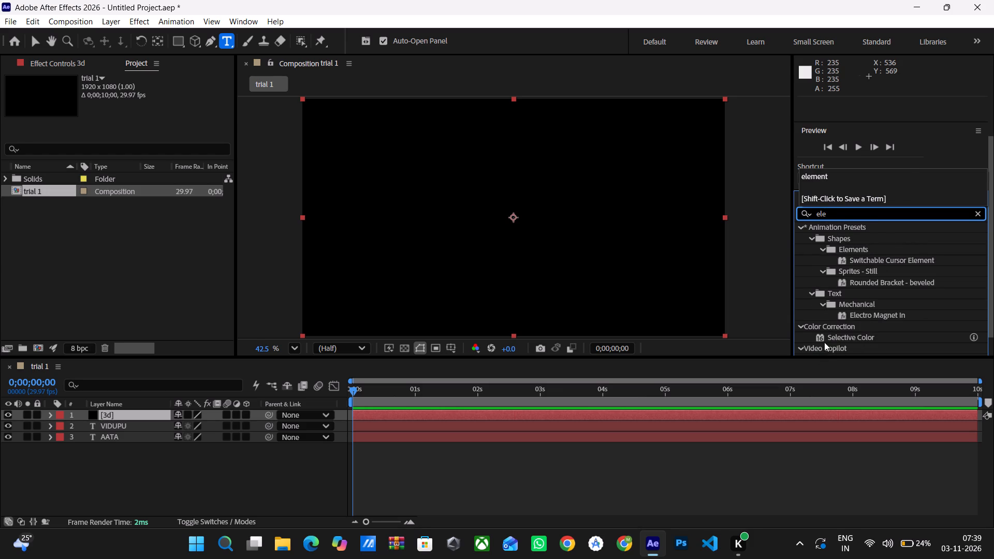
scroll(826, 338, "down", 3)
left_click_drag(836, 330, 575, 223)
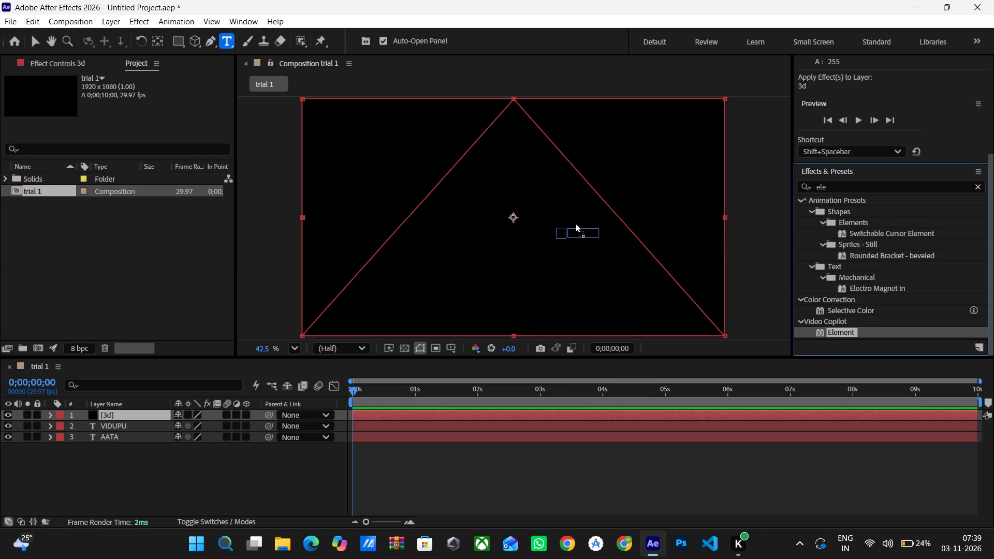
left_click_drag(575, 223, 568, 210)
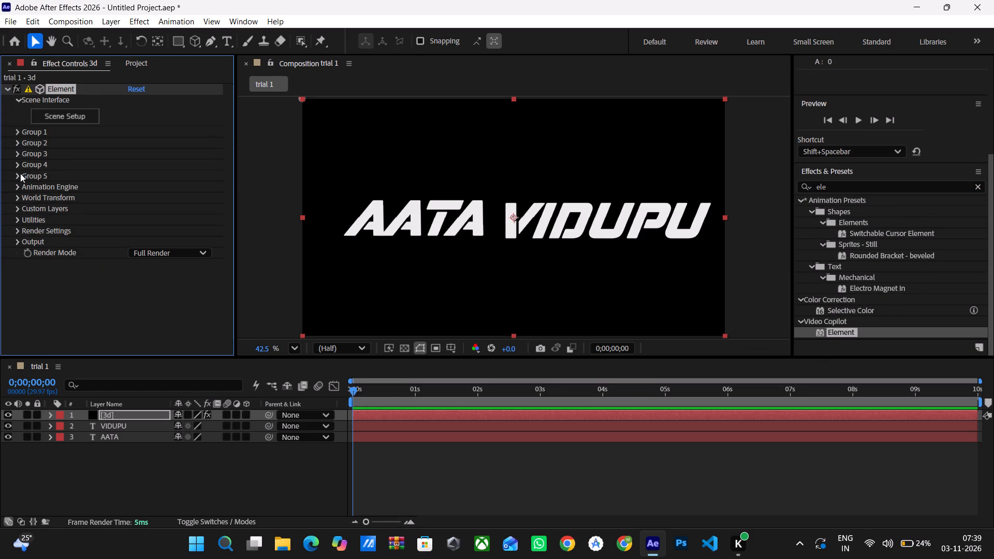
In Element's custom text and masks, assign AATA to Path Layer 1 and VIDUPU to Path Layer 2.
left_click(18, 209)
left_click(24, 218)
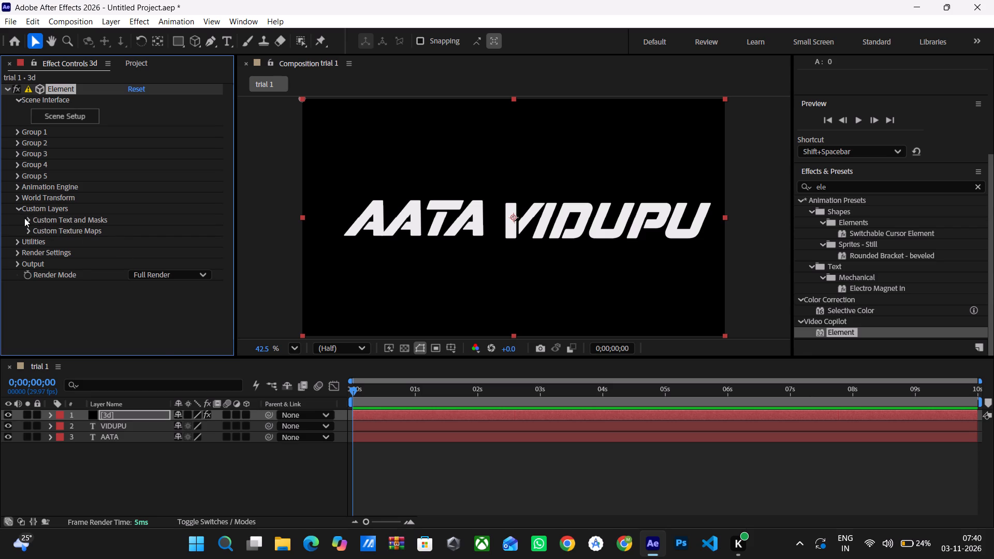
left_click(137, 229)
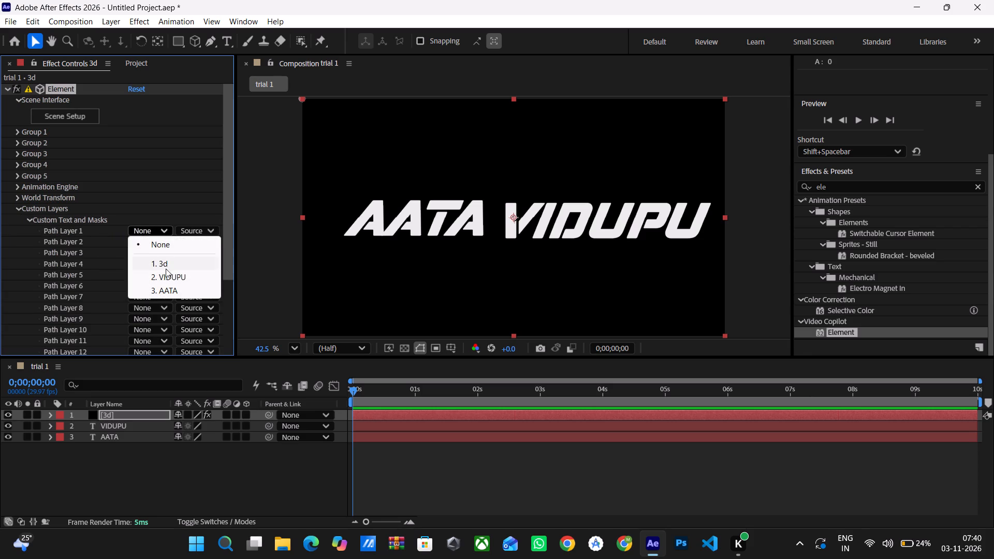
left_click(170, 285)
left_click(159, 239)
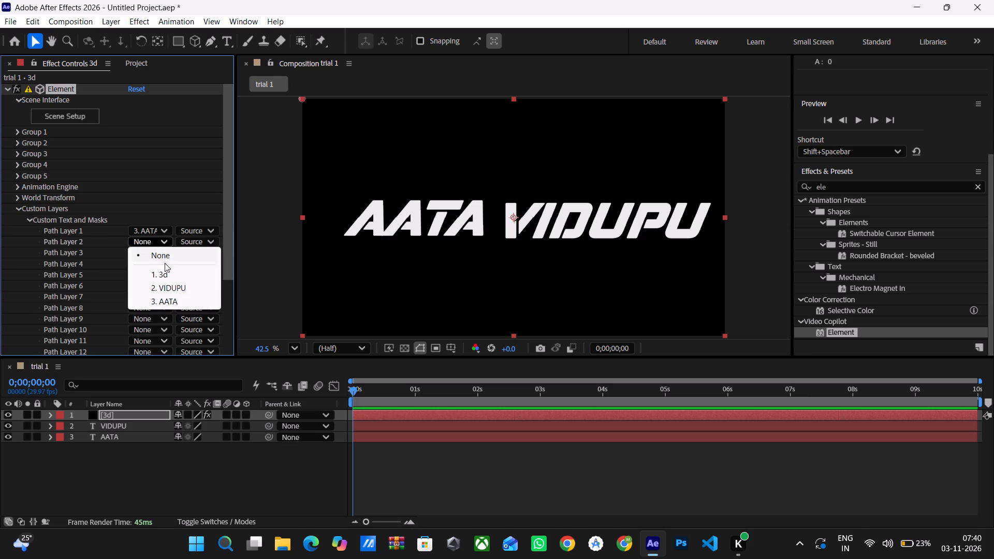
left_click(169, 287)
Open Element's Scene Setup and extrude the AATA text from Custom Path 1 as a 3D model.
left_click(87, 115)
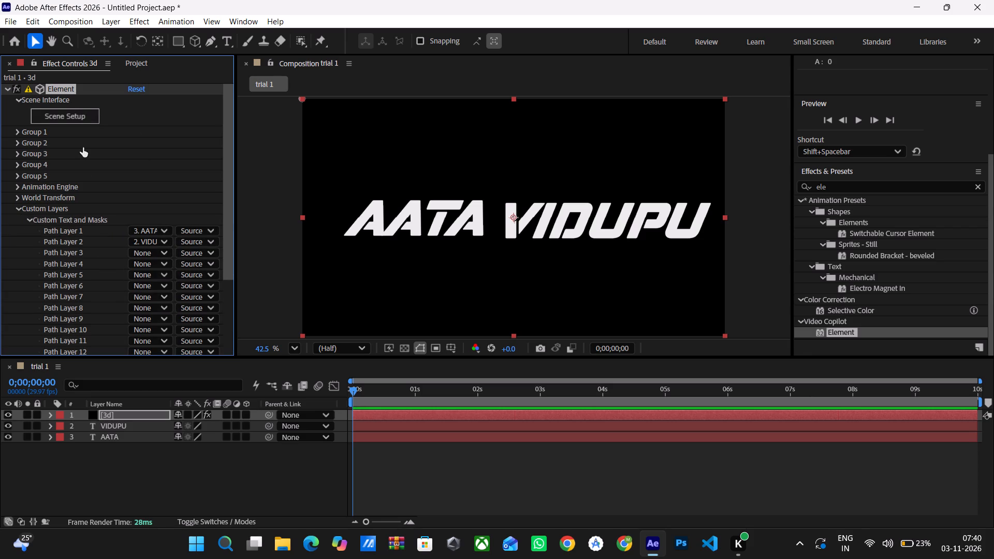
left_click(18, 205)
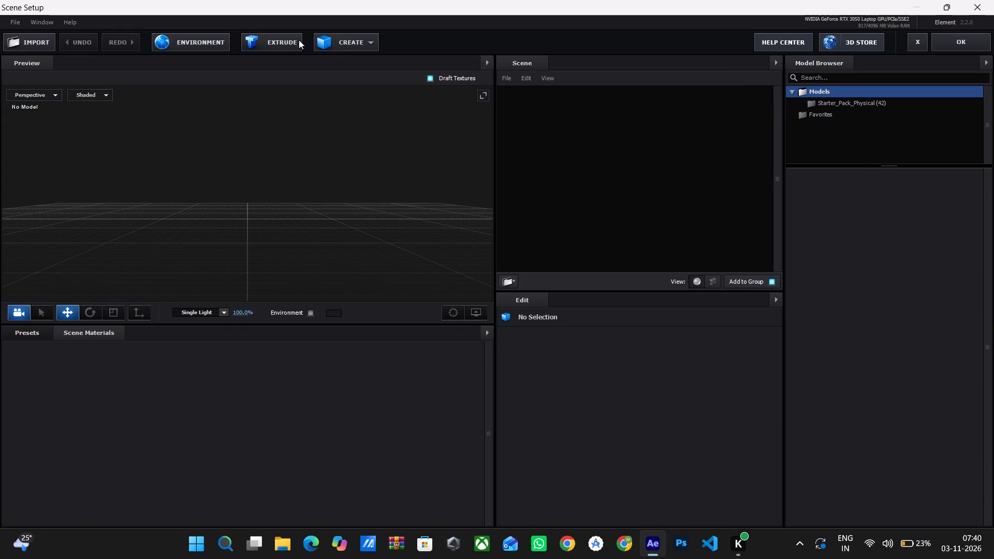
left_click(286, 41)
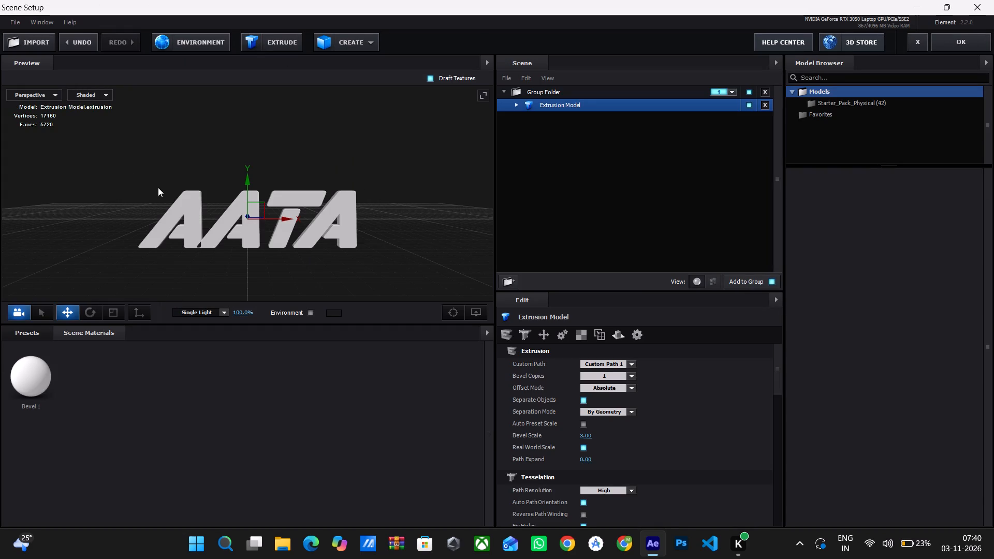
Apply the Chrome preset from the Physical materials to the extruded AATA text.
left_click(44, 329)
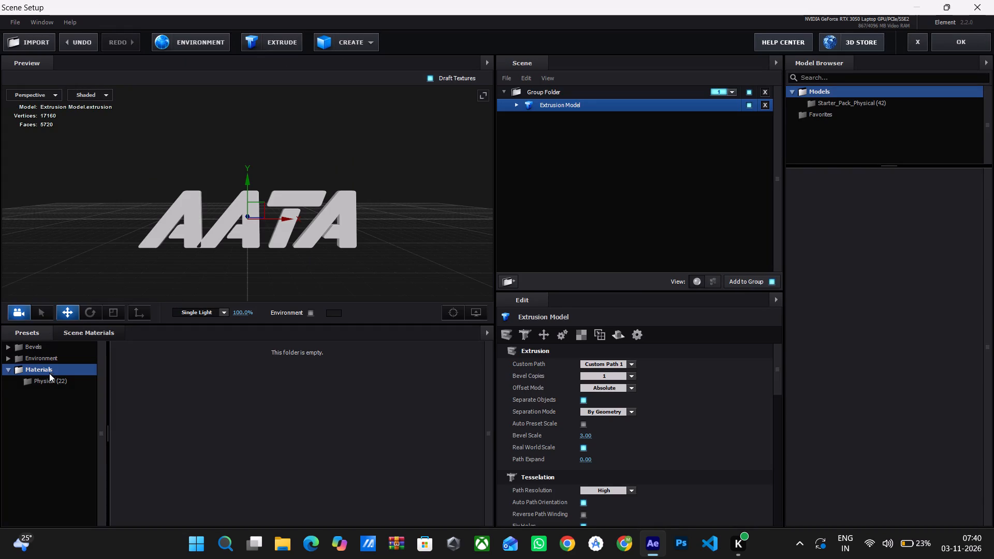
left_click(49, 376)
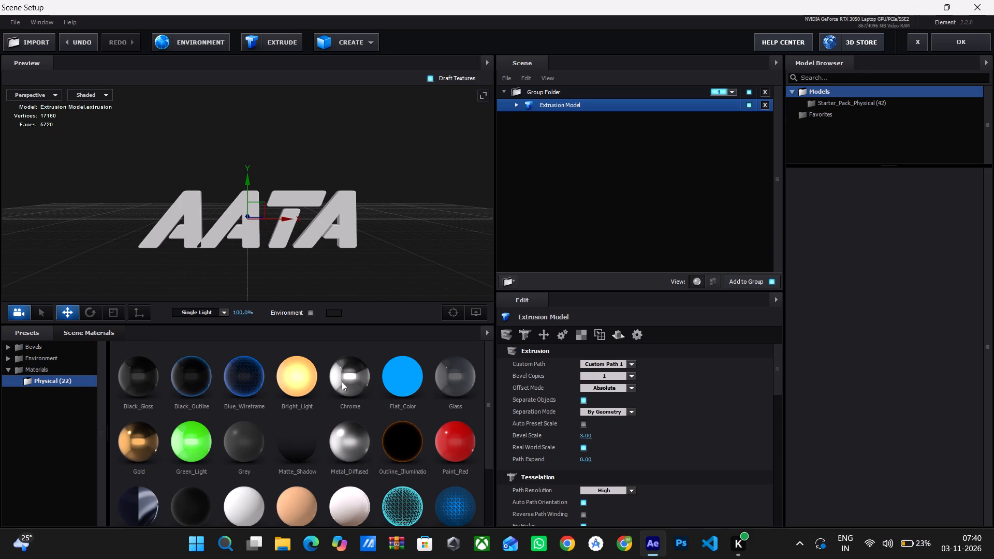
left_click_drag(345, 386, 254, 211)
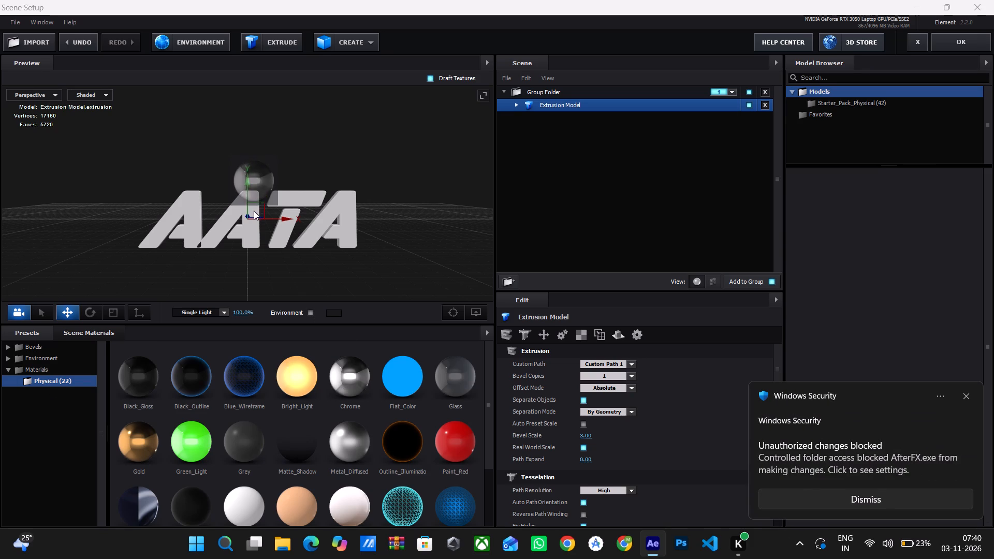
left_click_drag(254, 211, 246, 238)
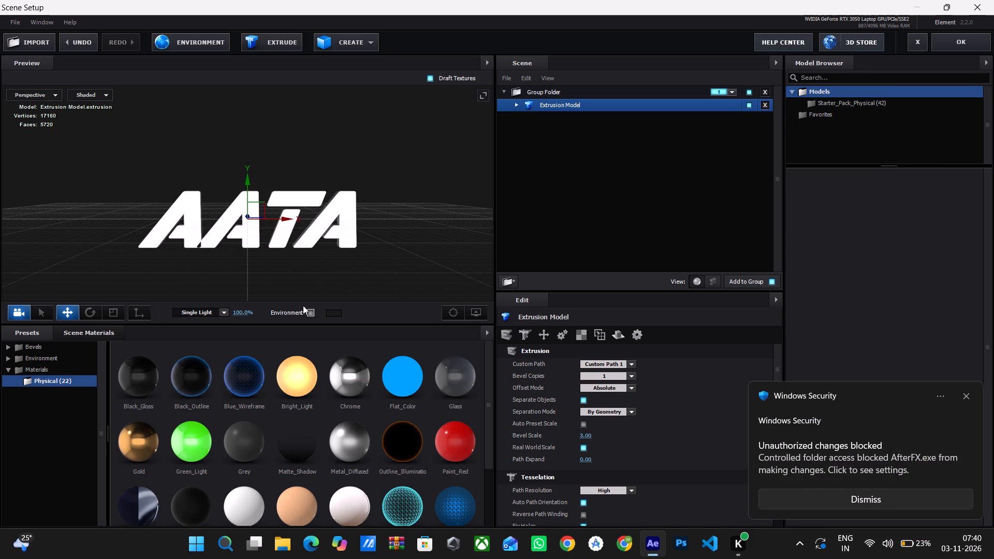
left_click(328, 312)
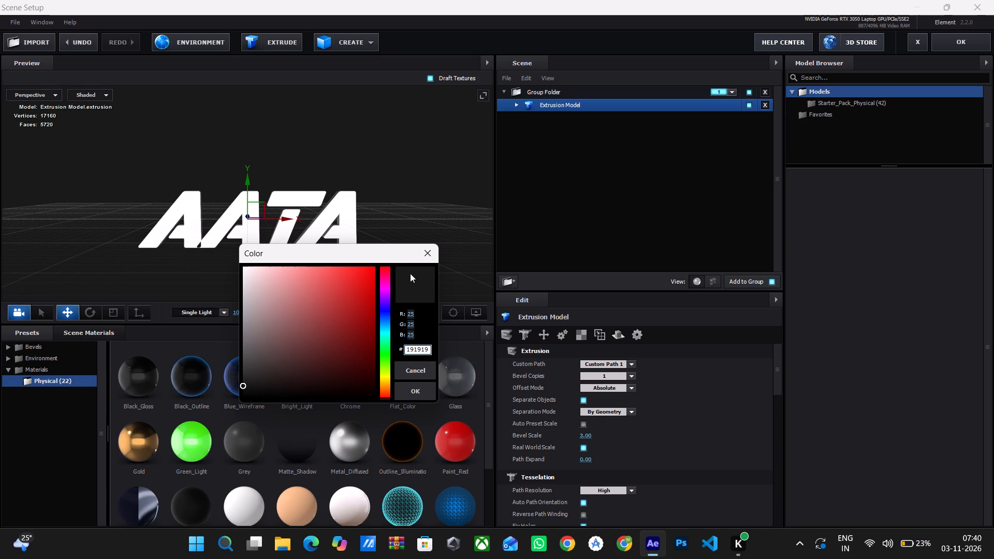
left_click(428, 255)
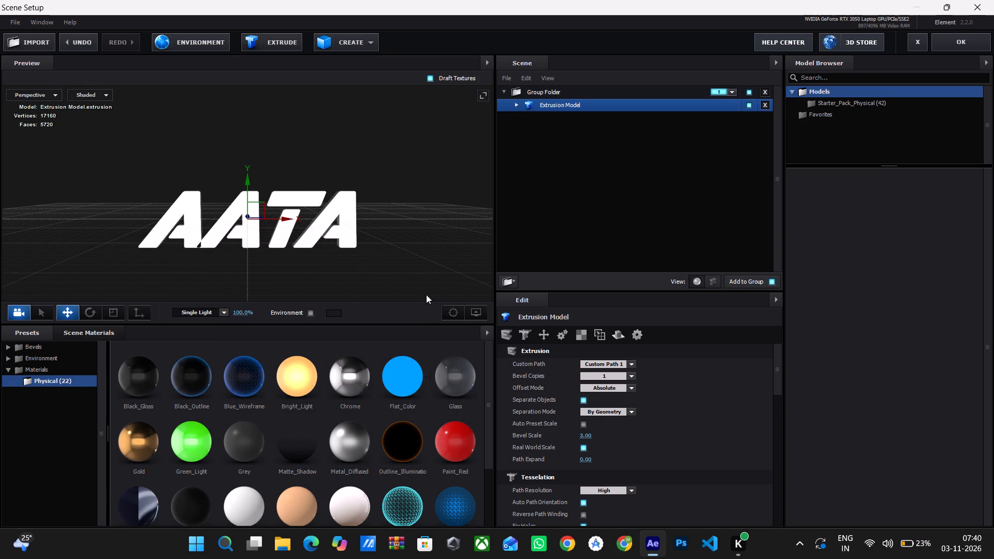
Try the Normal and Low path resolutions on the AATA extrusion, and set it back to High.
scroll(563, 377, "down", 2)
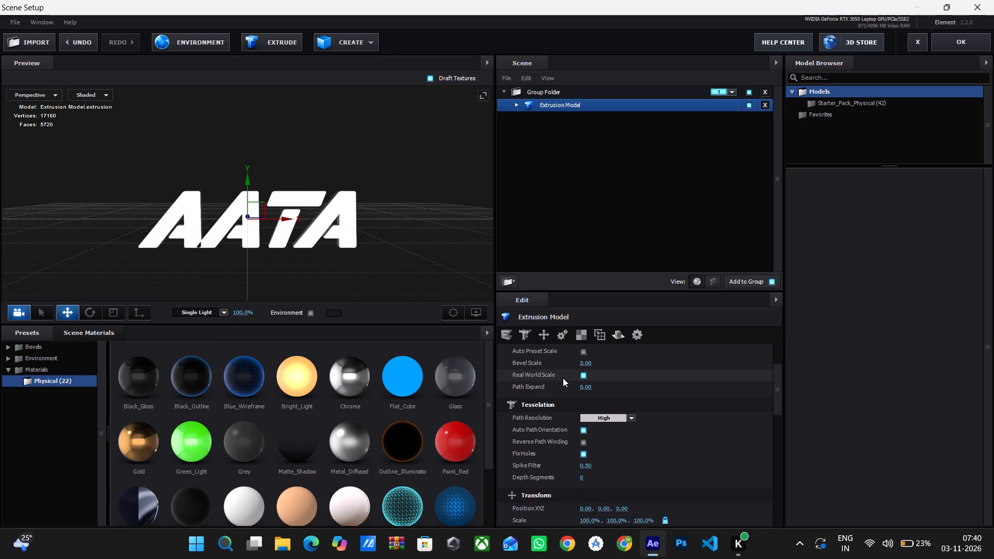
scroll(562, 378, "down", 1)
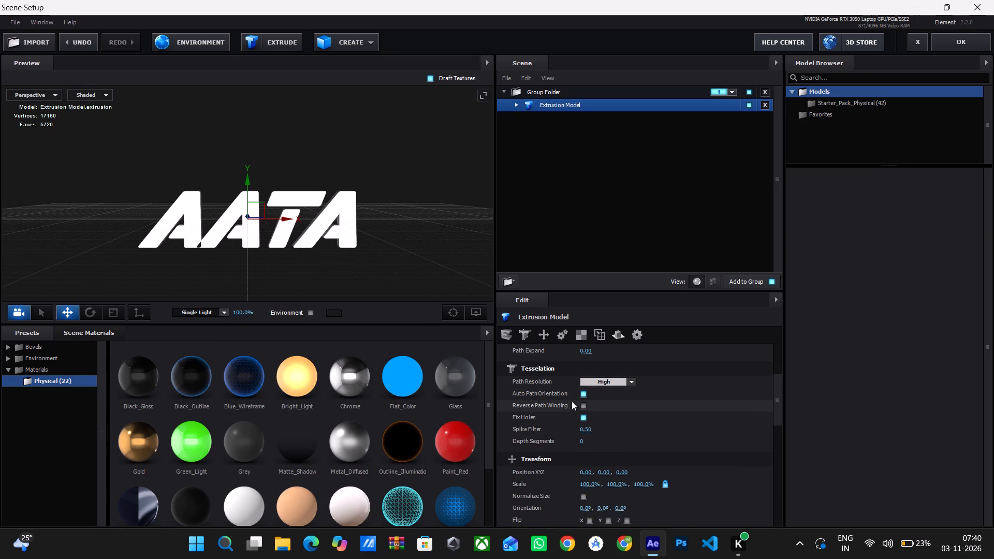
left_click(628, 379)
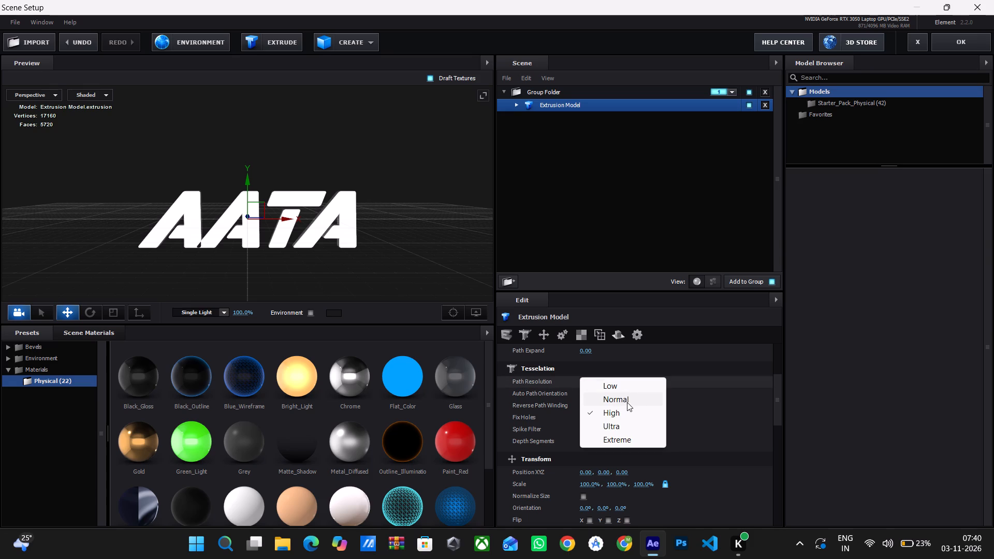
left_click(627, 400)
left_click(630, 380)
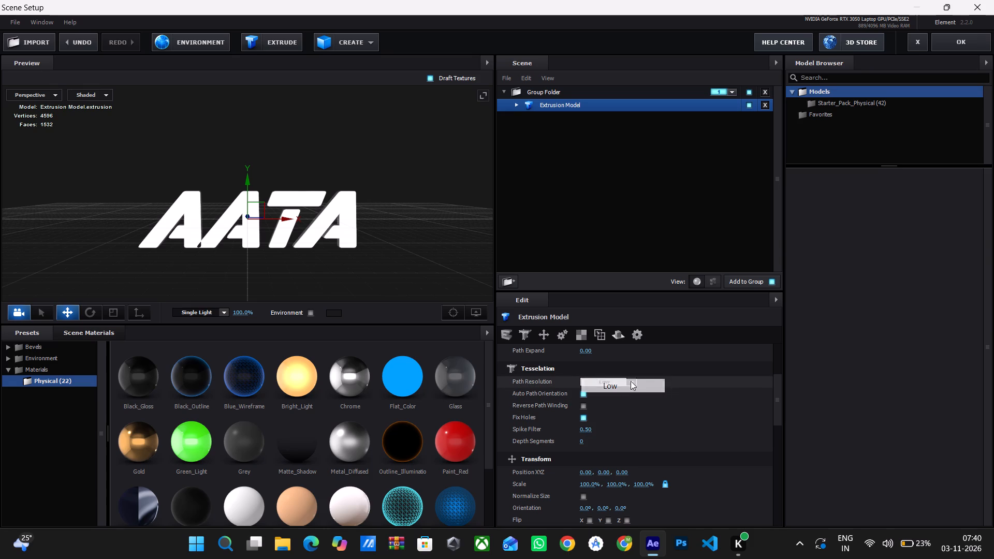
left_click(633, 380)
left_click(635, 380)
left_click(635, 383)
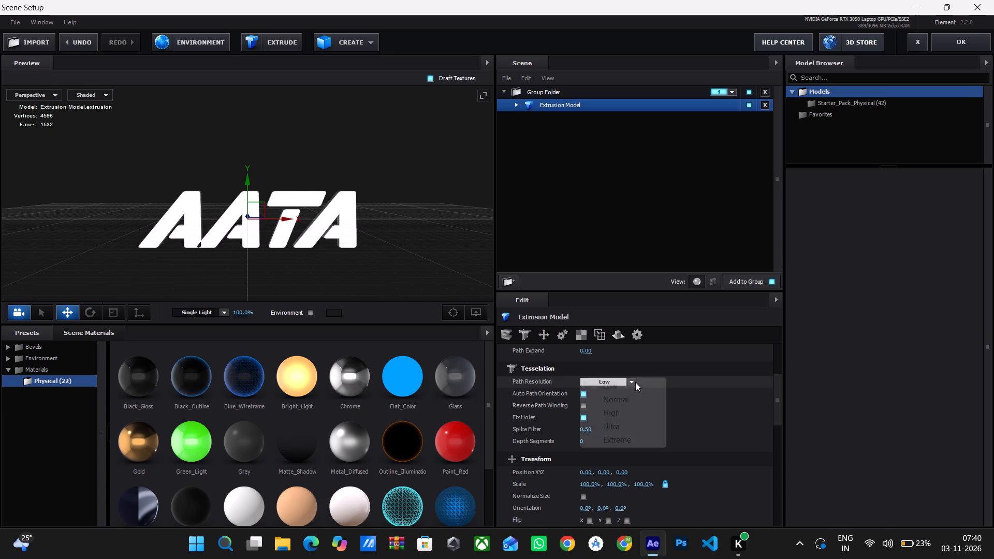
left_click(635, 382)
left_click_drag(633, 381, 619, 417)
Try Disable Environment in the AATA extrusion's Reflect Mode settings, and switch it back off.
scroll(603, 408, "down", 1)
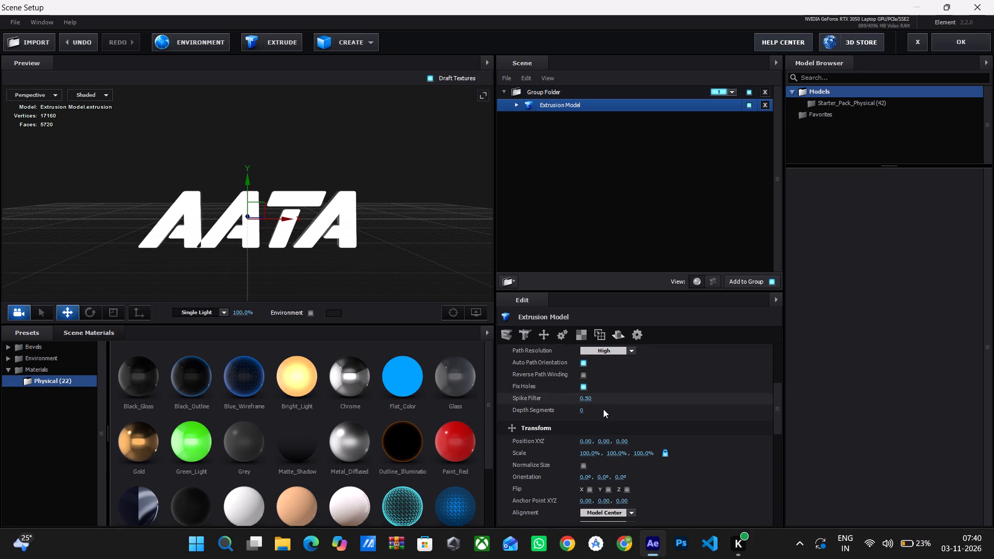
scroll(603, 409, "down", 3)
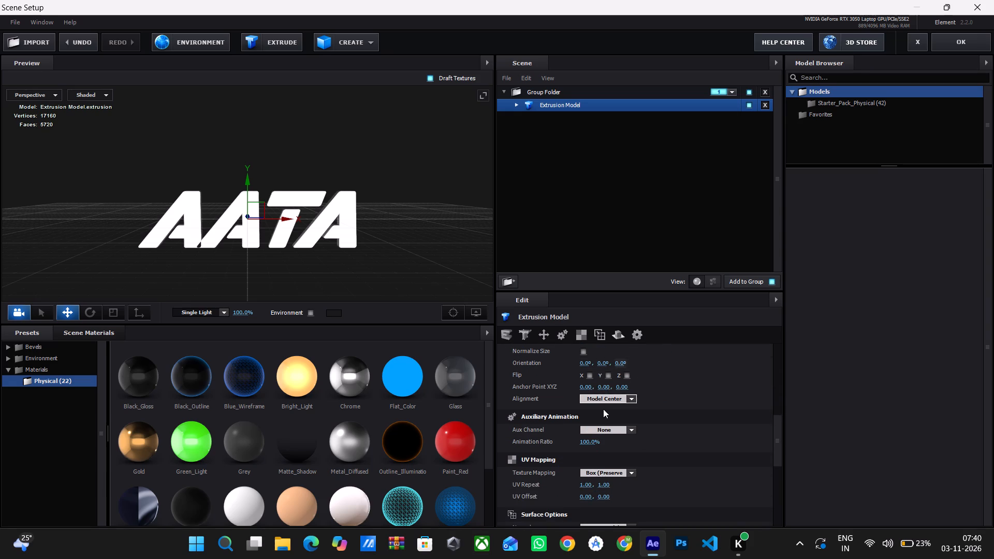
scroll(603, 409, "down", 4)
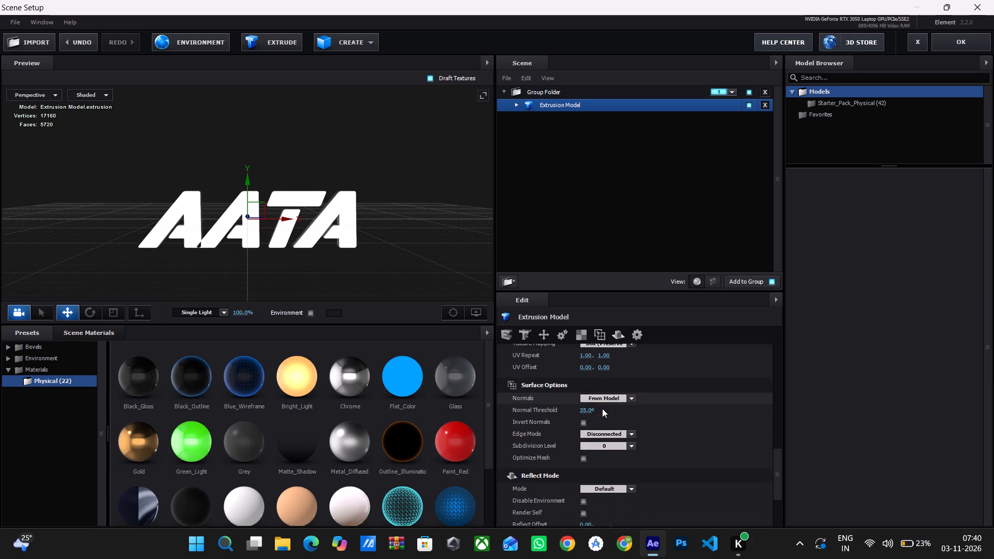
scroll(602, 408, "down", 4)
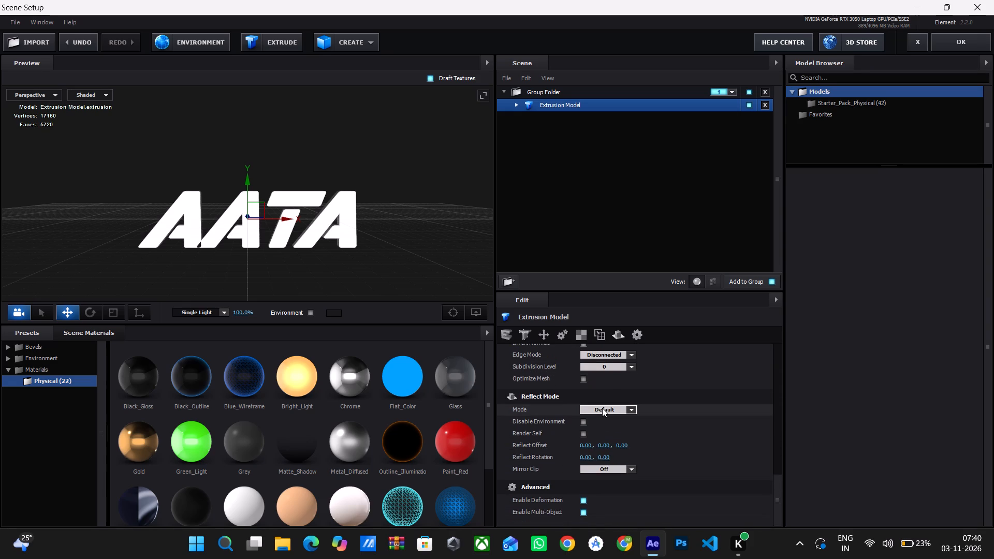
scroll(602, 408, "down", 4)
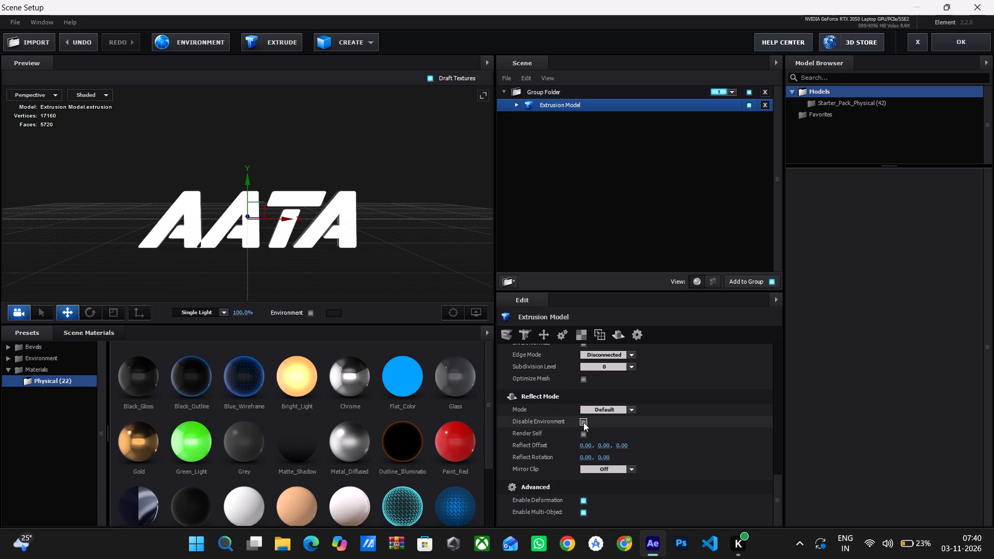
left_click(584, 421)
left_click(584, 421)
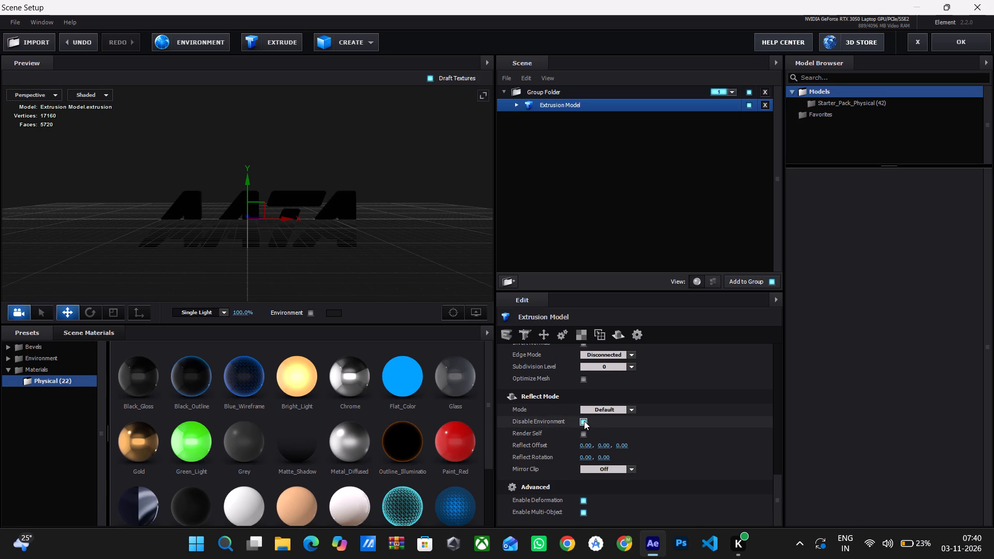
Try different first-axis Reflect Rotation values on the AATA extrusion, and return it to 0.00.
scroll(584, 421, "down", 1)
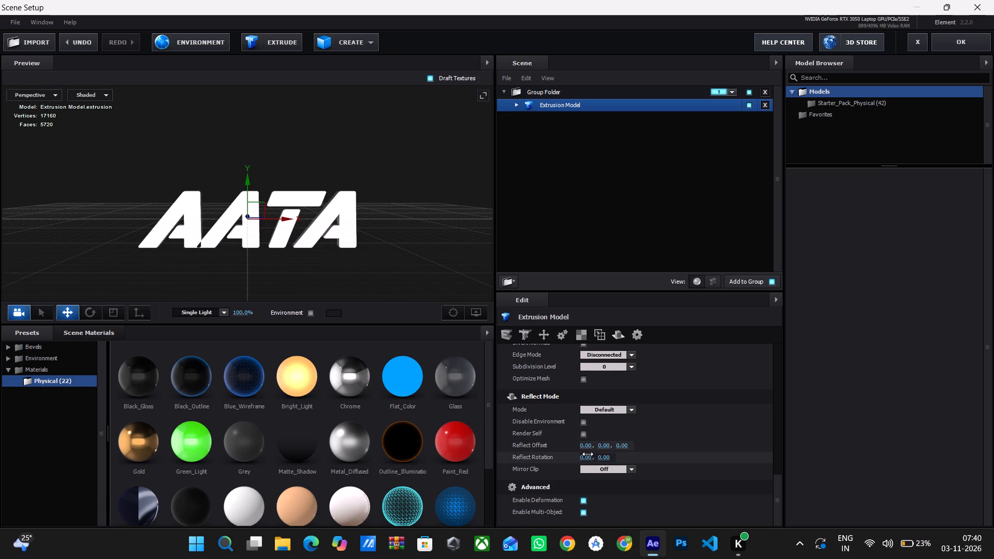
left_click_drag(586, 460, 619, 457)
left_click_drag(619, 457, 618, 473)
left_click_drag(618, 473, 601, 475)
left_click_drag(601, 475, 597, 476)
Duplicate the group folder that contains the AATA extrusion model.
scroll(520, 416, "up", 3)
left_click(534, 113)
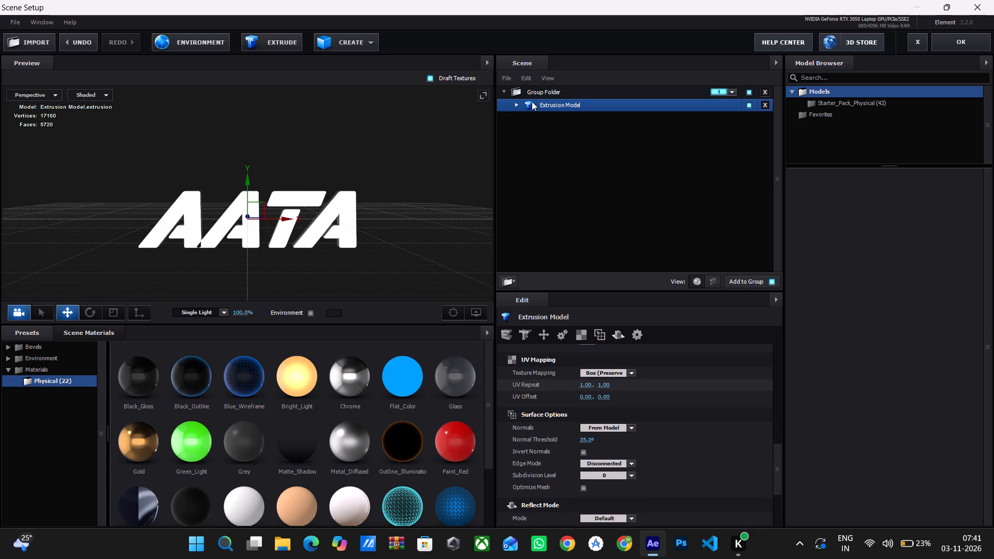
left_click(507, 91)
left_click(531, 89)
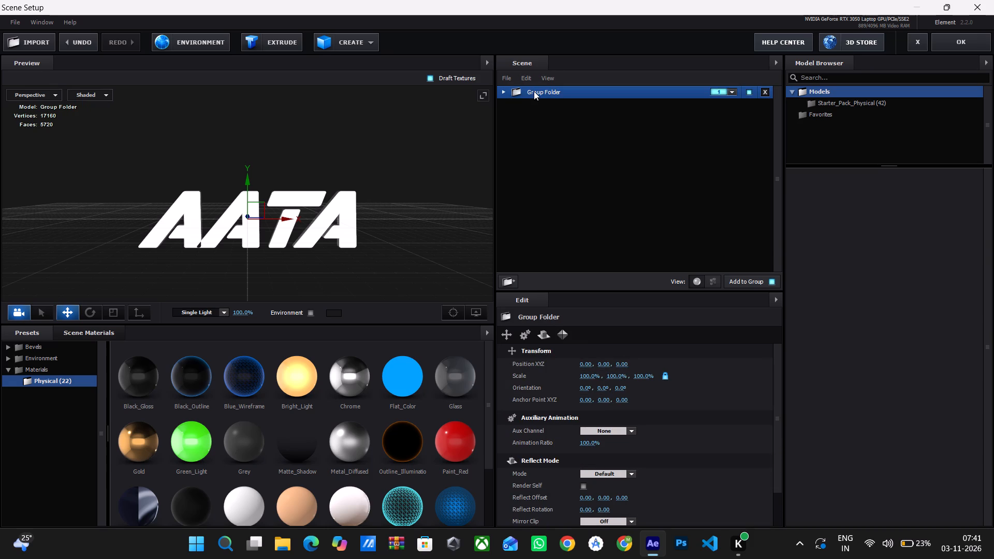
key("ctrl+d")
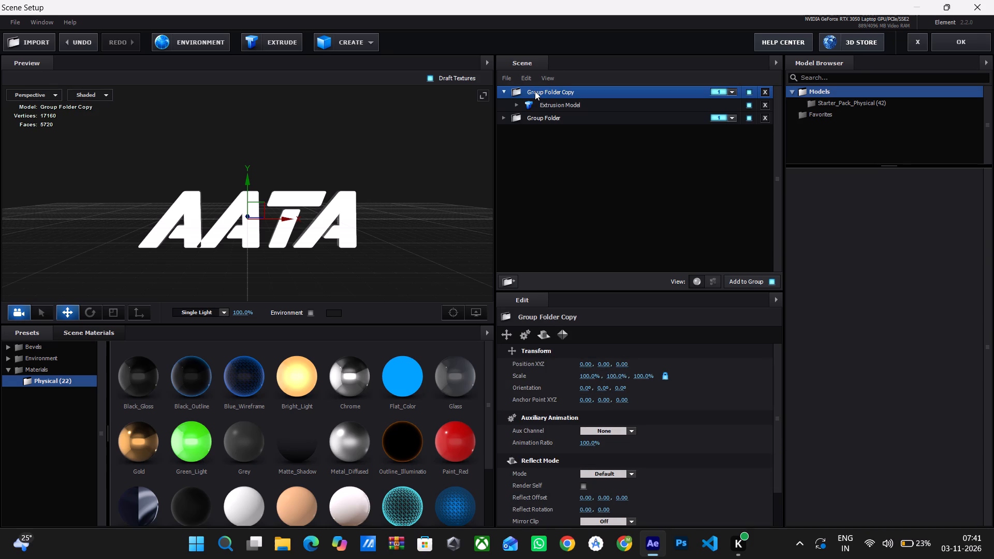
Rename the duplicated group folder as v and assign it to group 2.
left_click(538, 91)
key("Return")
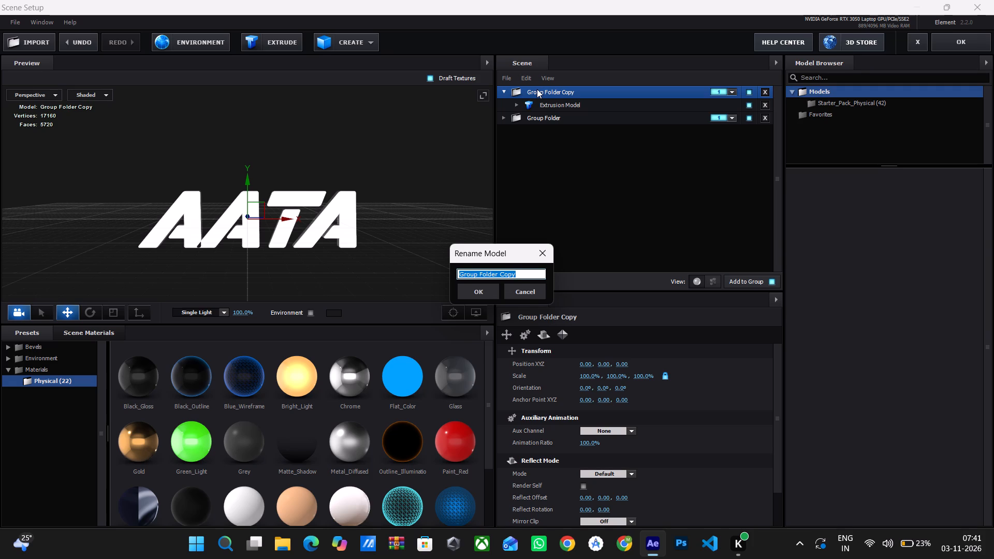
key("v")
key("Return")
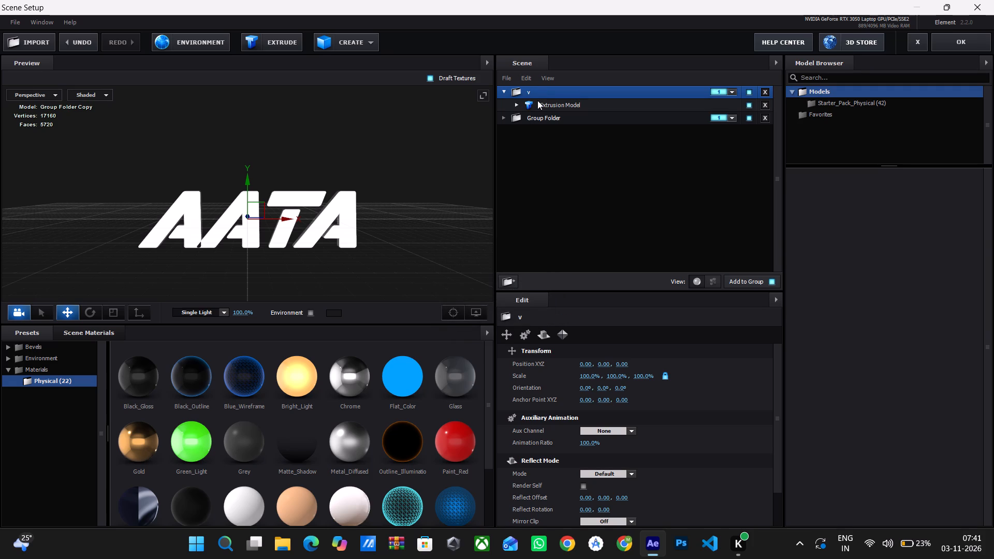
left_click(729, 91)
left_click(735, 107)
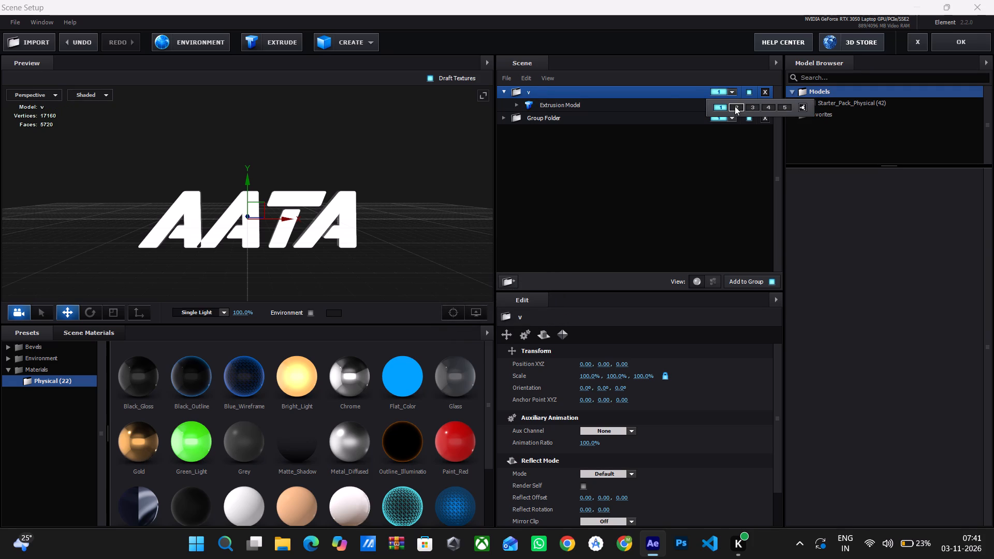
Set the custom path of the extrusion model in folder v to Custom Path 2.
left_click(540, 104)
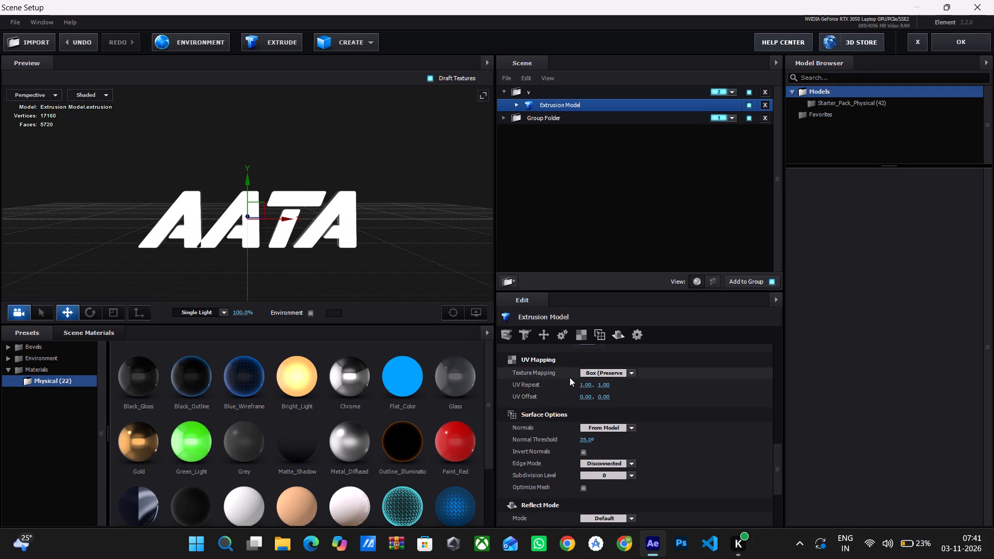
scroll(611, 395, "up", 13)
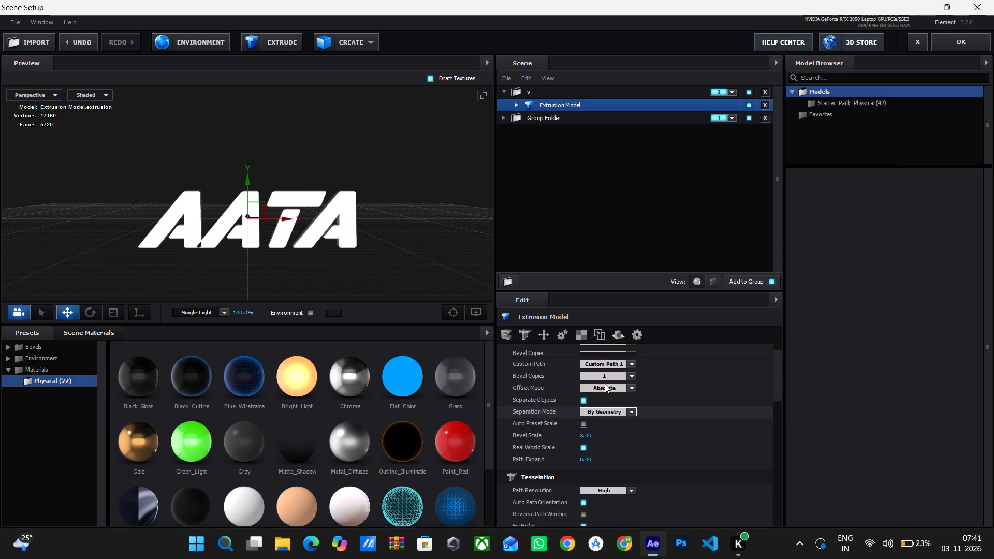
scroll(605, 383, "up", 4)
left_click(626, 356)
left_click(630, 364)
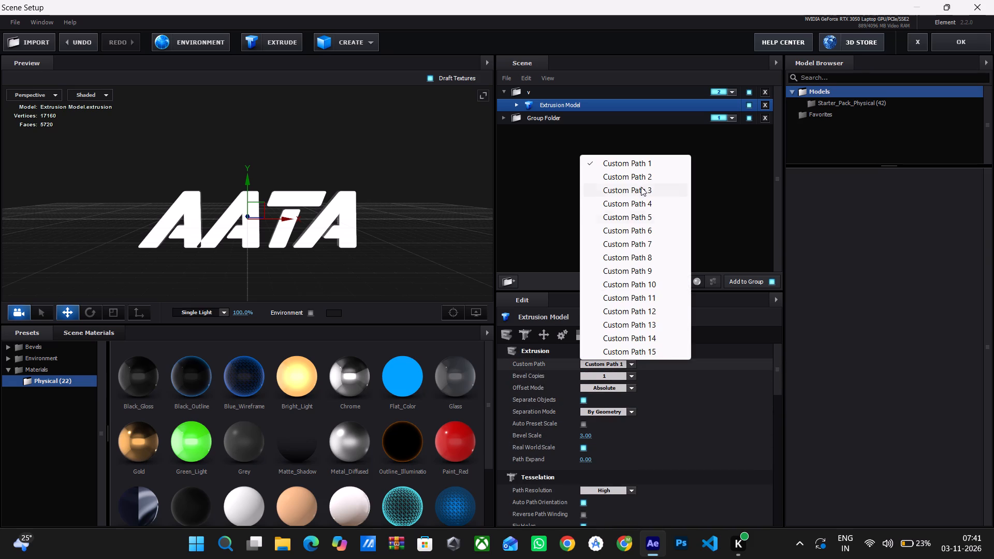
left_click(641, 173)
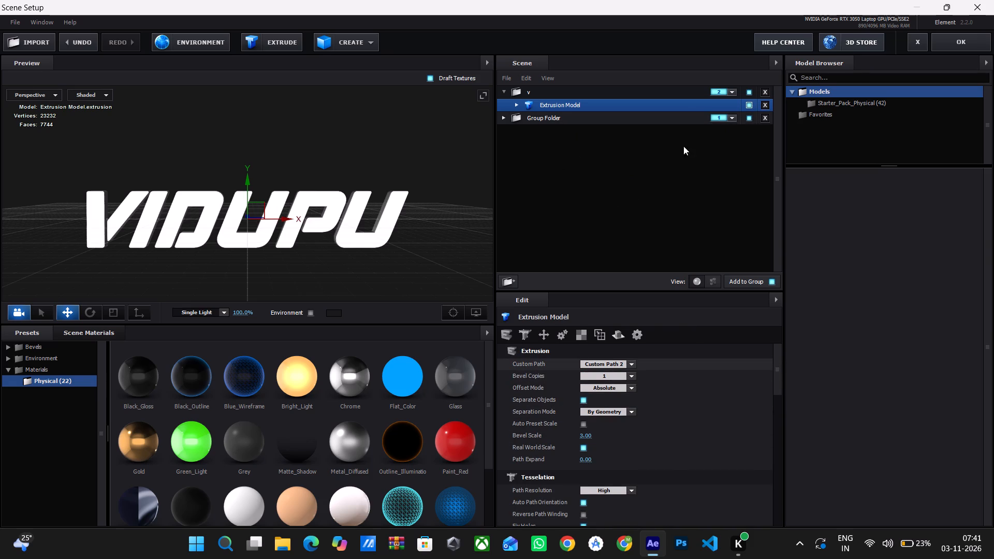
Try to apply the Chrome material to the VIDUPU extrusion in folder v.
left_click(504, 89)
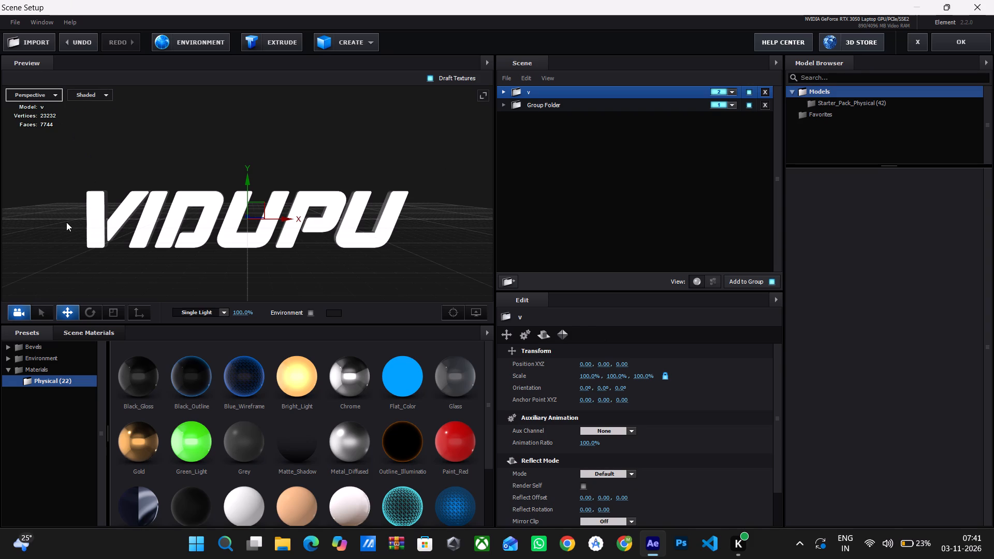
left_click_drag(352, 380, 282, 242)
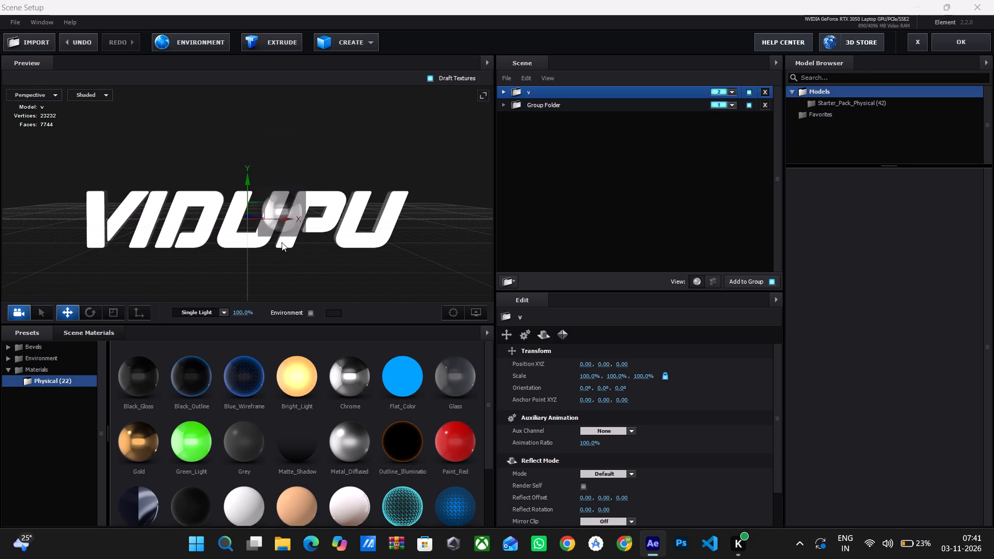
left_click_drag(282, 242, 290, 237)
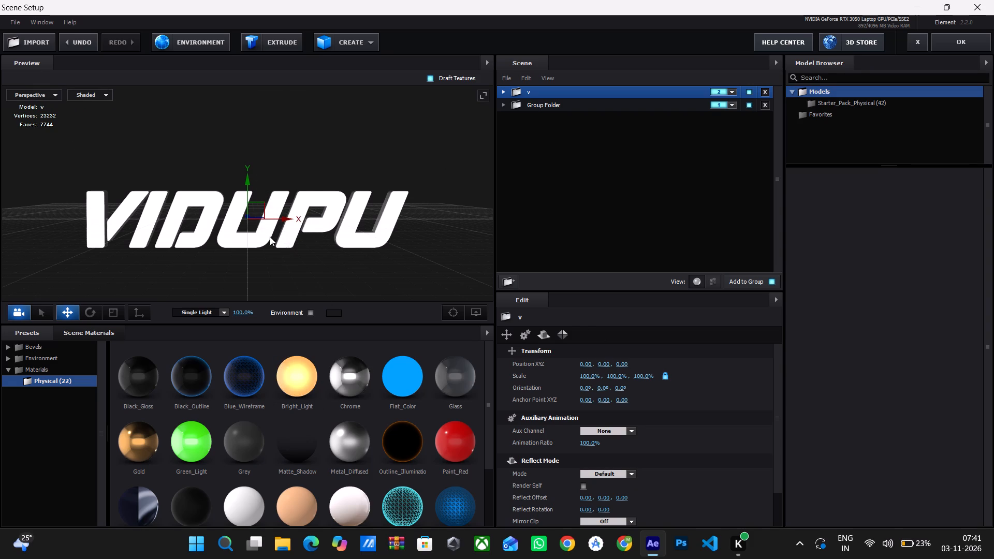
Examine the VIDUPU and AATA extrusions from several angles, comparing folder v with the original group folder.
left_click_drag(239, 280, 272, 278)
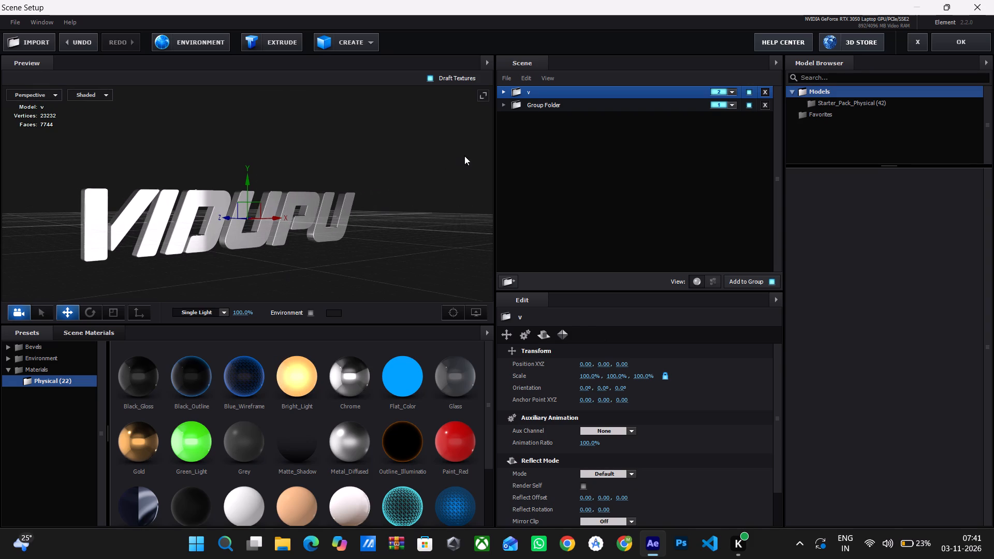
left_click(537, 101)
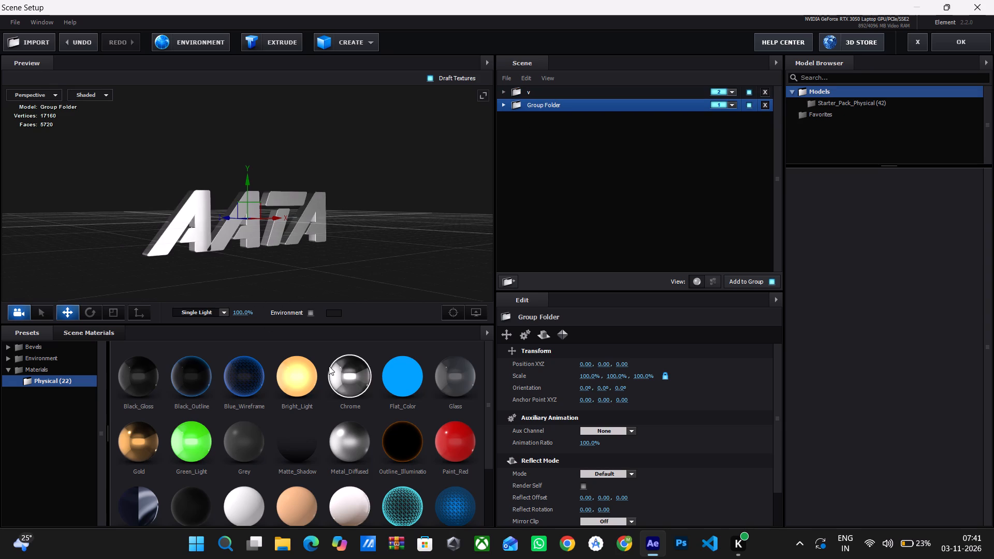
left_click_drag(386, 275, 371, 281)
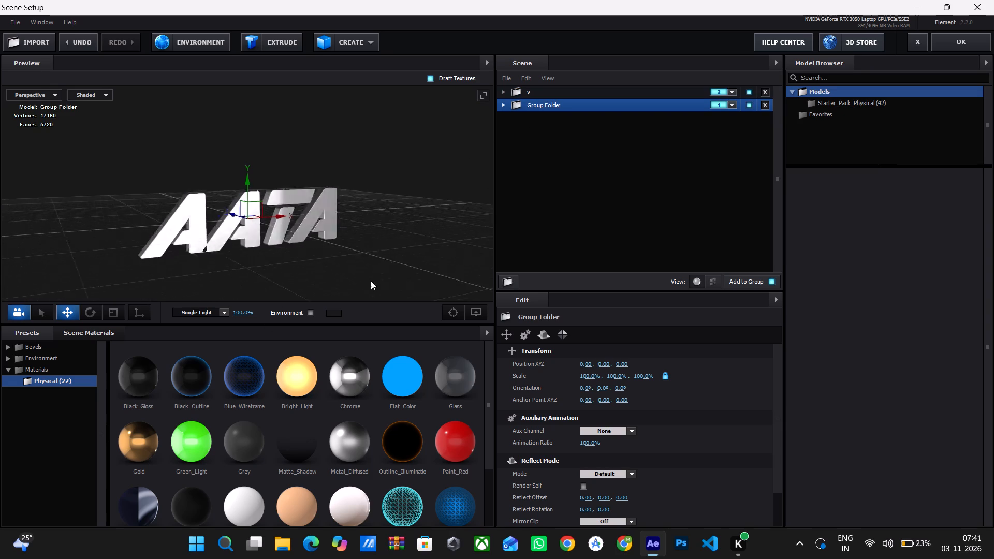
left_click_drag(371, 281, 371, 281)
left_click(537, 92)
left_click_drag(413, 238, 436, 233)
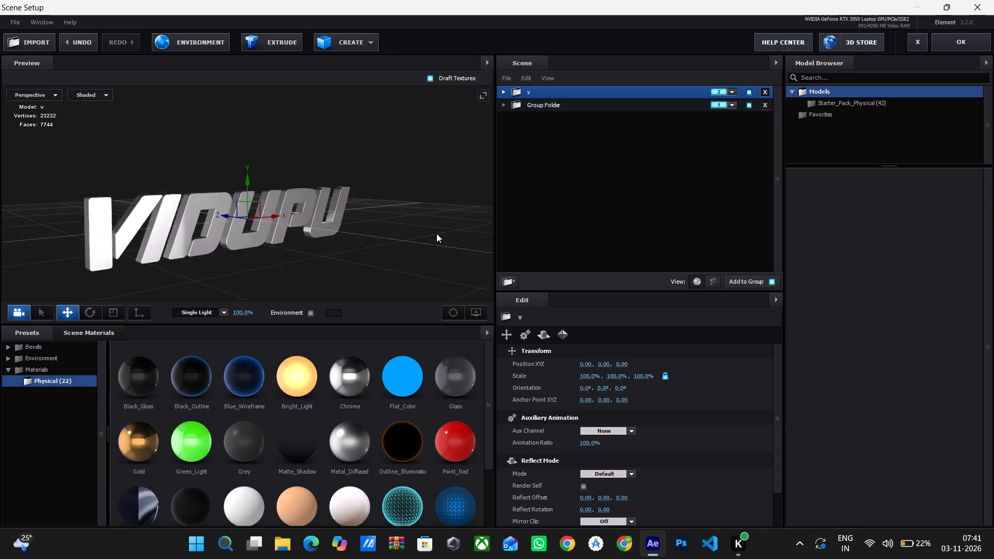
left_click_drag(436, 233, 395, 244)
left_click_drag(225, 266, 361, 248)
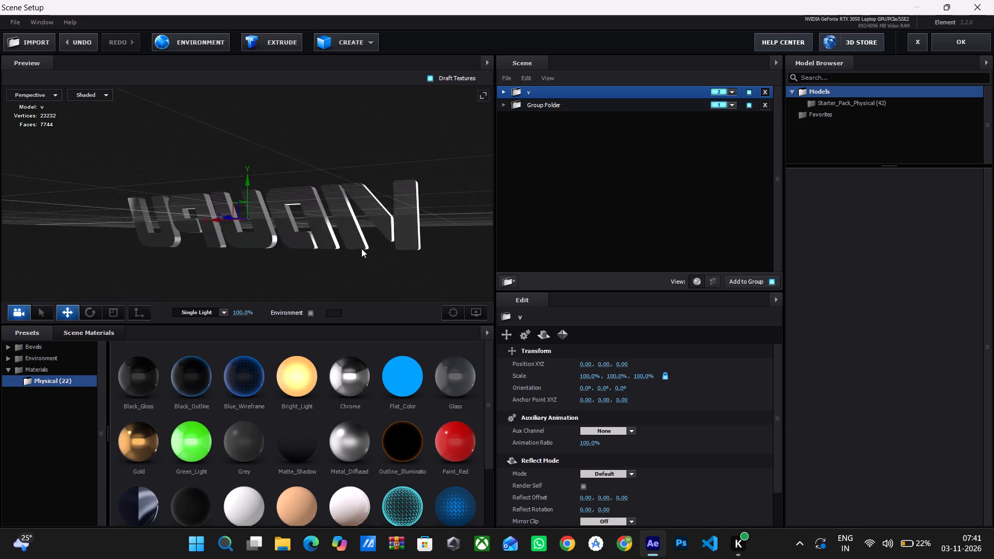
left_click_drag(361, 248, 254, 272)
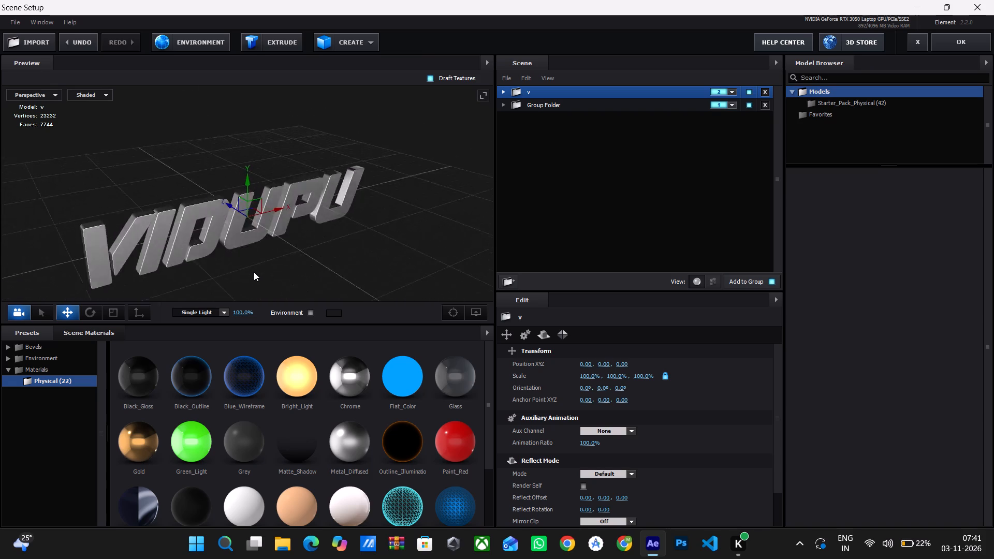
left_click_drag(254, 272, 222, 256)
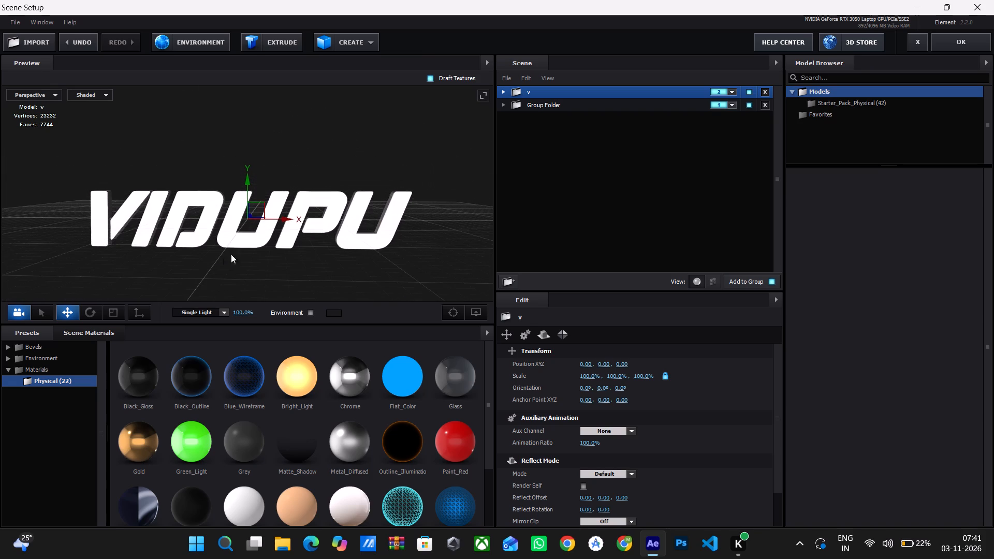
Delete folder v from the scene.
left_click(536, 96)
key("Delete")
Scale the AATA group folder along its Z axis to about 177.9% to deepen the extrusion.
left_click_drag(253, 237, 355, 262)
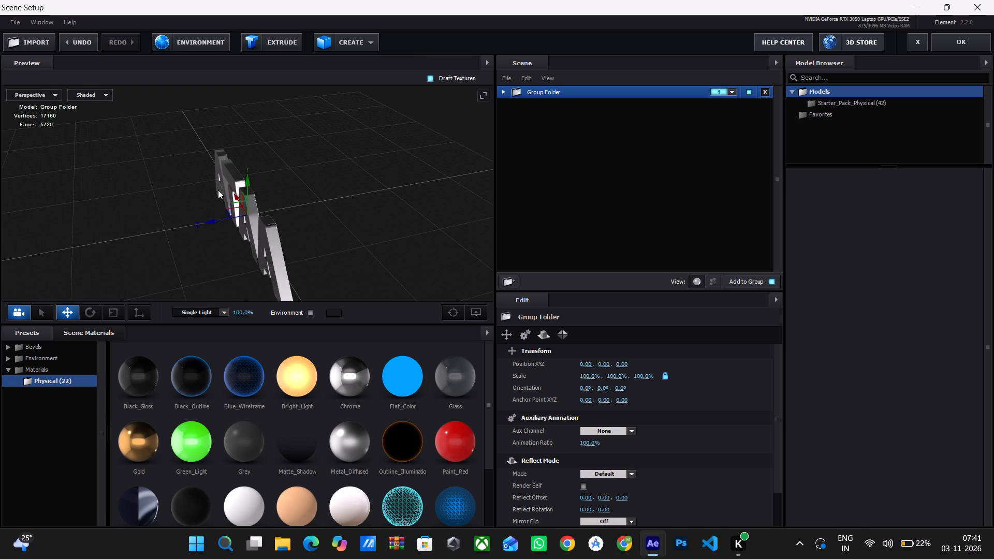
left_click(209, 217)
left_click(209, 219)
key("r")
key("r")
key("r")
key("r")
key("r")
key("r")
key("r")
key("r")
key("r")
key("r")
key("r")
key("r")
key("r")
key("r")
key("r")
key("r")
key("r")
key("r")
key("r")
key("r")
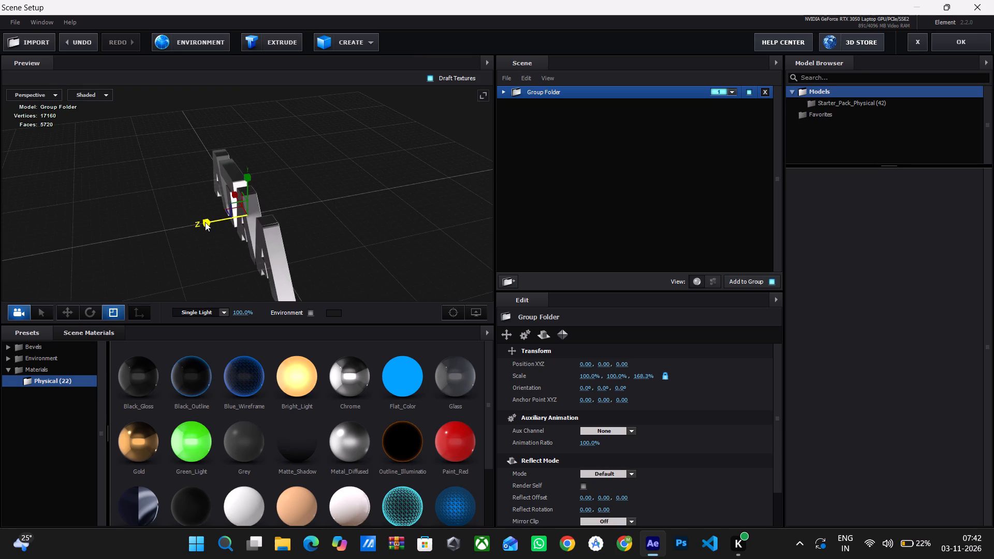
Scale the AATA group folder along its Y axis to about 117.0%.
left_click_drag(310, 211, 224, 203)
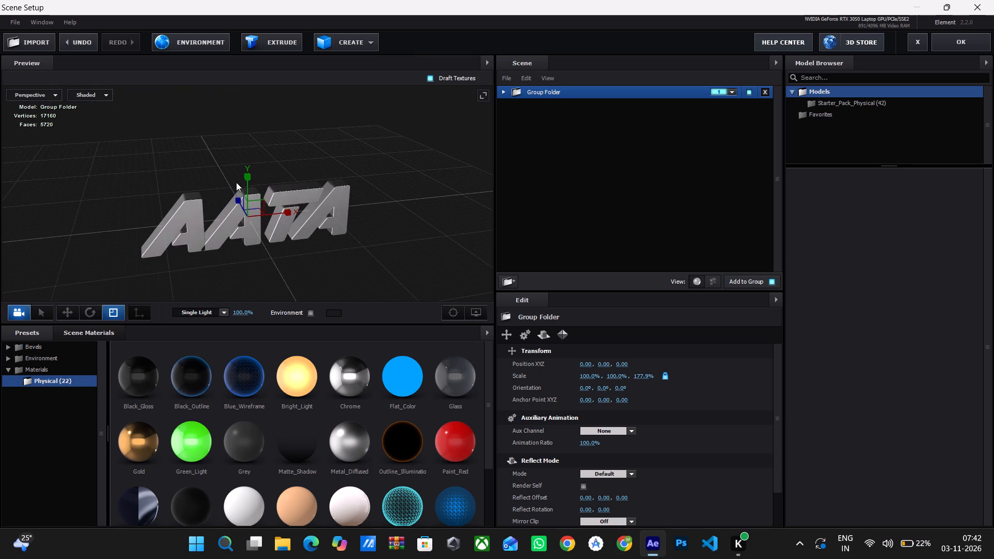
left_click_drag(248, 180, 248, 178)
key("r")
key("r")
key("r")
key("r")
key("r")
key("r")
key("r")
key("r")
key("r")
key("r")
key("r")
key("r")
key("r")
key("r")
key("r")
key("r")
key("r")
key("r")
key("r")
key("r")
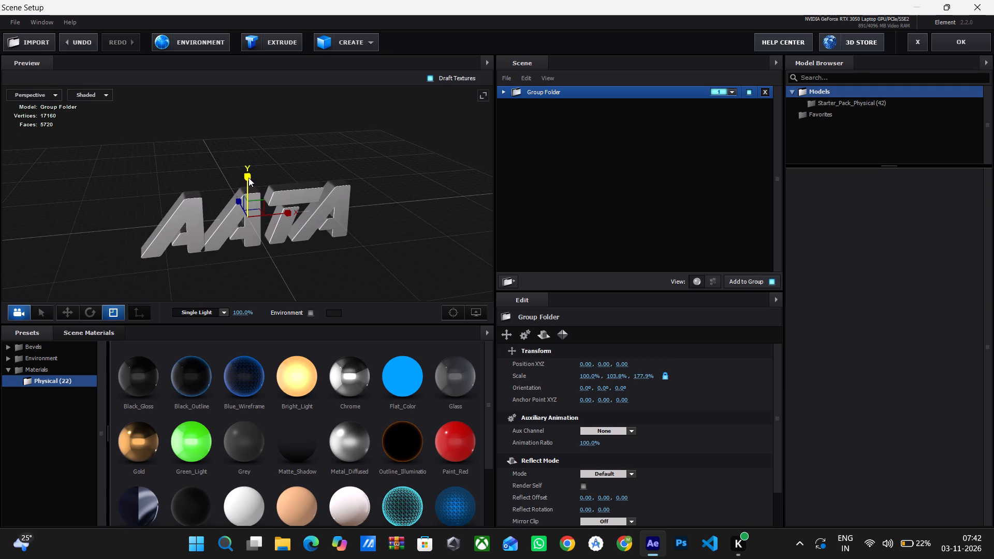
left_click_drag(248, 178, 249, 175)
Duplicate the scaled group folder containing the AATA extrusion model.
left_click_drag(415, 252, 400, 246)
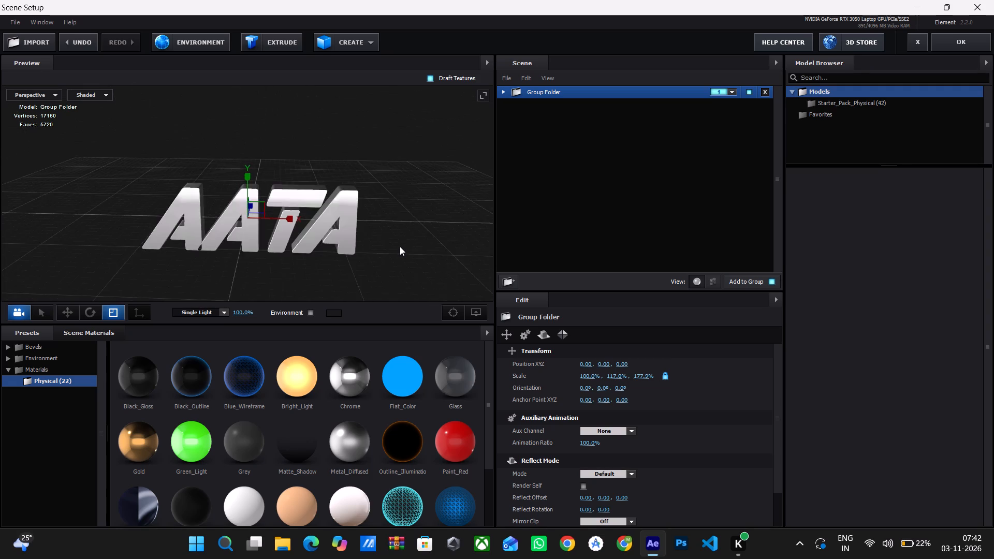
left_click_drag(400, 246, 400, 238)
left_click_drag(299, 247, 315, 249)
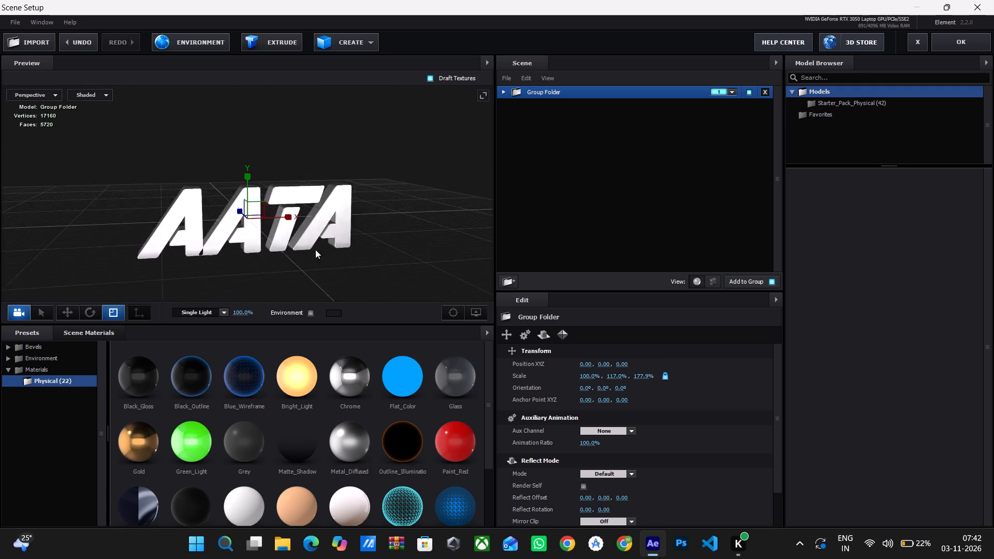
left_click_drag(315, 249, 296, 255)
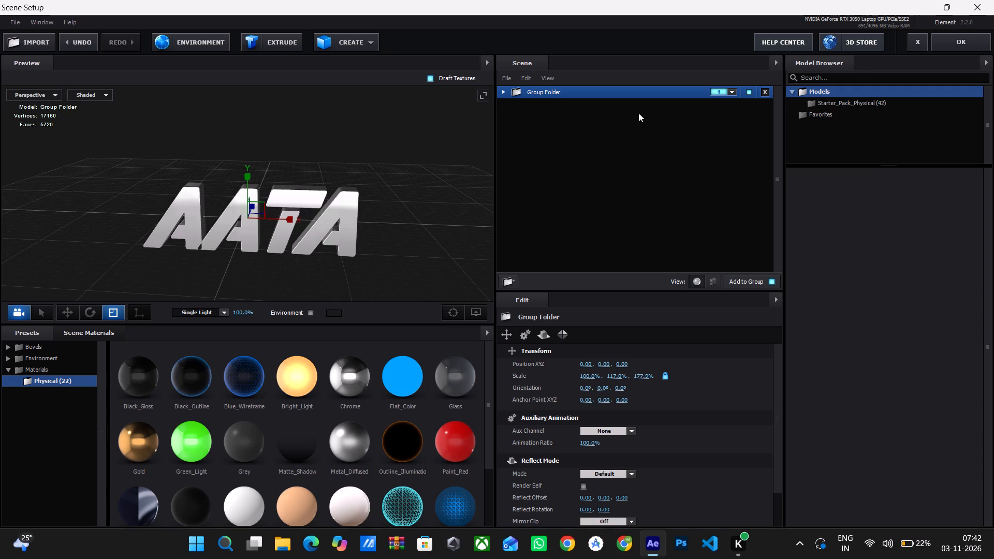
left_click(609, 96)
key("ctrl+d")
Rename the duplicated group folder as v and assign it to group 2.
left_click(555, 93)
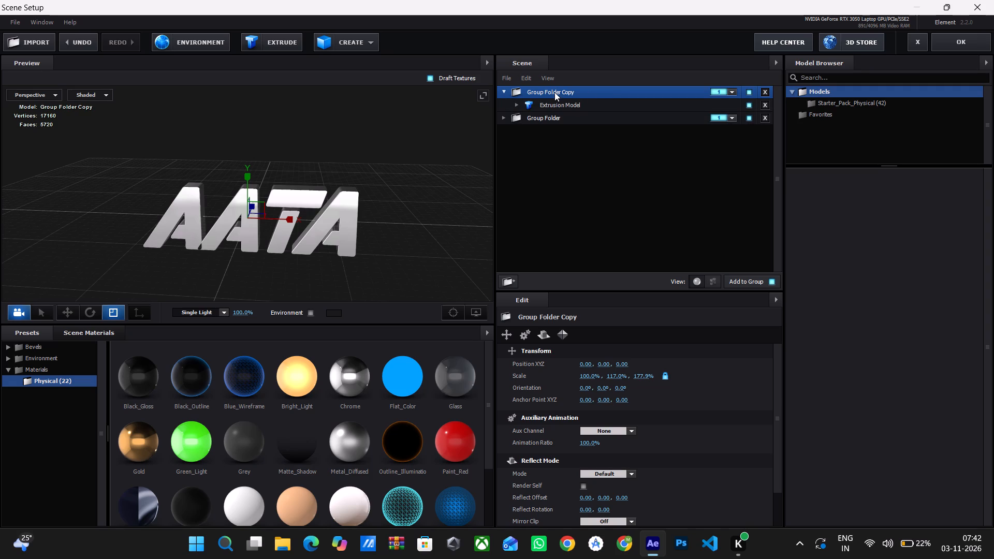
key("Return")
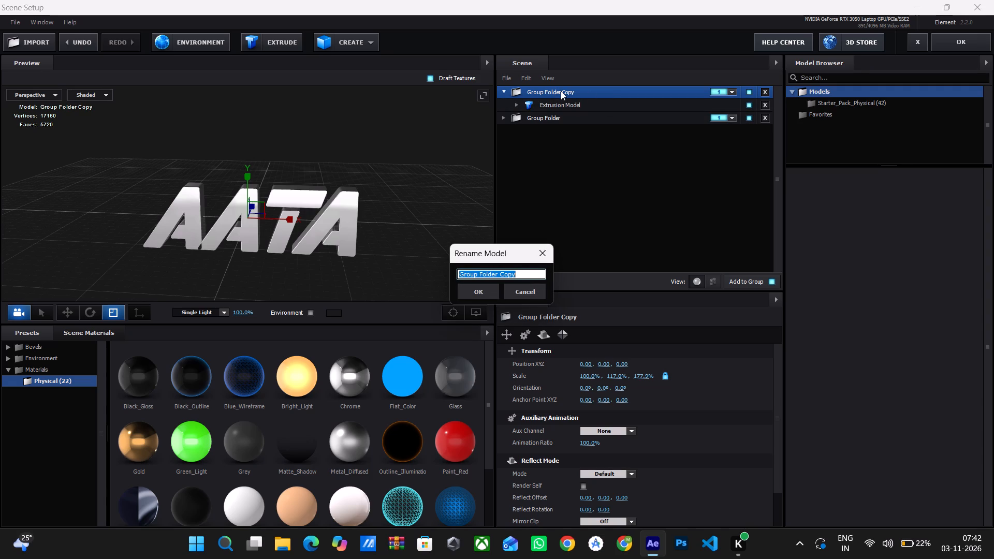
key("v")
key("Return")
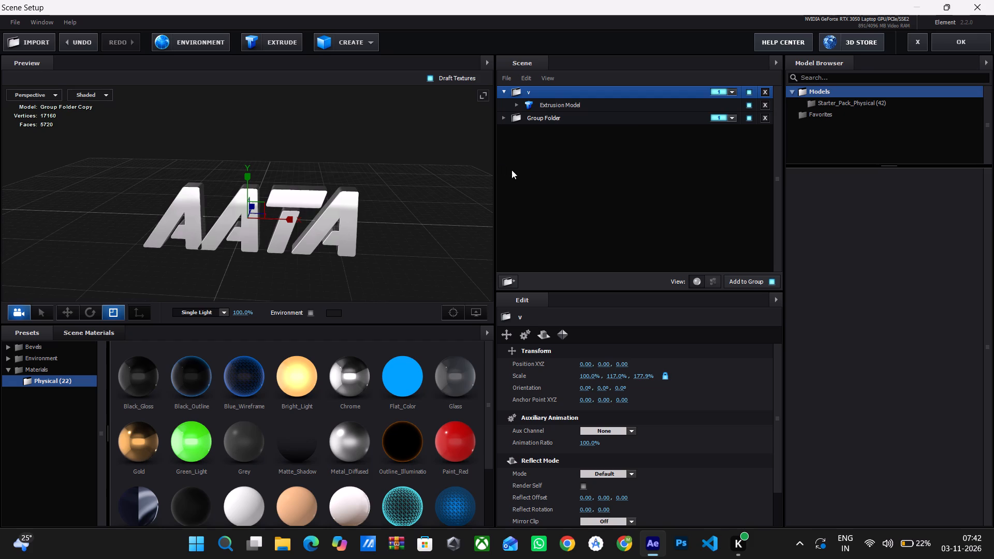
left_click(726, 91)
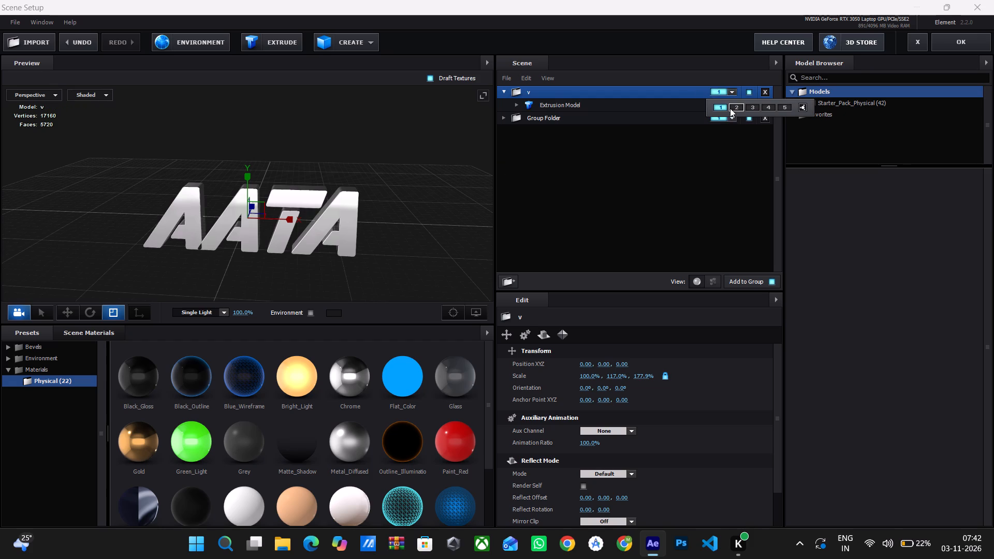
left_click(732, 108)
scroll(689, 318, "up", 4)
left_click(731, 121)
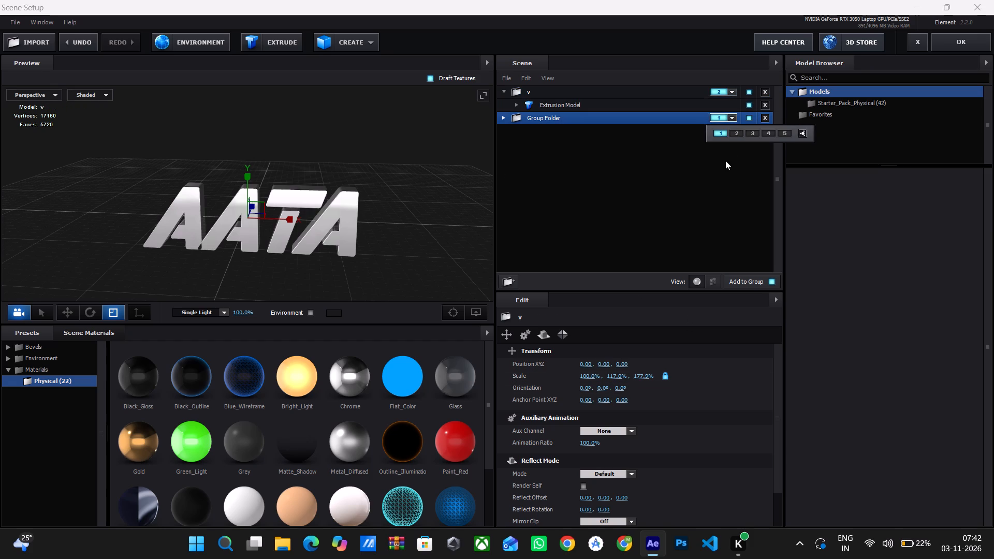
left_click(710, 209)
scroll(540, 384, "up", 4)
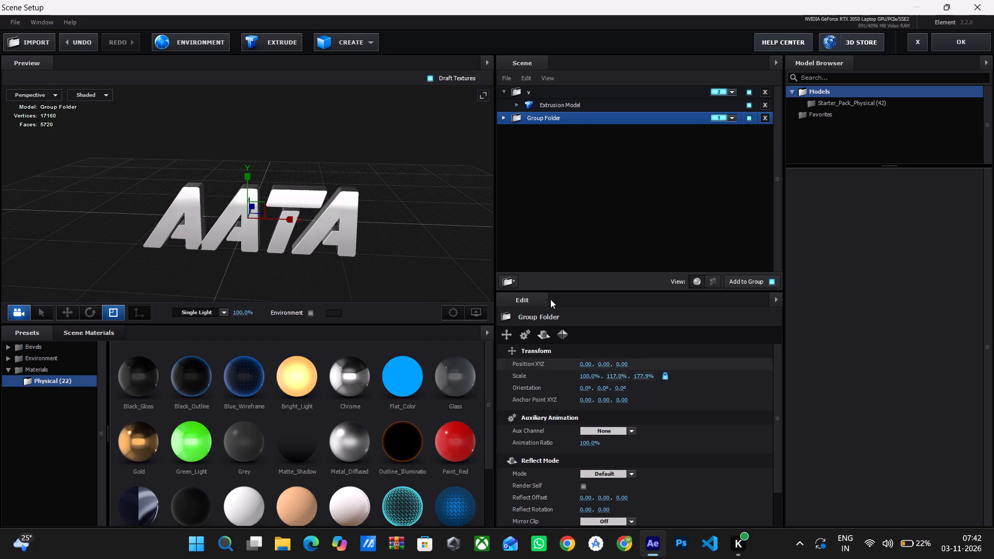
Set the custom path of the extrusion model in folder v to Custom Path 2.
left_click(570, 91)
scroll(586, 392, "up", 5)
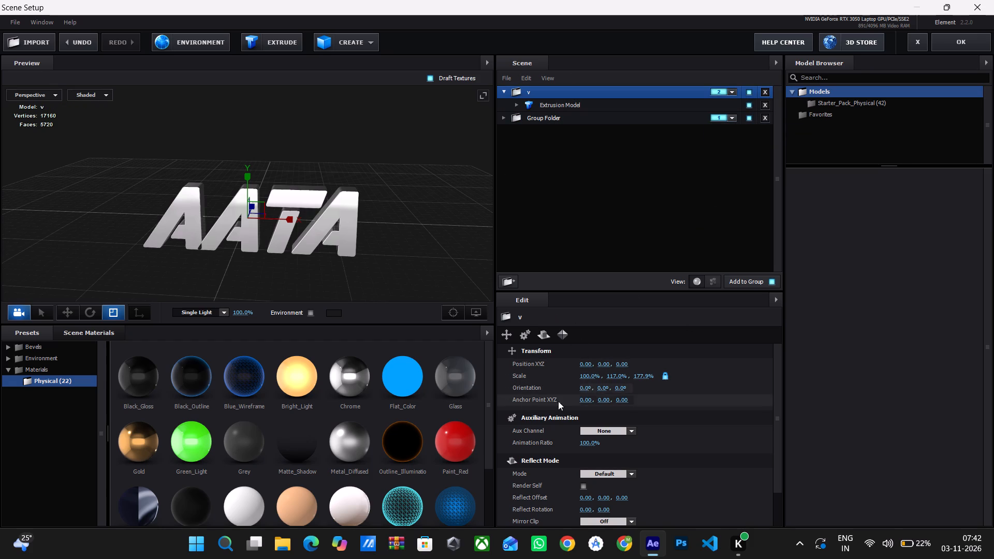
scroll(575, 417, "up", 3)
scroll(575, 414, "down", 6)
scroll(576, 418, "up", 13)
scroll(572, 410, "down", 7)
scroll(572, 410, "up", 7)
scroll(570, 407, "down", 7)
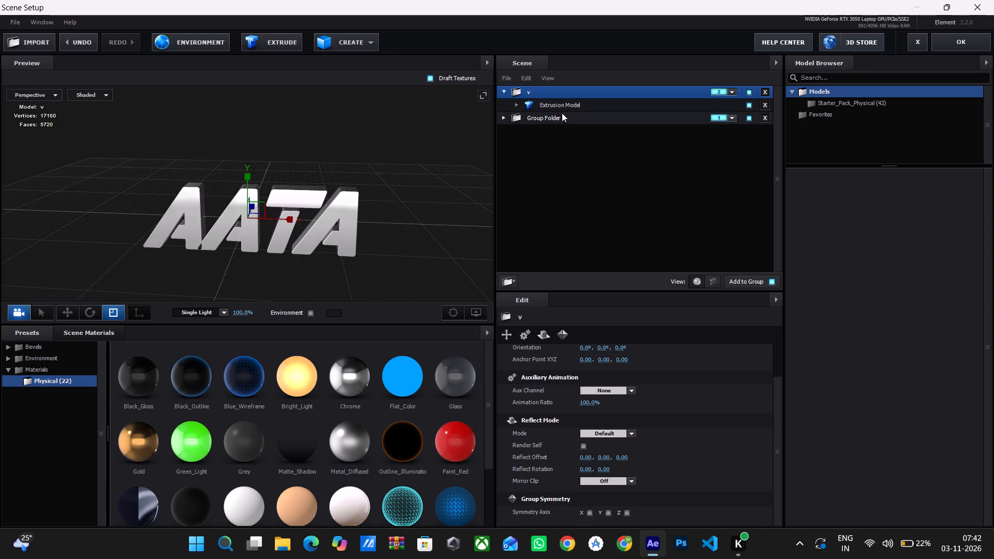
left_click(561, 102)
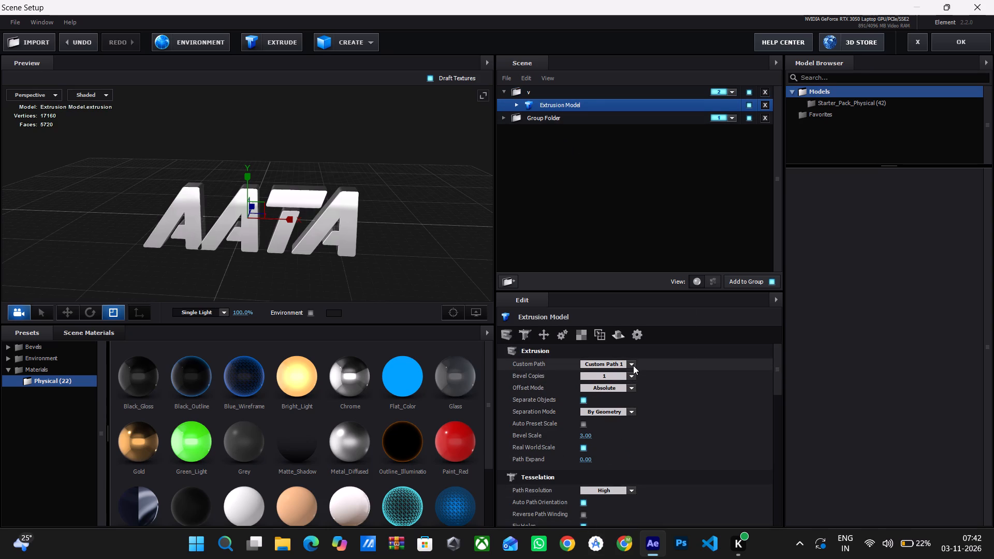
left_click(633, 365)
left_click(647, 180)
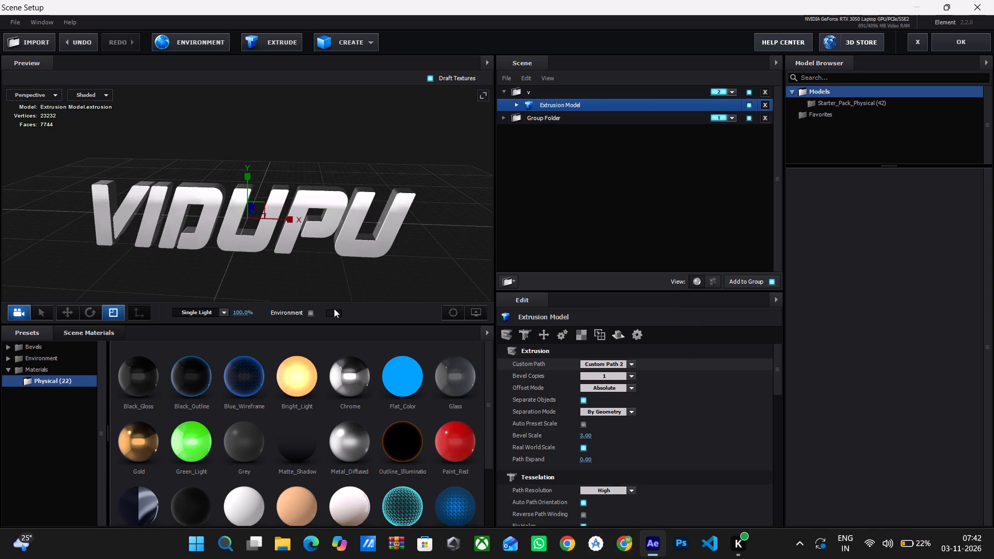
Check the VIDUPU extrusion's depth from the side, and accept the scene setup to return to the composition.
left_click_drag(323, 276, 342, 268)
left_click_drag(356, 268, 409, 264)
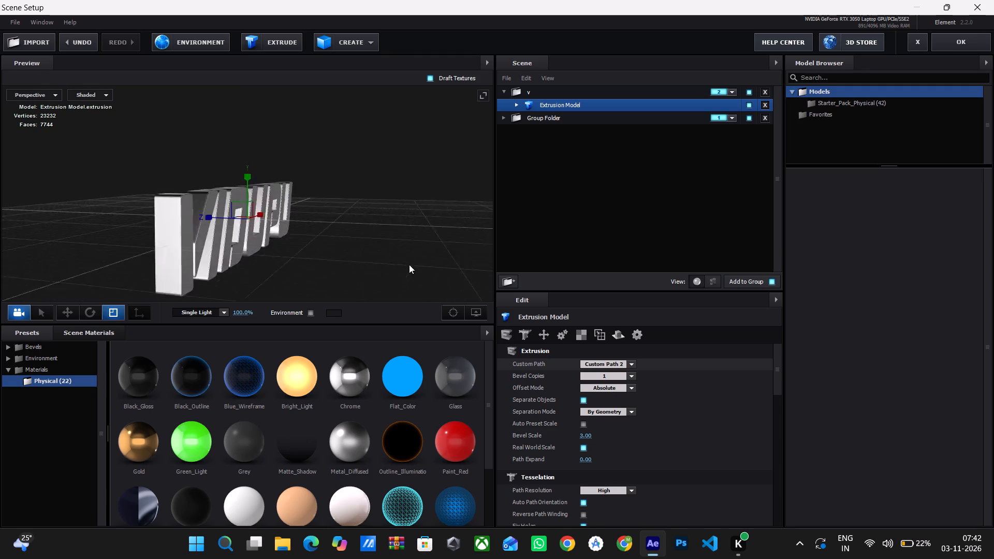
left_click_drag(409, 264, 333, 269)
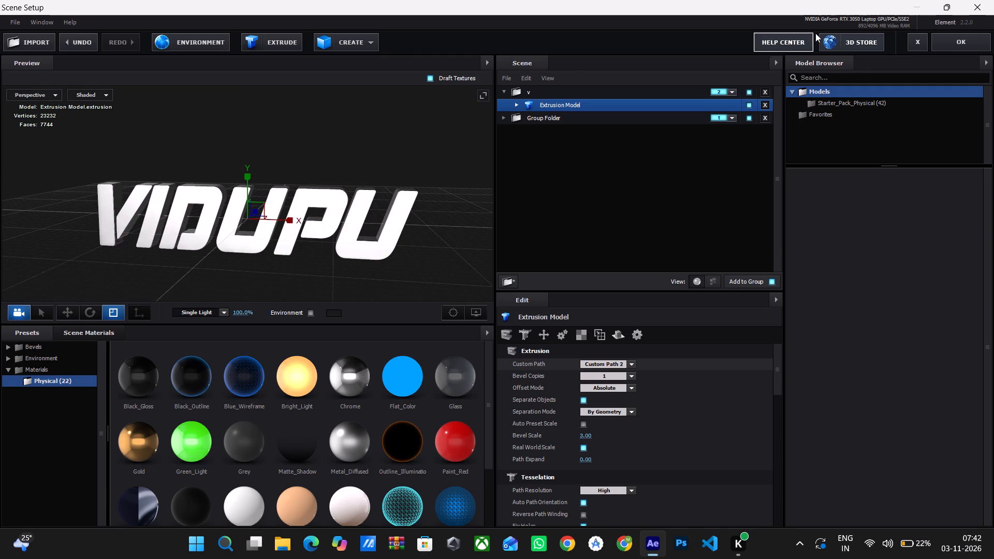
left_click(942, 35)
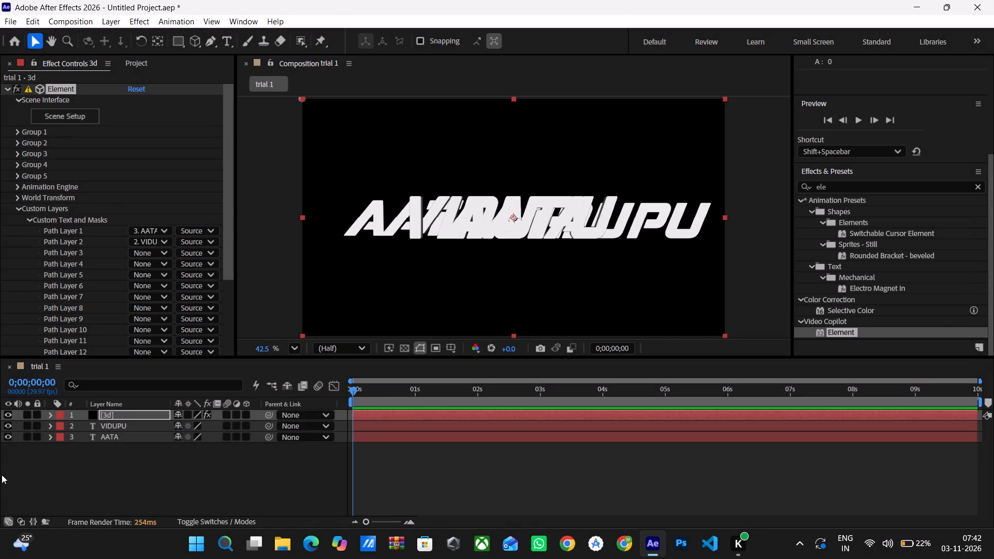
Solo the AATA text layer in the trial 1 composition.
left_click(23, 444)
left_click(22, 437)
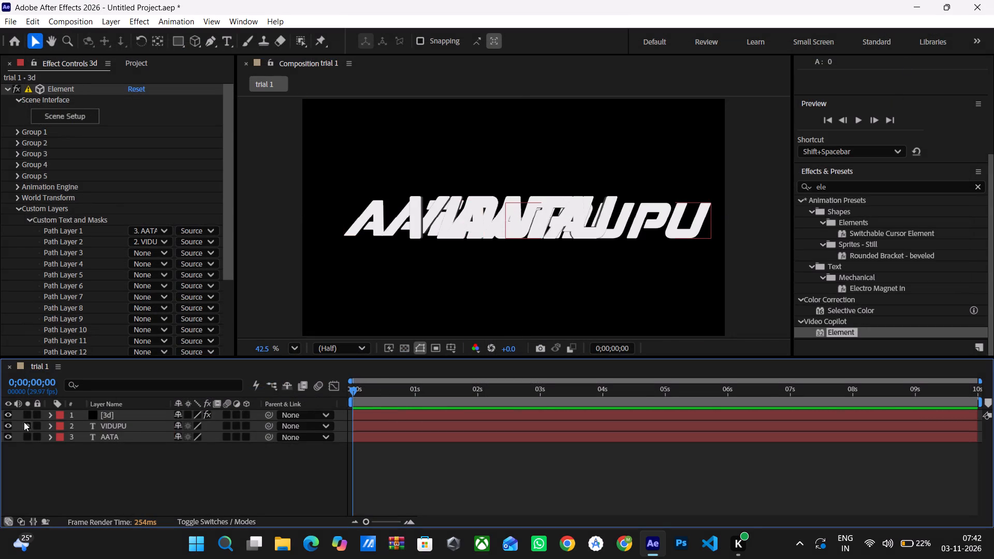
left_click(24, 422)
left_click(27, 437)
left_click(26, 424)
left_click(30, 440)
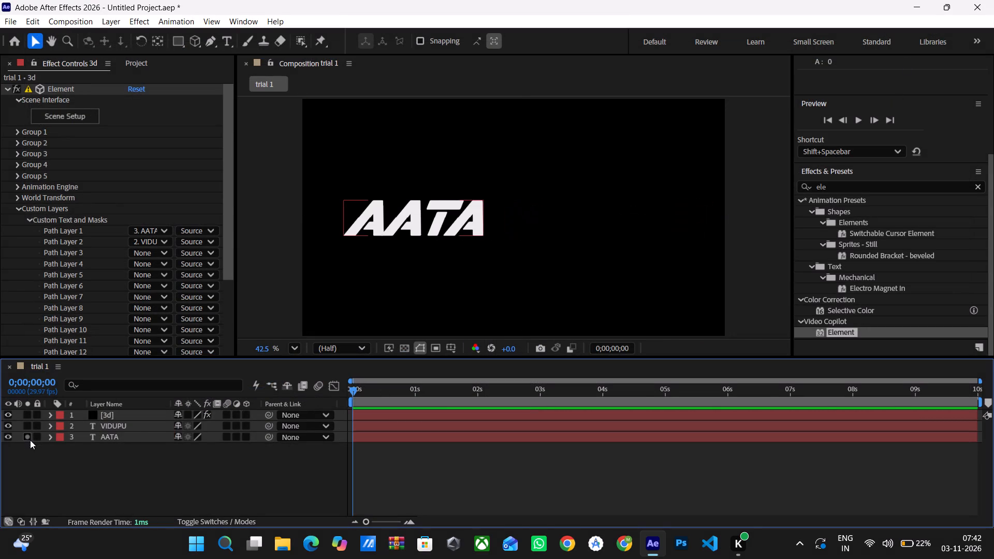
Hide the AATA and VIDUPU text layers so only the 3d layer renders.
left_click(10, 437)
left_click(8, 425)
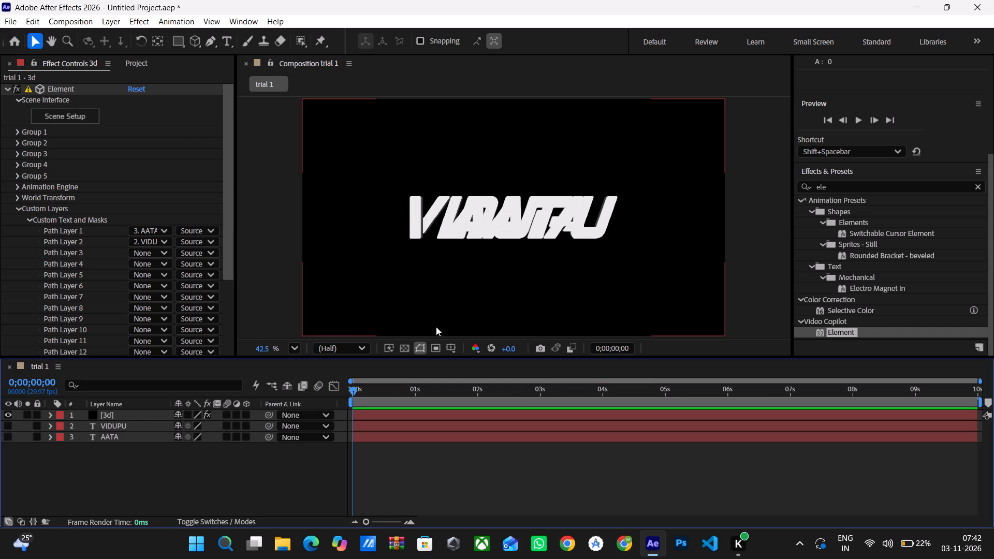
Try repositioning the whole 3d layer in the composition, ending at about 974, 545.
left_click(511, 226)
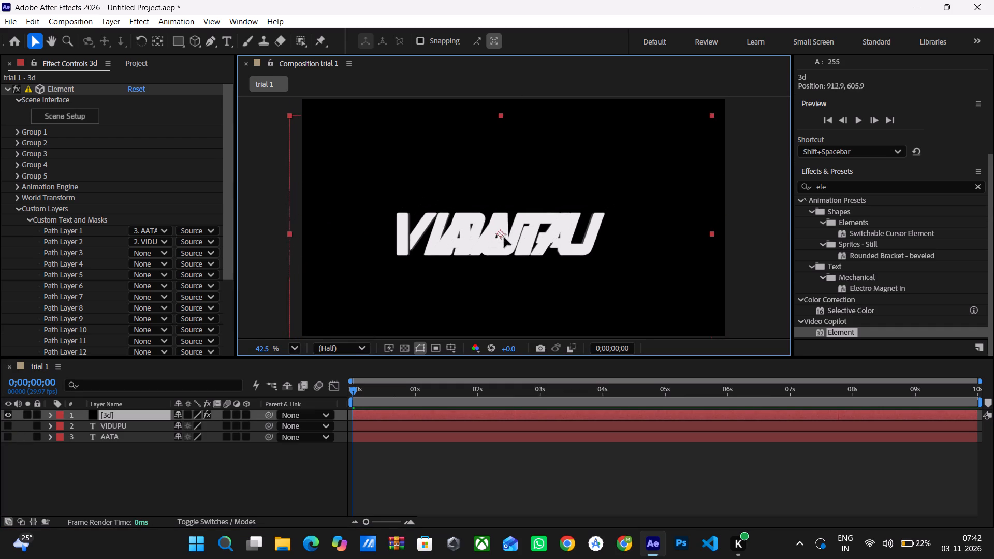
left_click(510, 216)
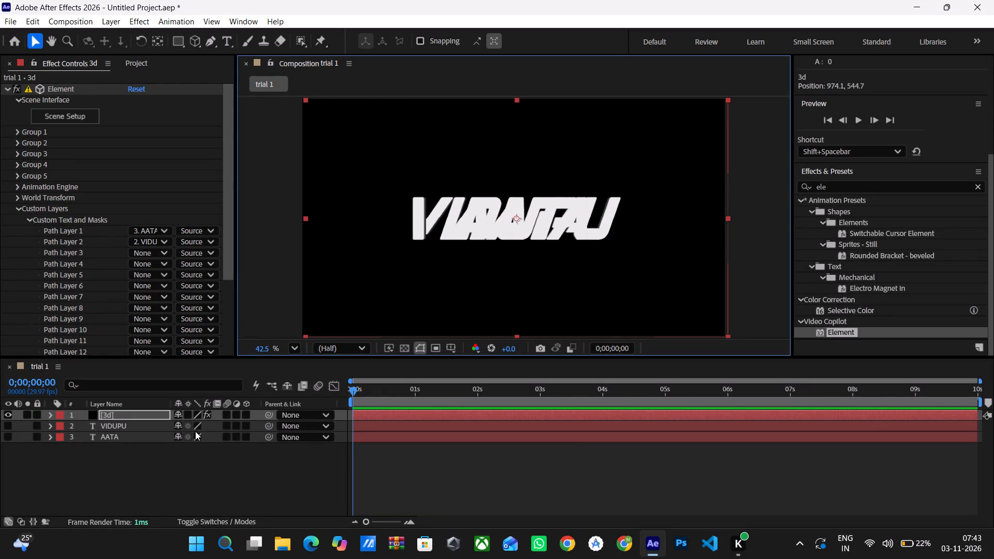
Mark the VIDUPU and AATA text layers as shy and hide shy layers from the timeline.
left_click(181, 423)
left_click(179, 439)
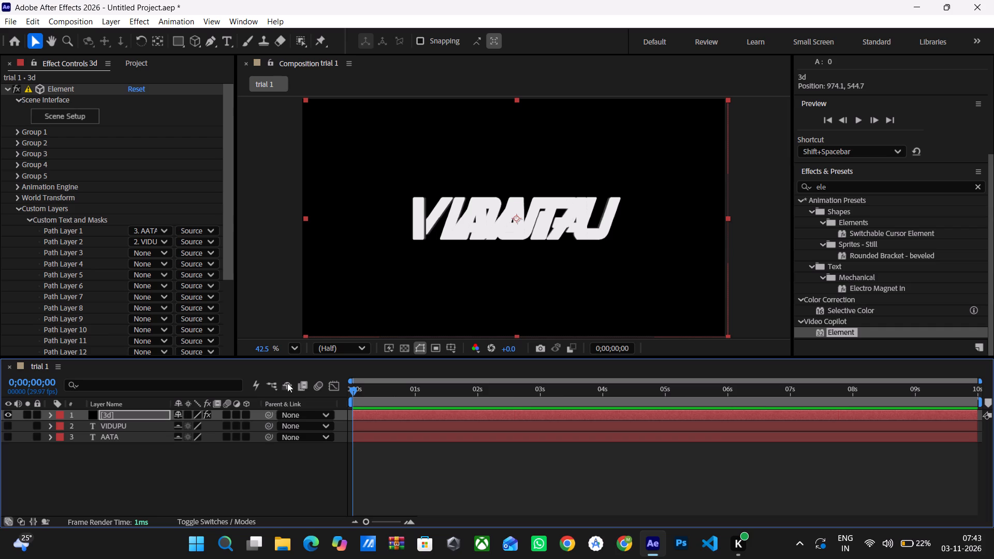
left_click(288, 386)
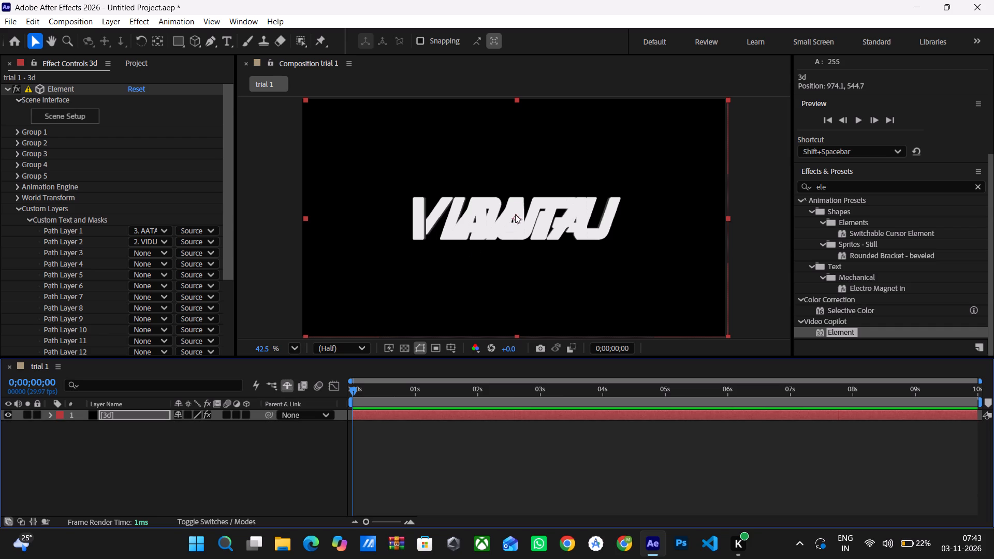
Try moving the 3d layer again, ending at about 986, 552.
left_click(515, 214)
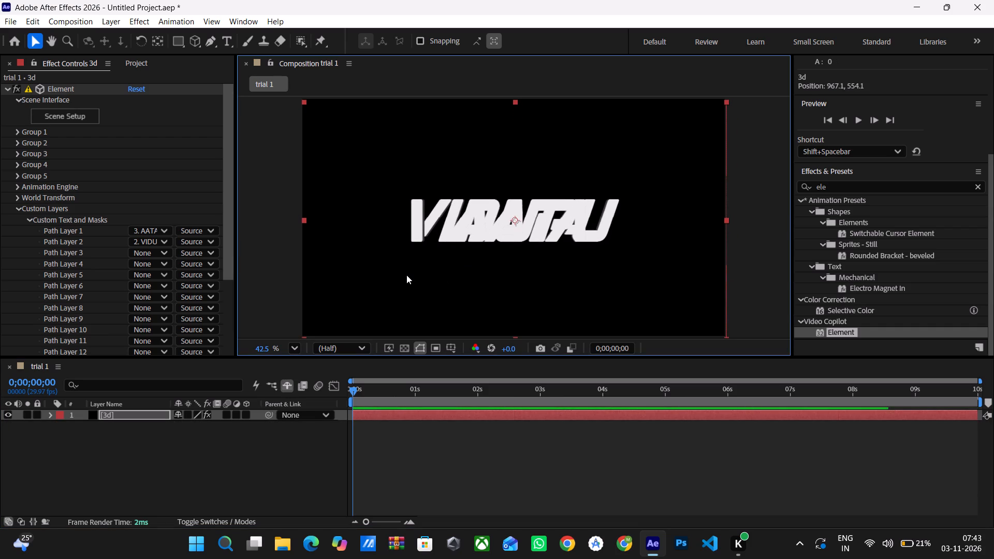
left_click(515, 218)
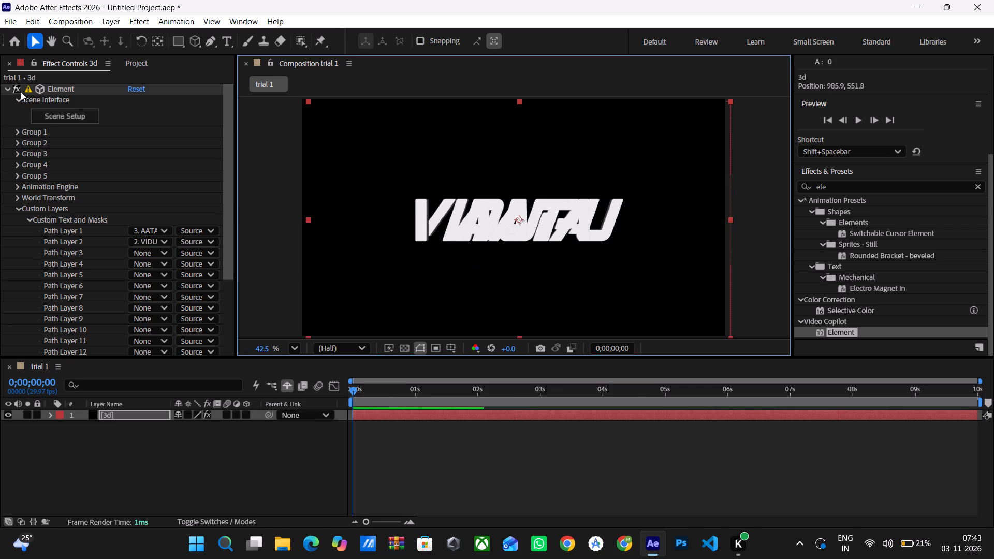
Examine the extrusion models of both group folders in the Element scene setup, and accept it to return to the composition.
left_click(45, 124)
left_click(46, 120)
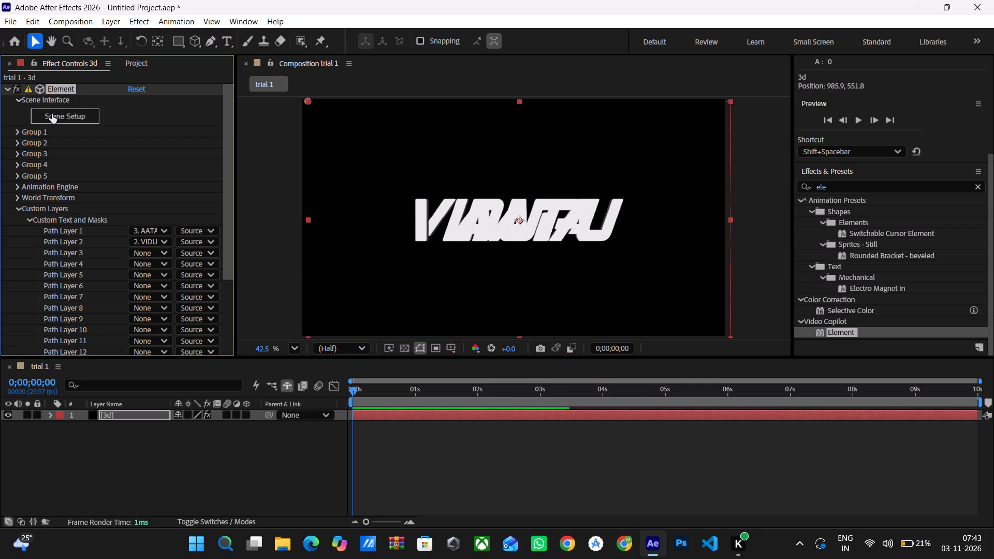
left_click(49, 115)
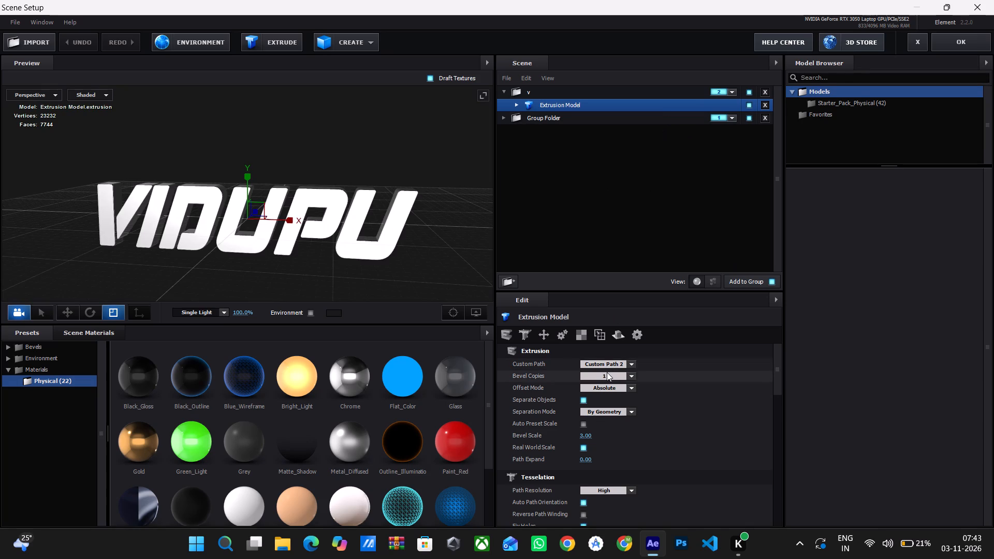
left_click(567, 123)
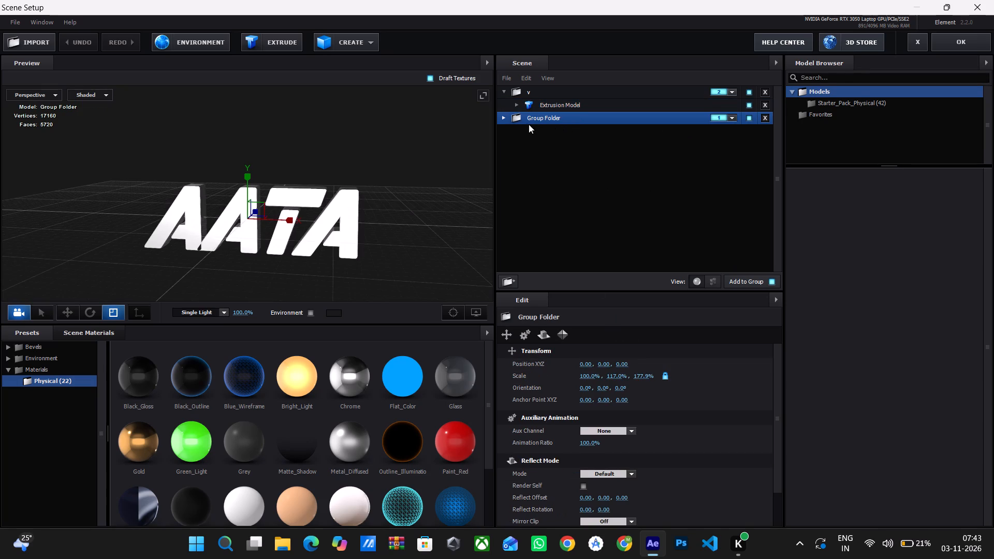
left_click(505, 116)
left_click(532, 129)
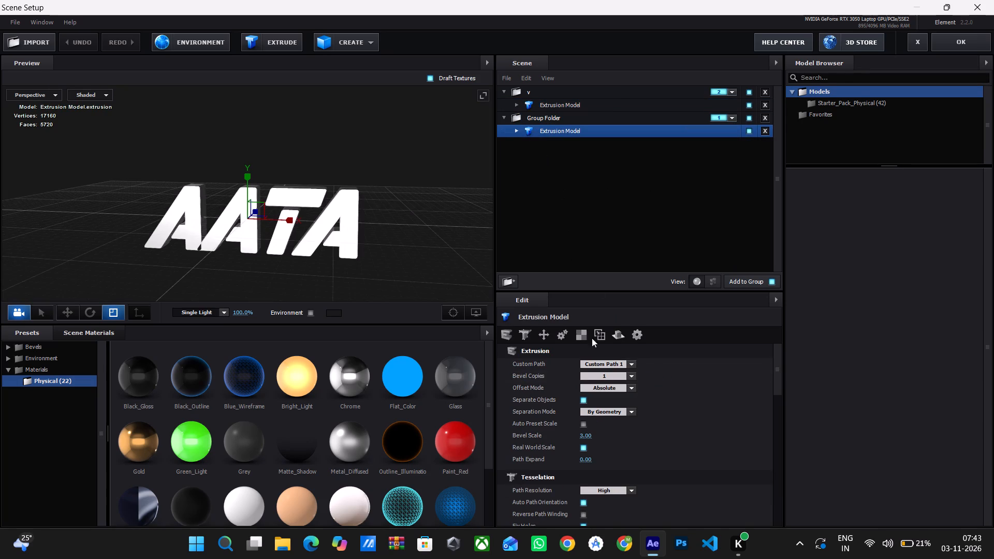
left_click(601, 230)
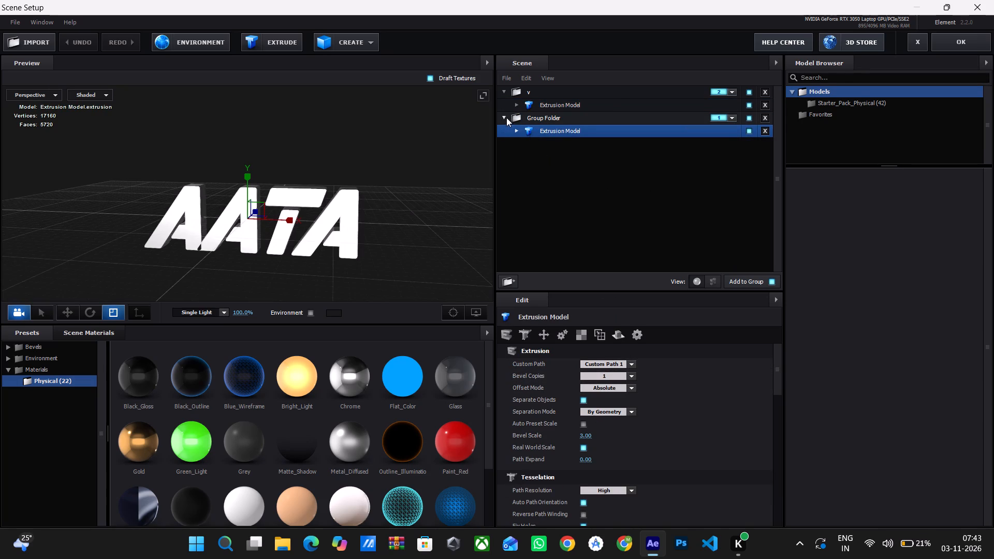
left_click(506, 115)
left_click(502, 85)
left_click(506, 84)
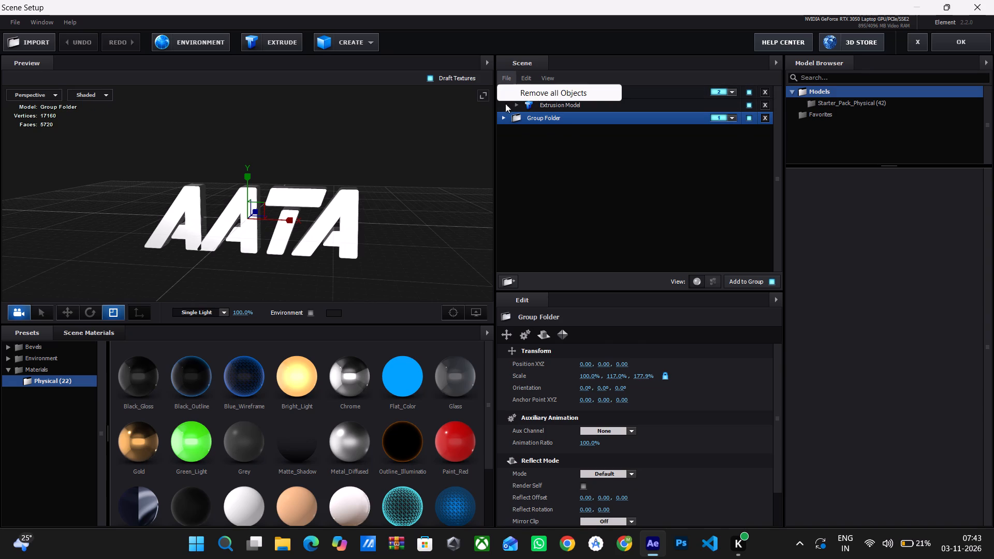
left_click_drag(412, 222, 412, 233)
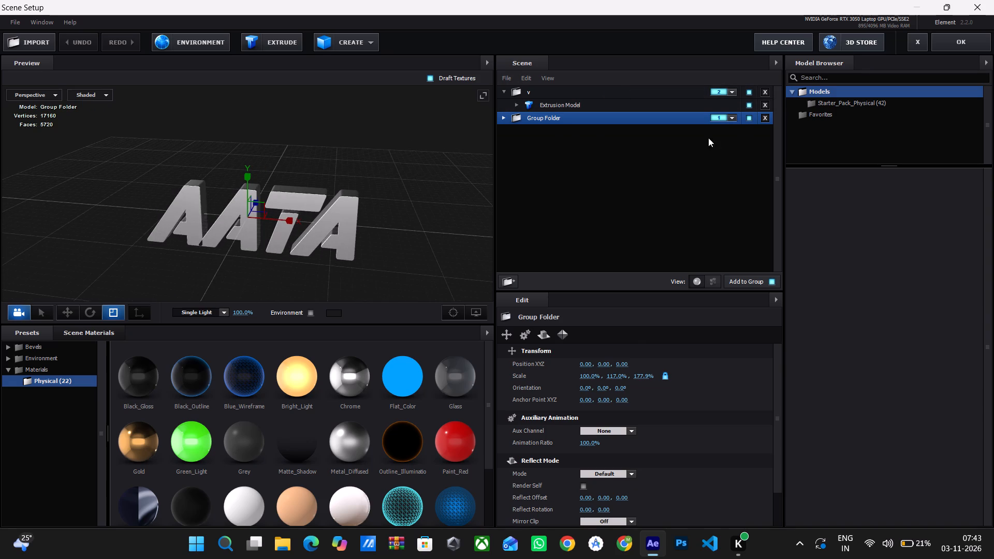
left_click(937, 39)
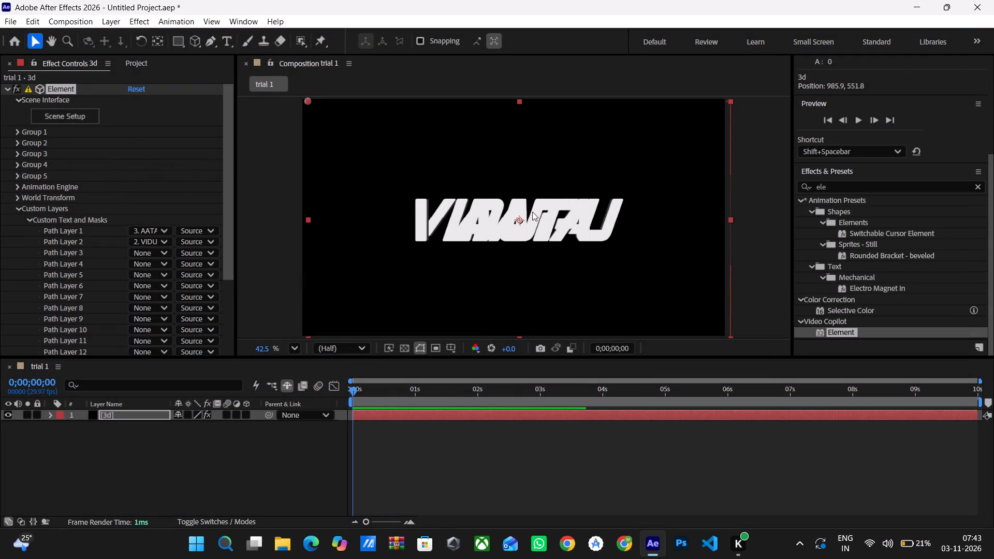
Separate the overlapping words, placing the AATA group in the left half of the frame and VIDUPU at about x 1301.
left_click_drag(519, 217, 506, 241)
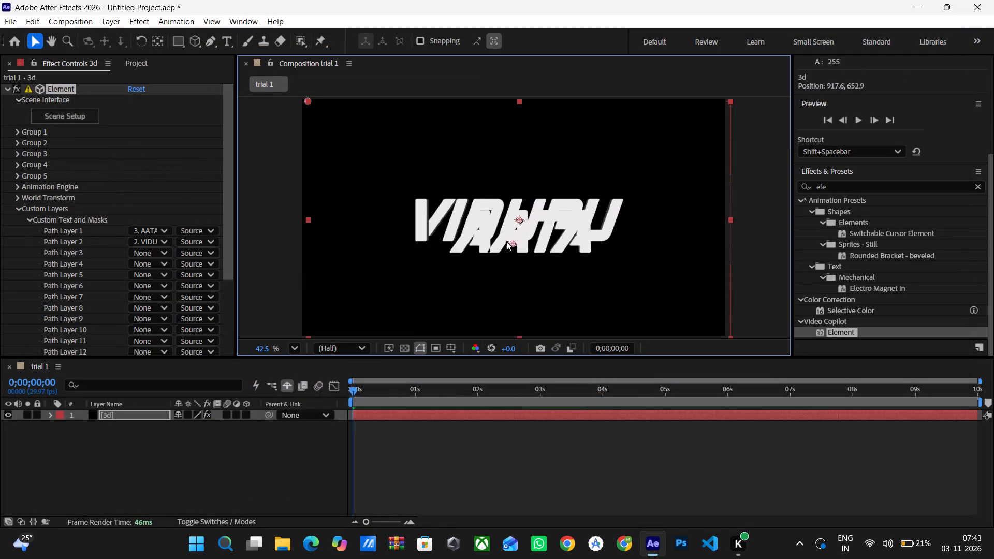
left_click_drag(506, 241, 392, 224)
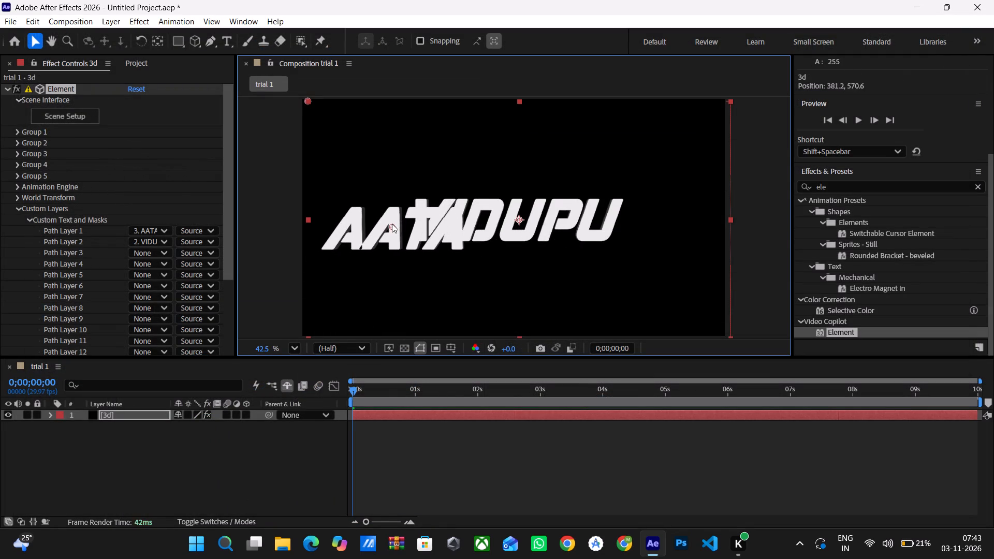
left_click_drag(392, 224, 395, 220)
left_click_drag(518, 218, 529, 218)
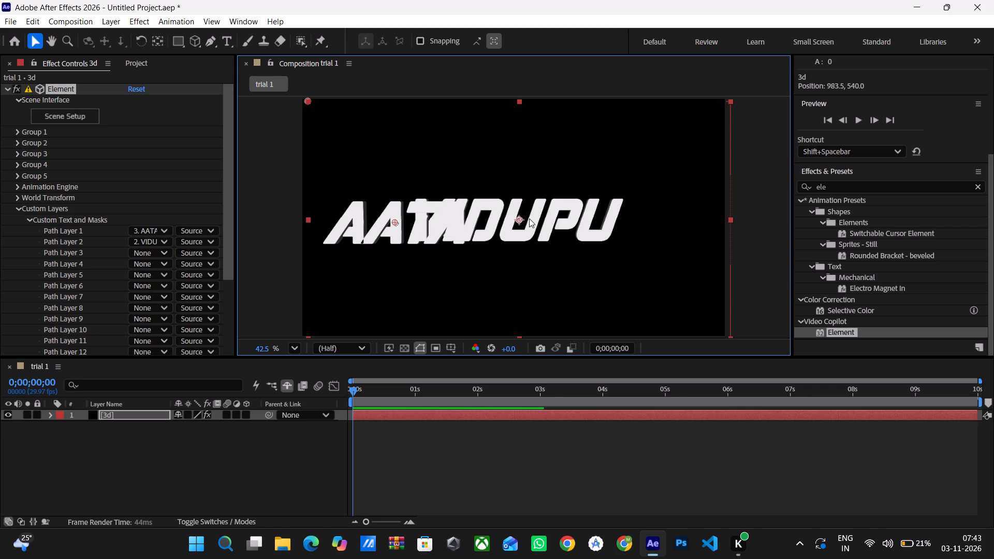
left_click_drag(529, 218, 593, 217)
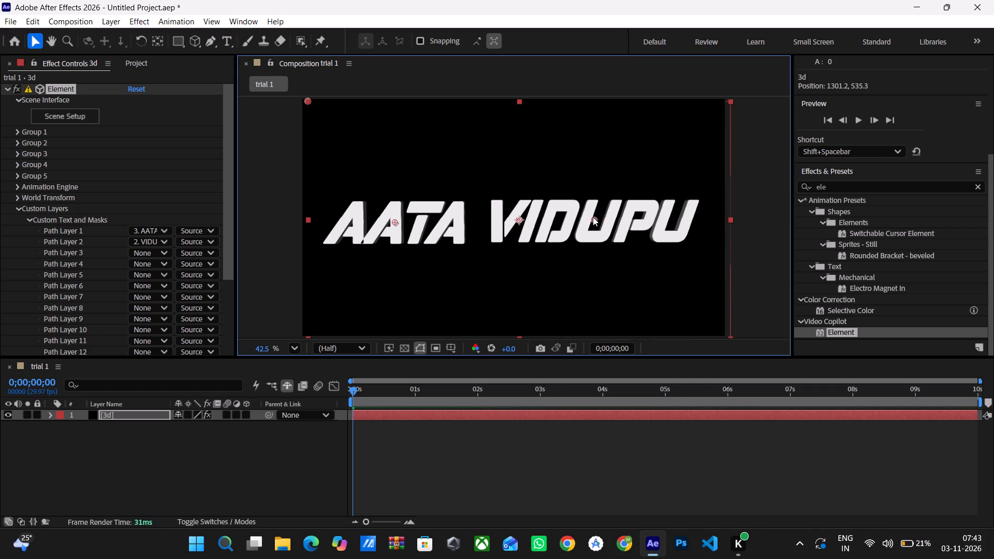
left_click_drag(593, 217, 593, 216)
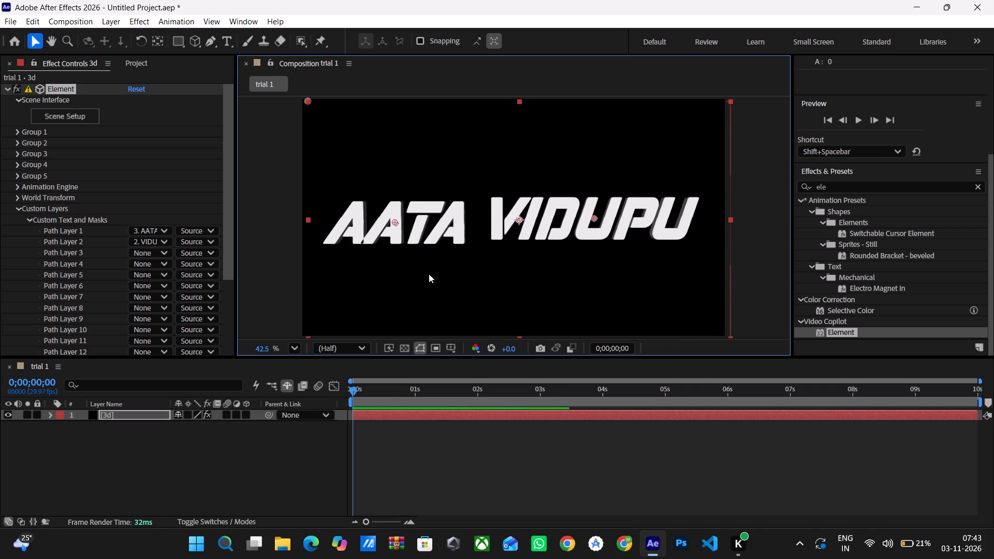
Level the two words by placing the AATA group at about 421, 524 and the VIDUPU group at about 1301, 526.
left_click(390, 217)
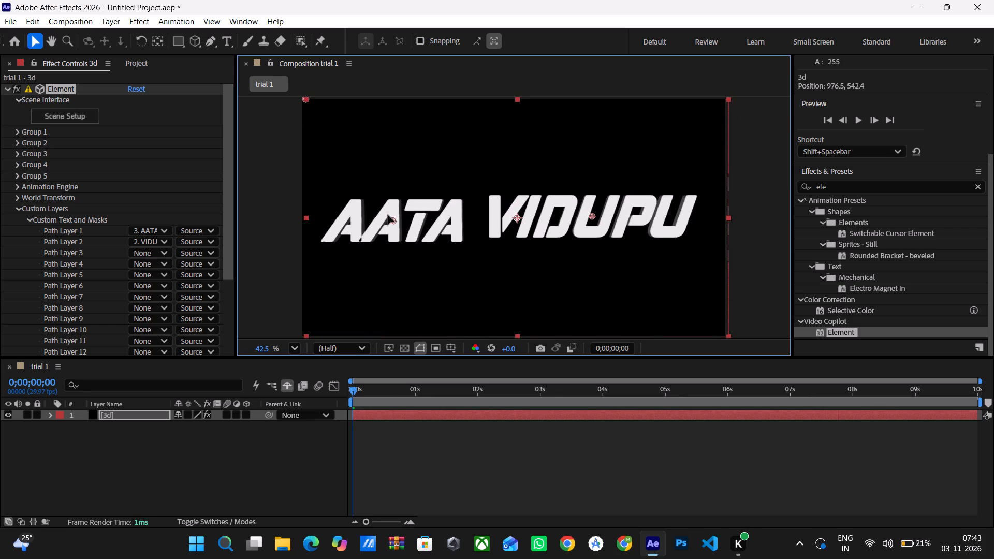
left_click(392, 220)
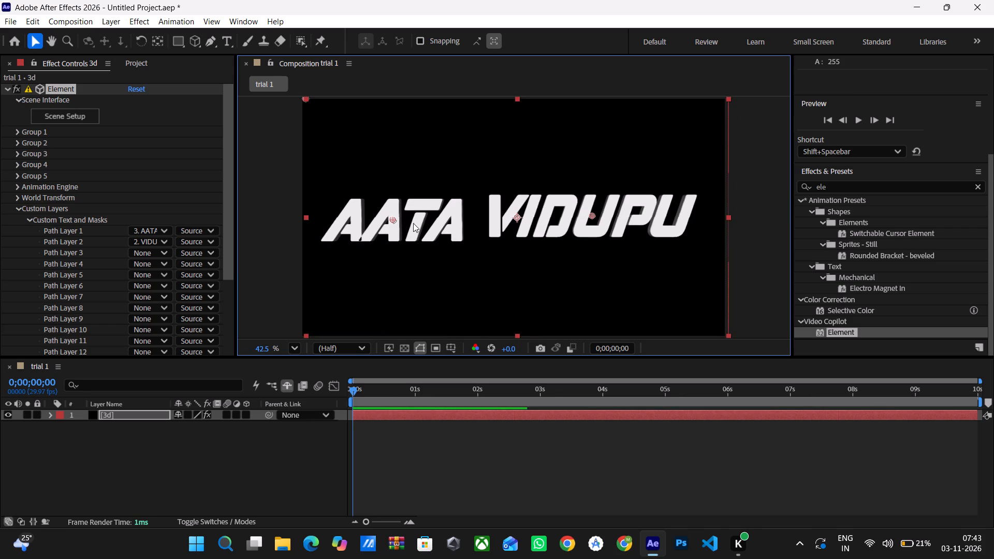
left_click_drag(391, 220, 394, 219)
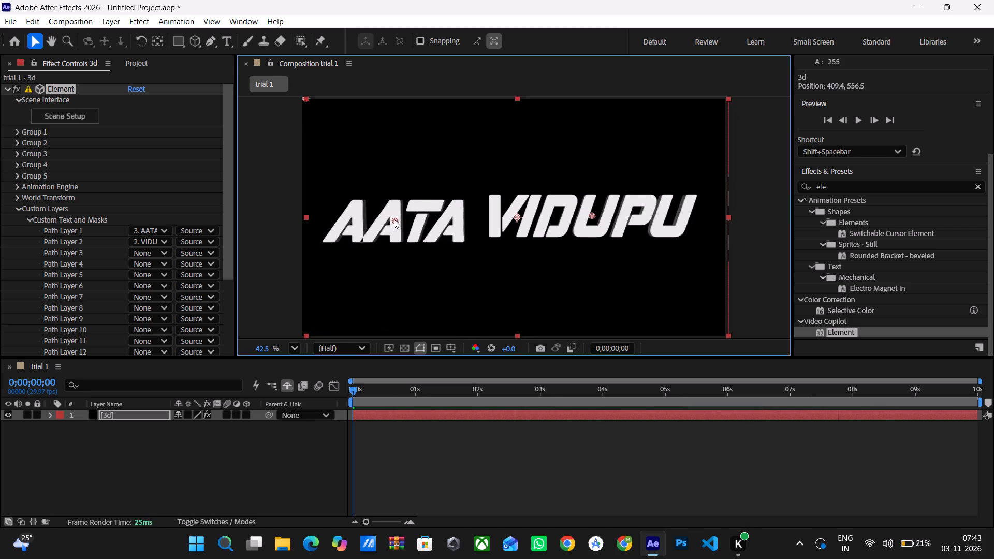
left_click_drag(394, 219, 397, 212)
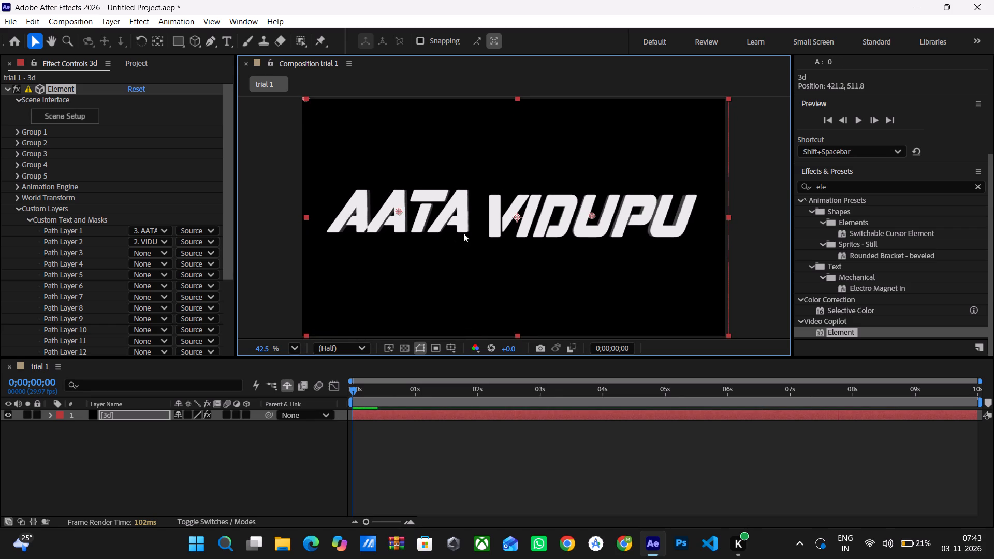
left_click(398, 210)
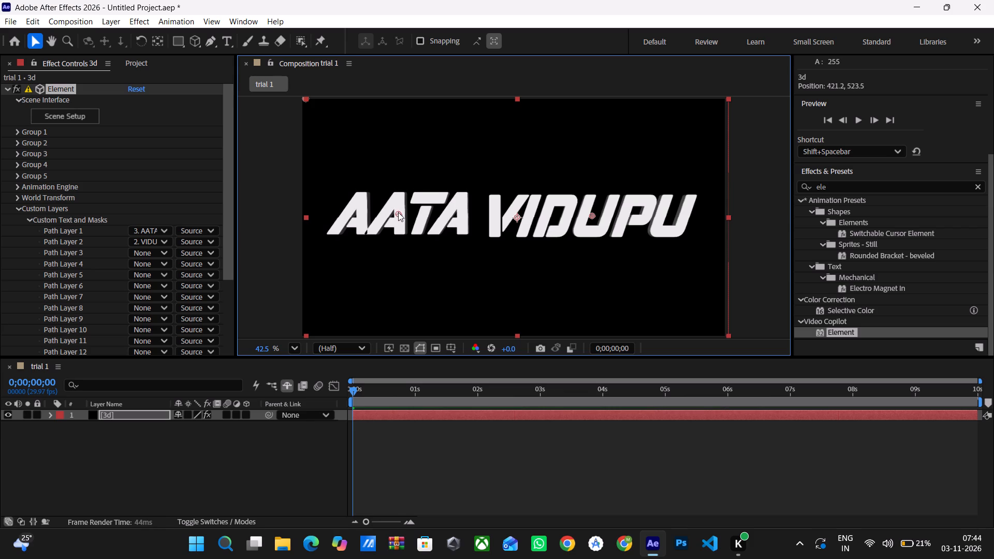
left_click(592, 214)
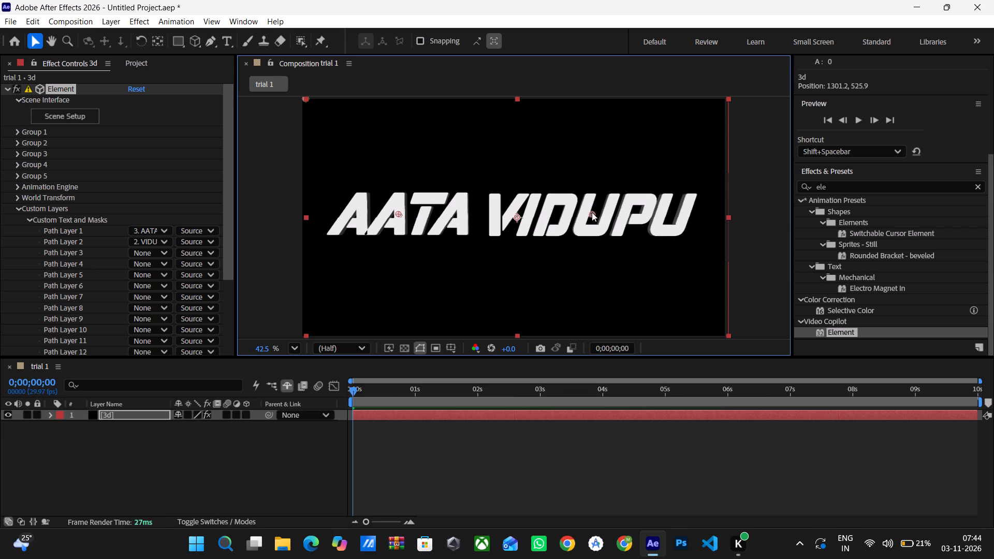
Create a two-node camera named Camera 1 with the 35mm preset.
right_click(104, 476)
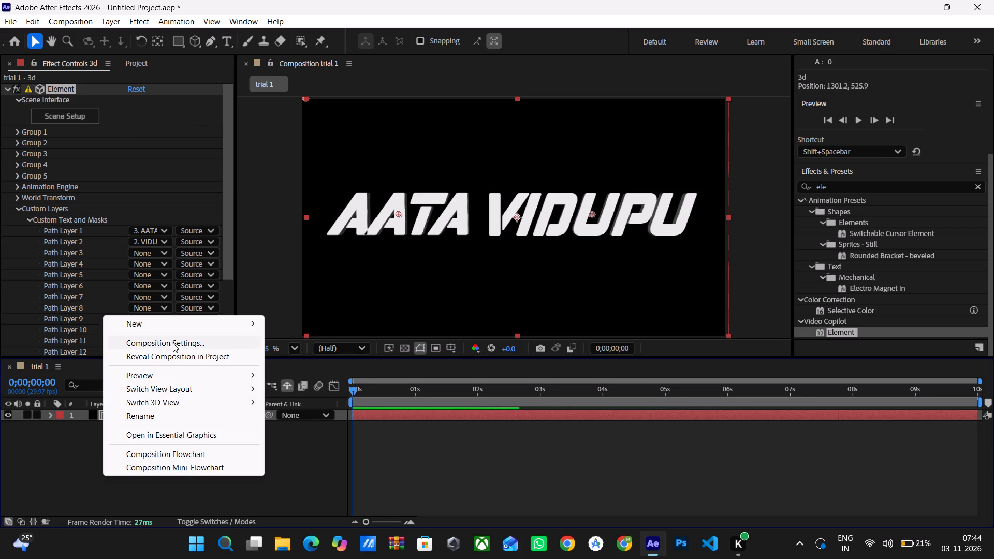
left_click(188, 317)
left_click(376, 380)
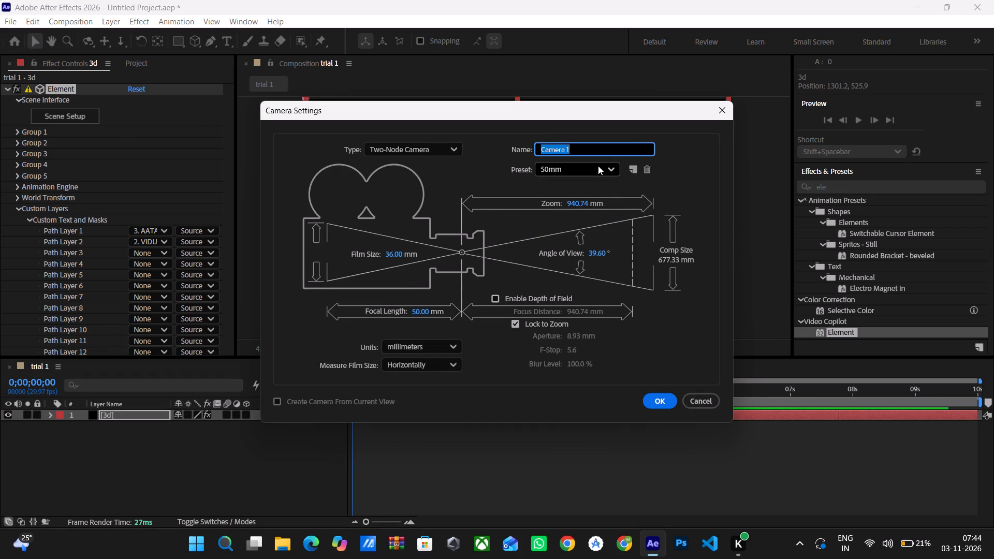
left_click(598, 165)
left_click(576, 278)
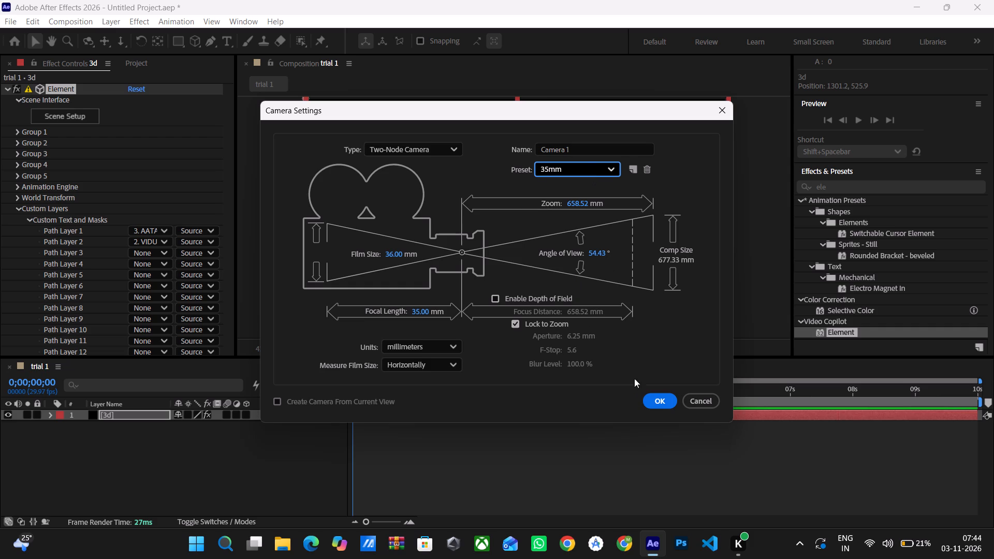
left_click(652, 401)
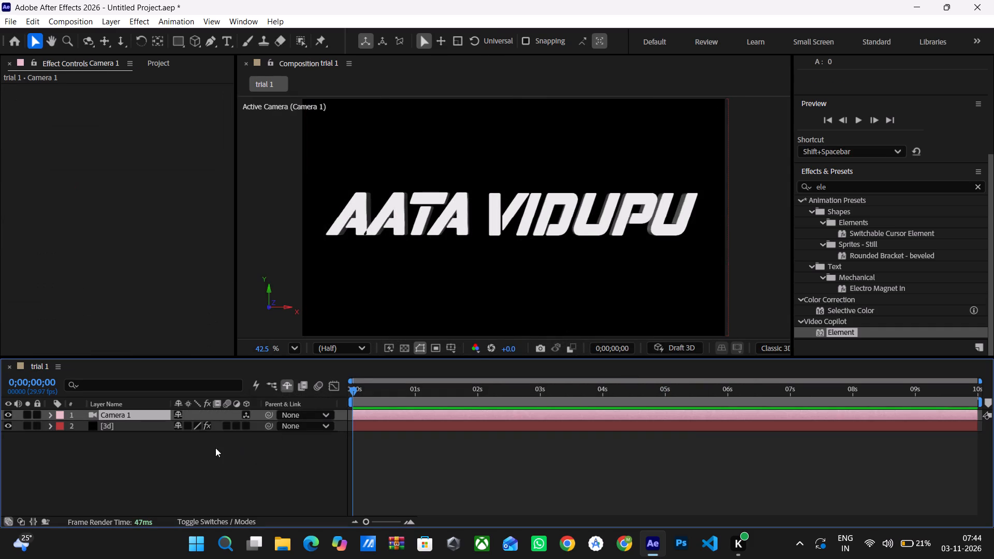
Nudge the 3d layer to about 967, 533 and deselect it.
left_click(487, 301)
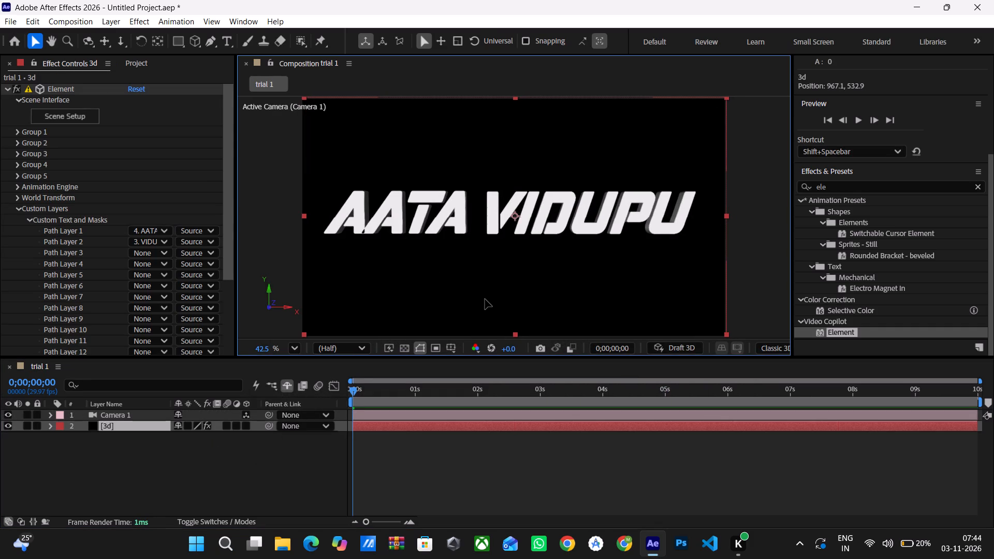
left_click(512, 288)
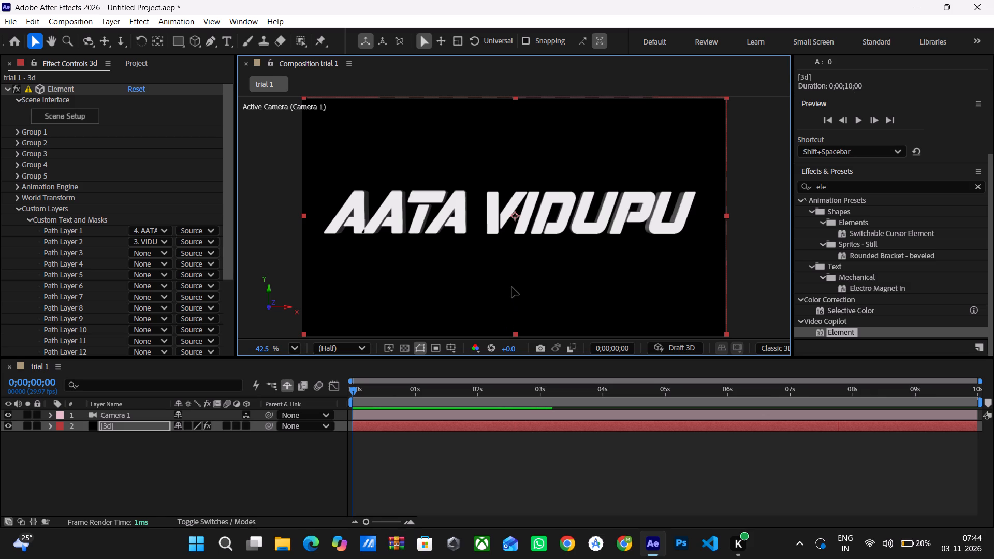
right_click(215, 459)
left_click(96, 496)
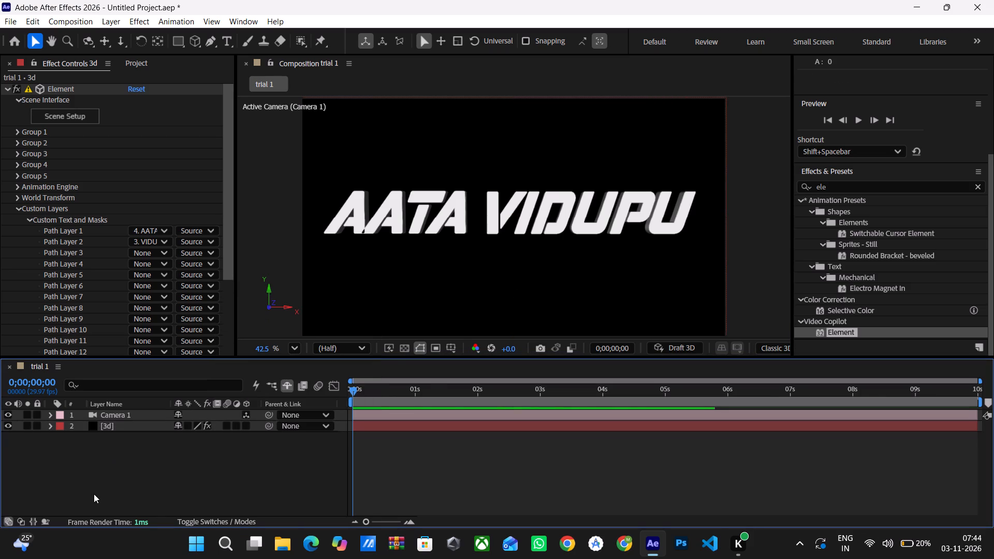
Orbit Camera 1 around the title to an angled view, ending near position 233, 502, -1719.
left_click(91, 44)
left_click_drag(483, 241, 503, 246)
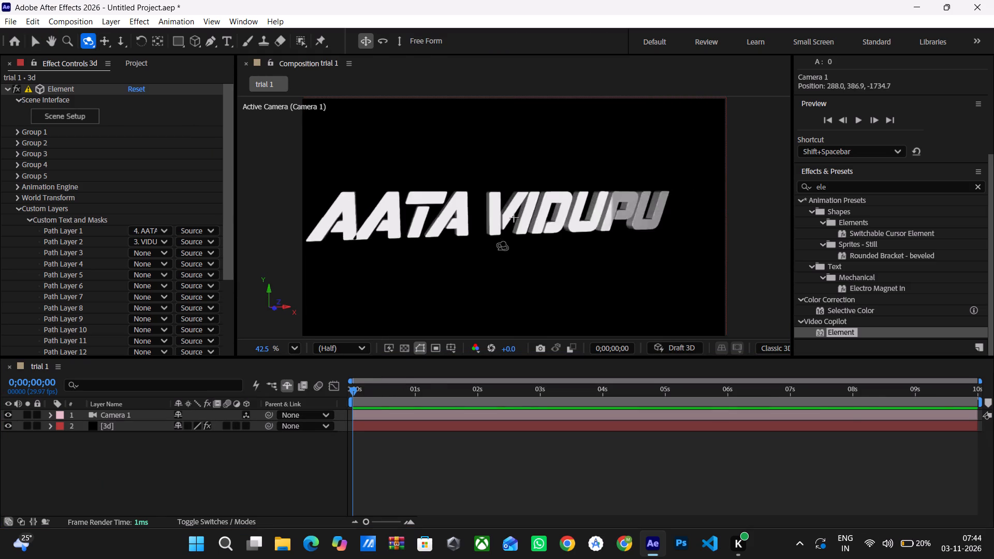
left_click_drag(503, 246, 496, 246)
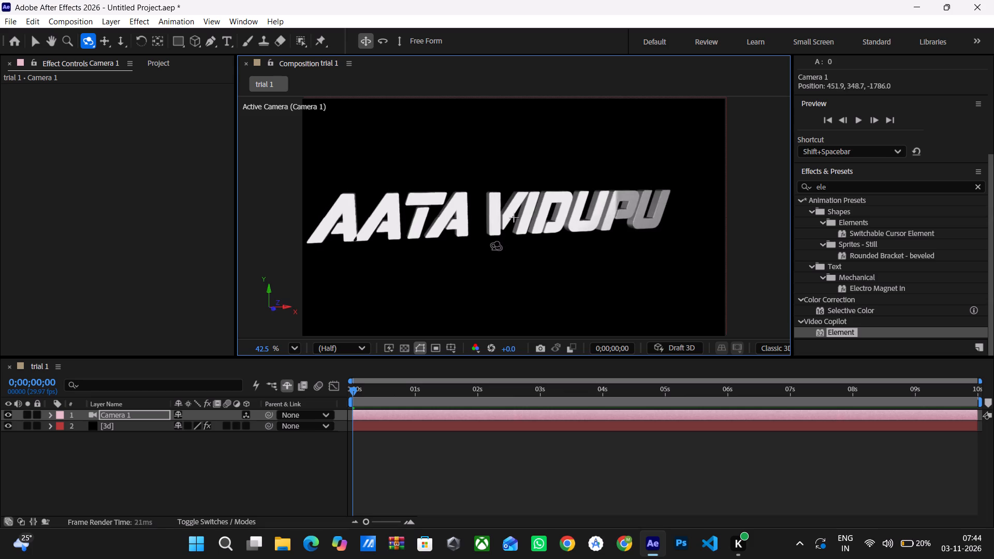
left_click_drag(496, 246, 505, 240)
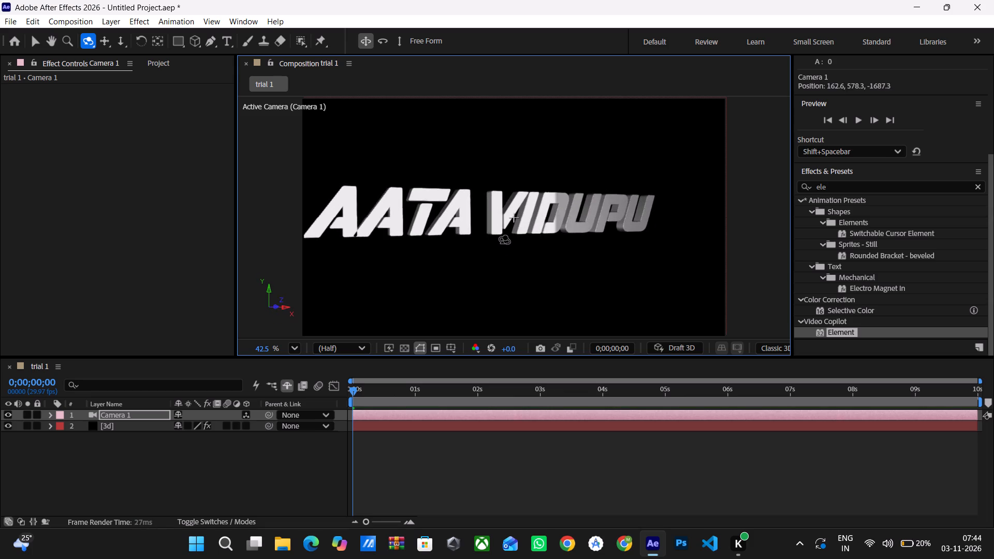
left_click_drag(505, 240, 503, 242)
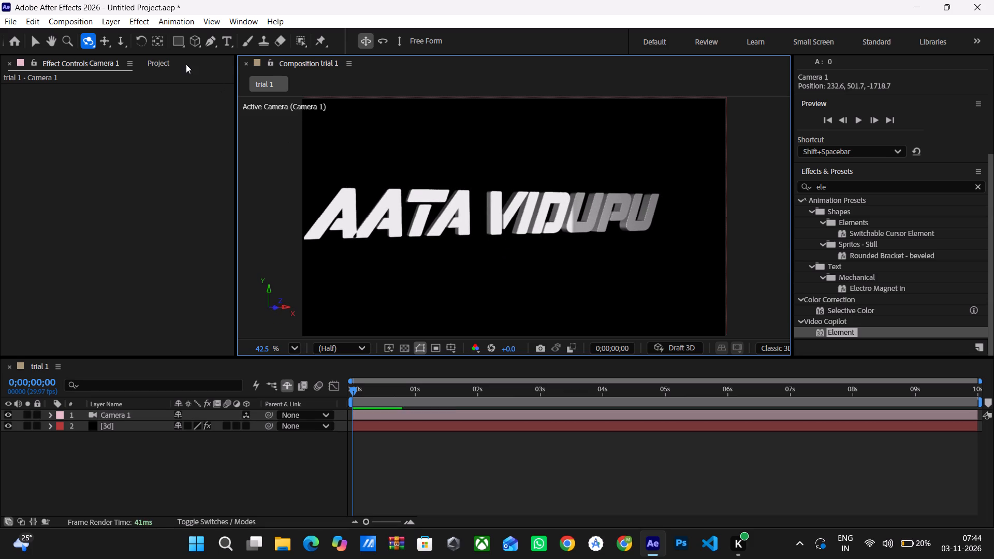
Dolly Camera 1 back slightly and pan it to about 139, 448, -1719, restoring the Selection tool.
left_click(113, 46)
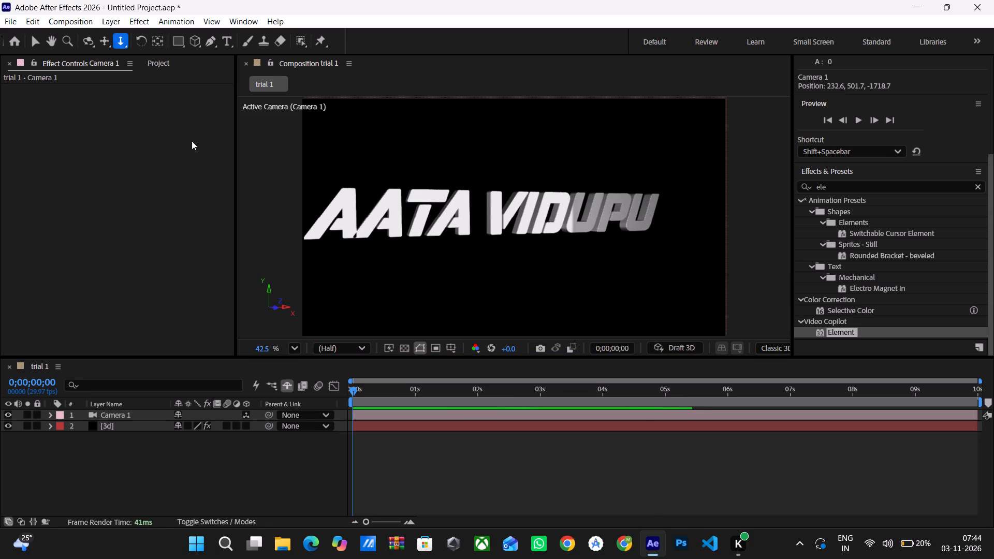
left_click(526, 245)
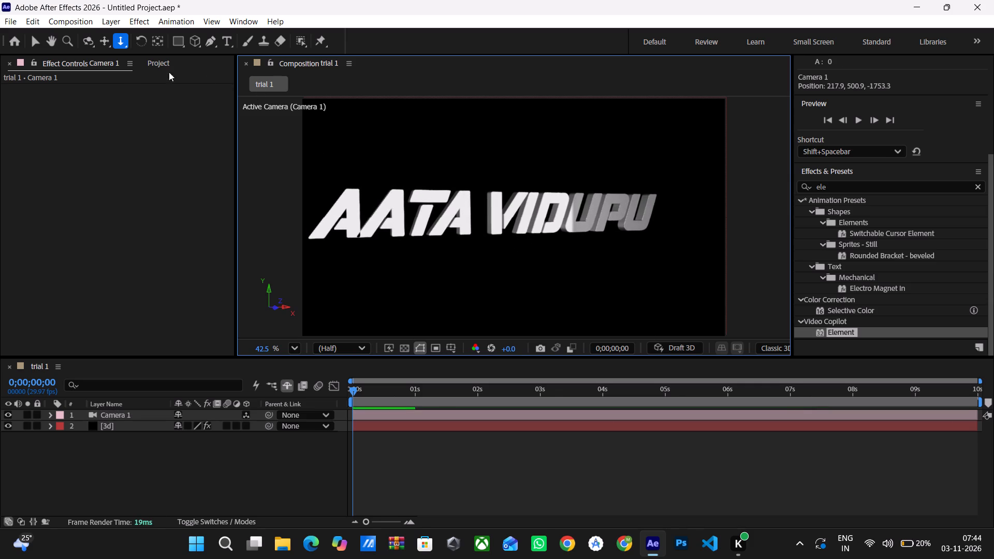
left_click(109, 41)
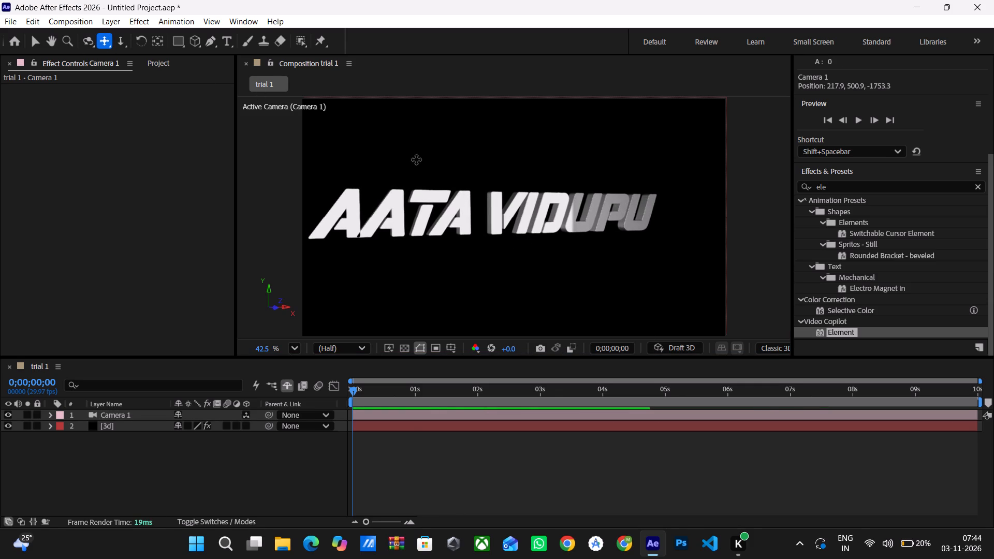
left_click_drag(435, 205, 454, 217)
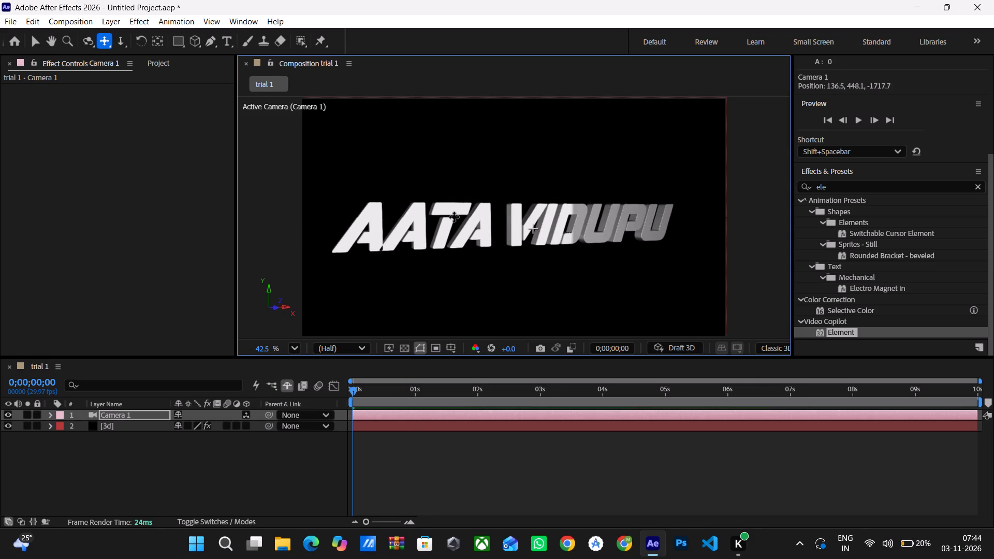
left_click_drag(454, 217, 454, 217)
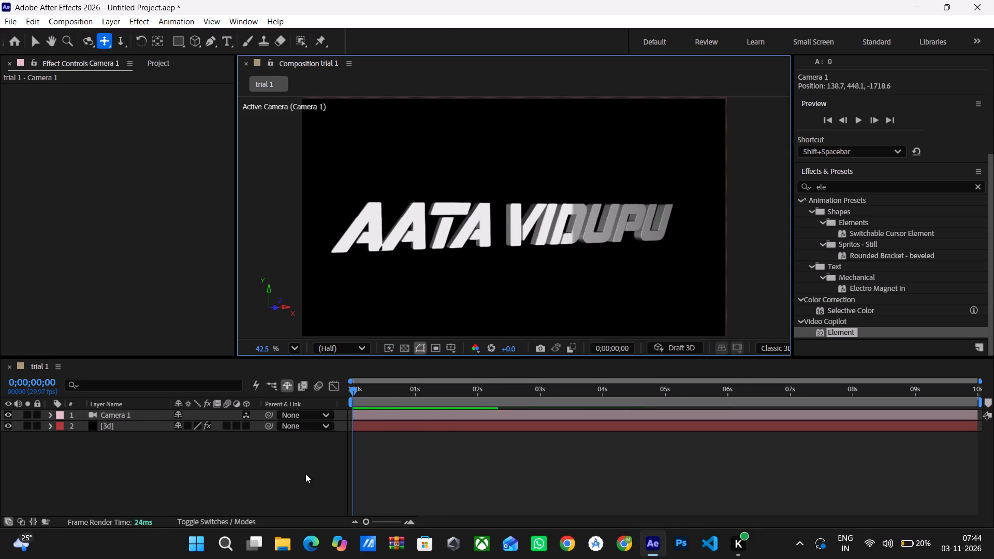
left_click(276, 456)
key("v")
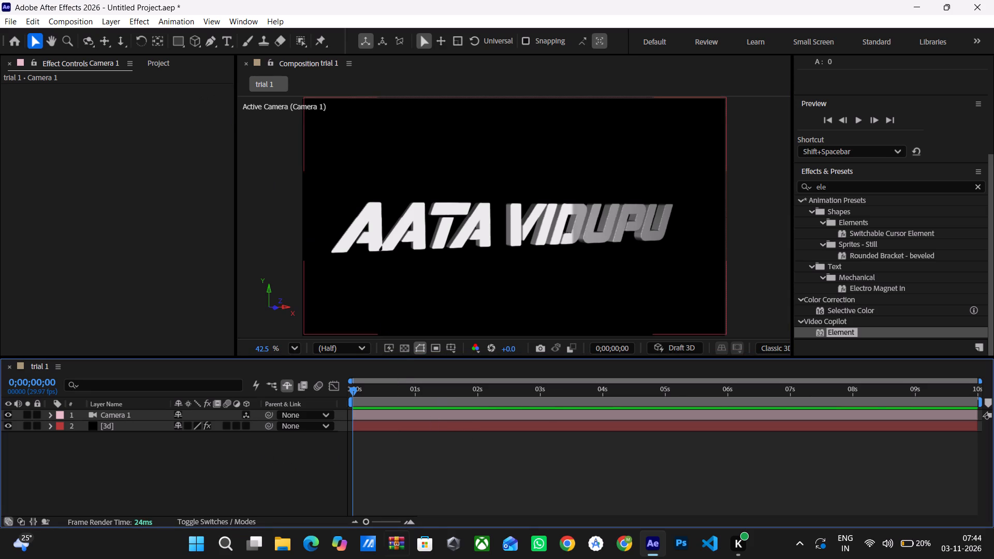
Disable Group 2 in the 3d layer's Element effect so only the AATA group renders.
left_click(91, 422)
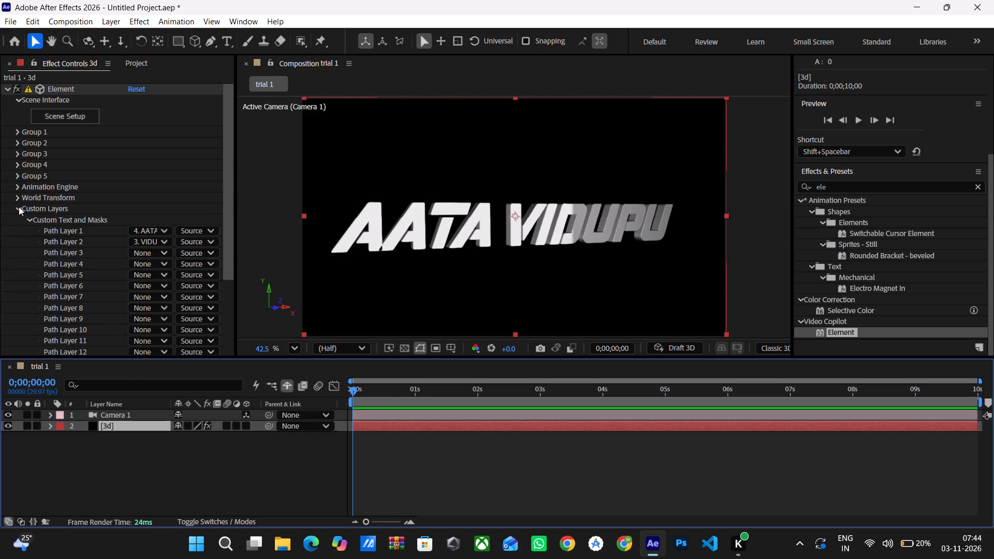
left_click(19, 206)
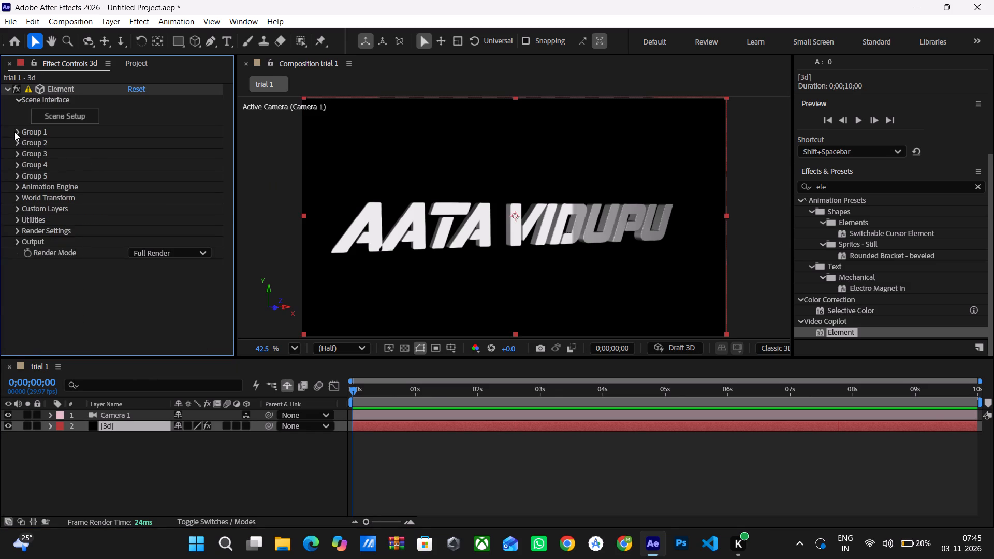
left_click(14, 131)
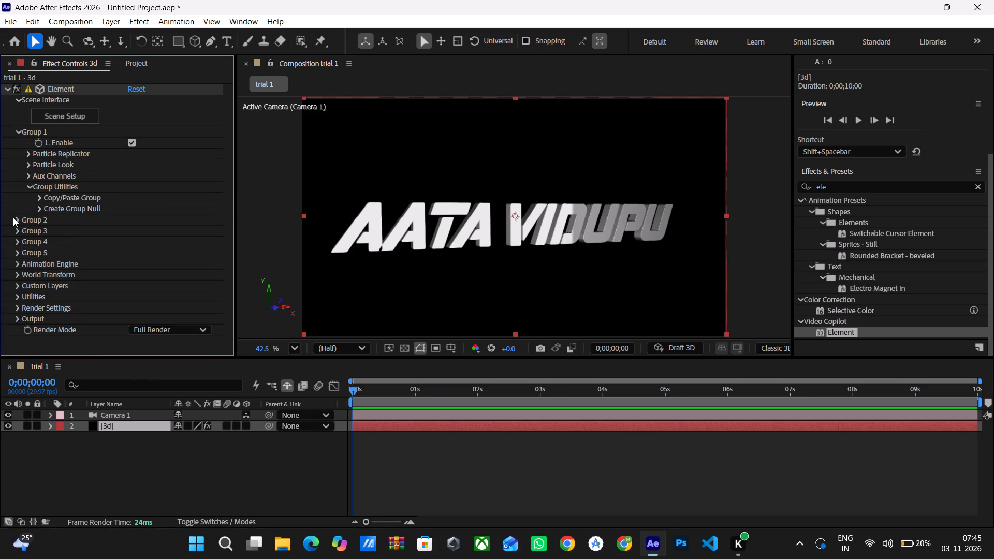
left_click(12, 217)
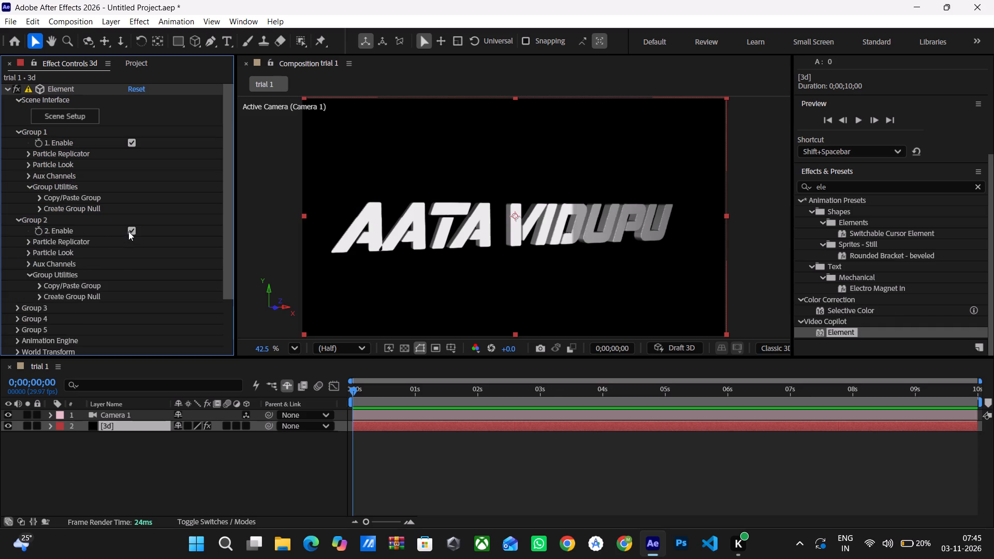
left_click(129, 231)
left_click(20, 217)
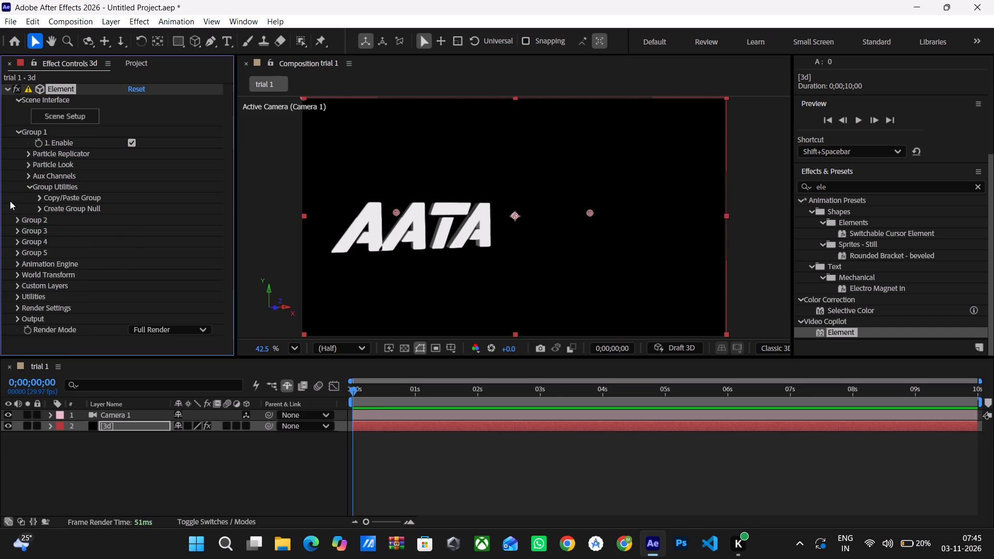
Enable Multi-Object in the Particle Look settings of Element Group 1.
left_click(28, 165)
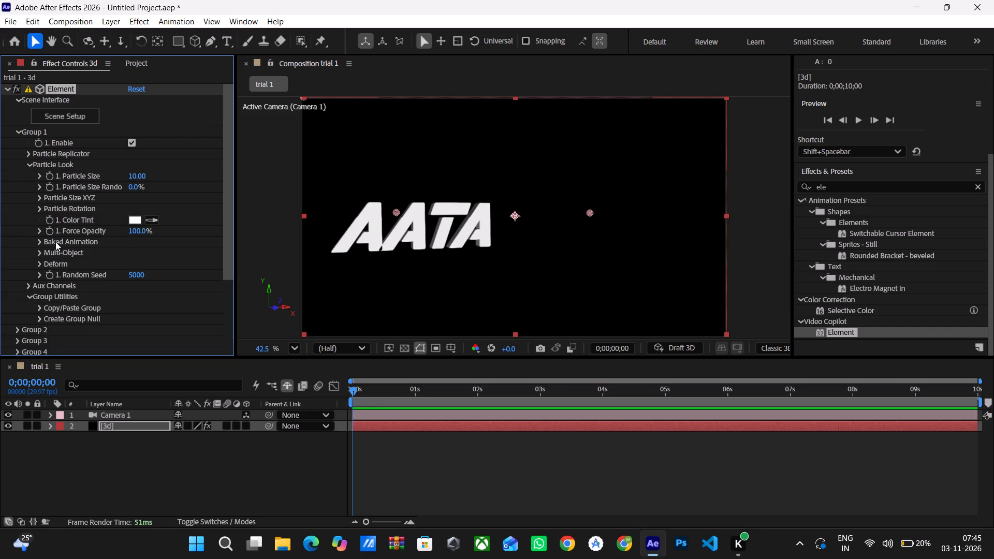
left_click(40, 253)
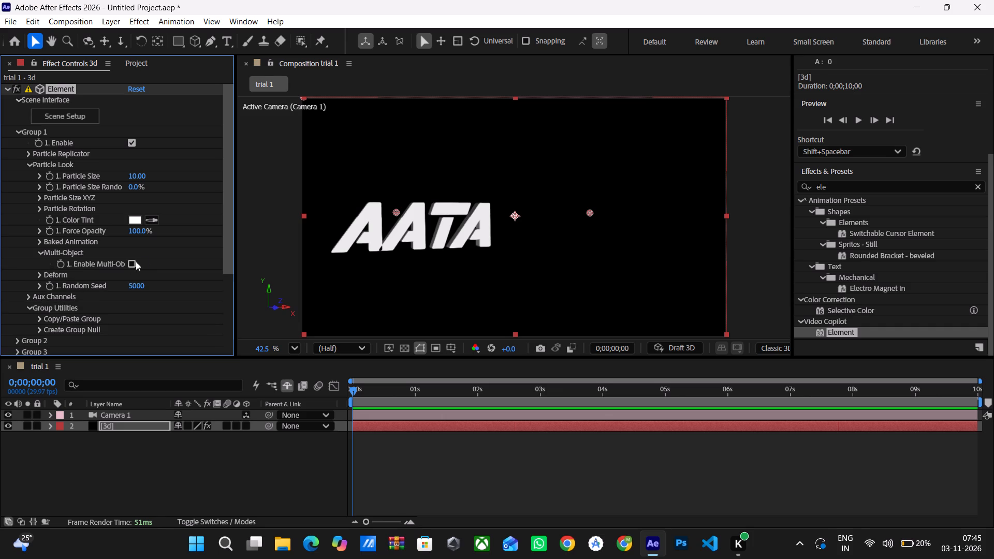
left_click(130, 262)
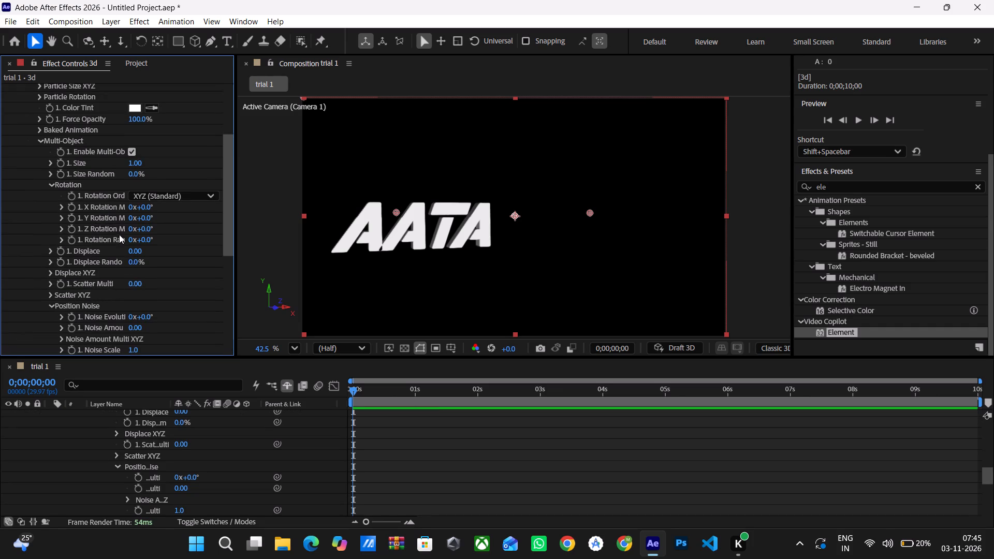
Keyframe Group 1's Multi-Object Rotation Random at 0 seconds with a value of 22°.
left_click(72, 236)
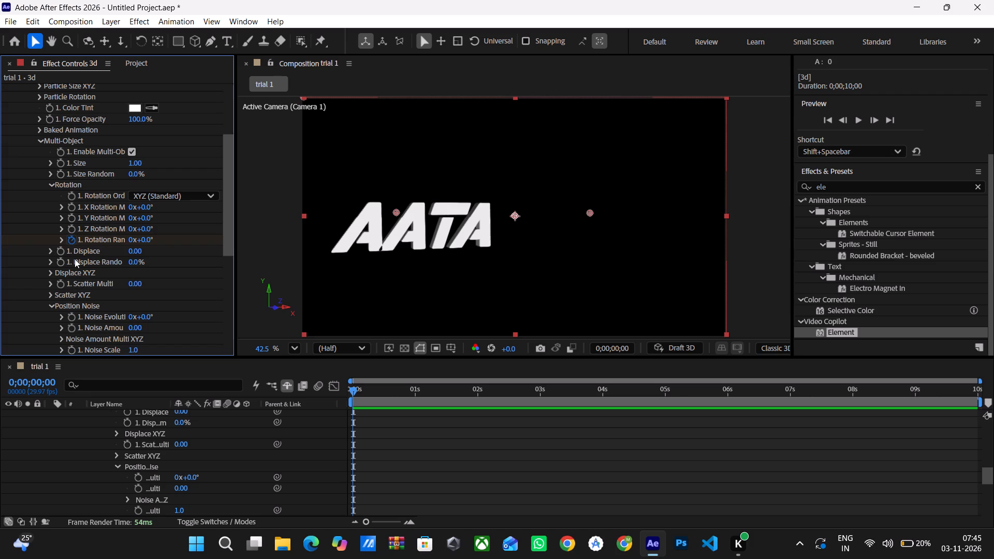
left_click_drag(146, 238, 166, 243)
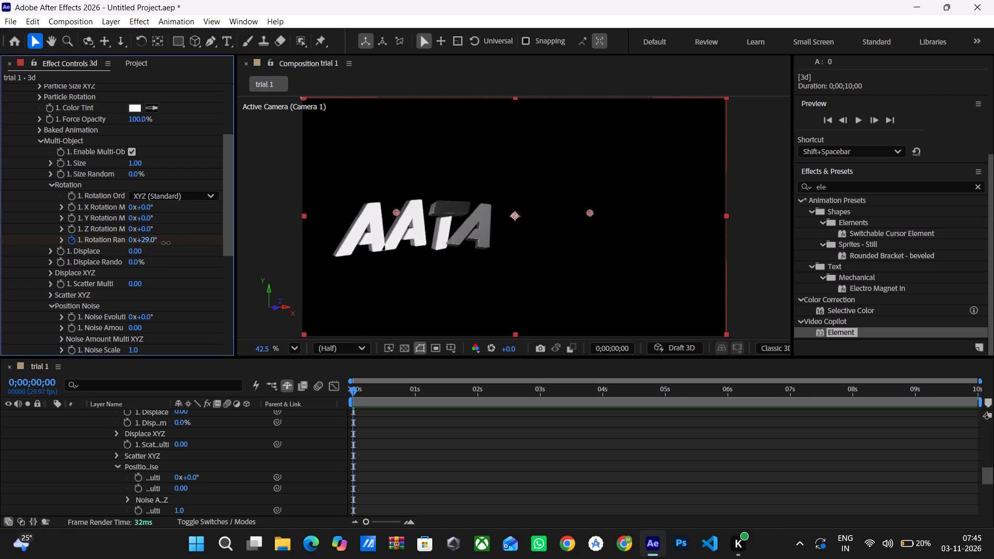
left_click_drag(166, 243, 151, 246)
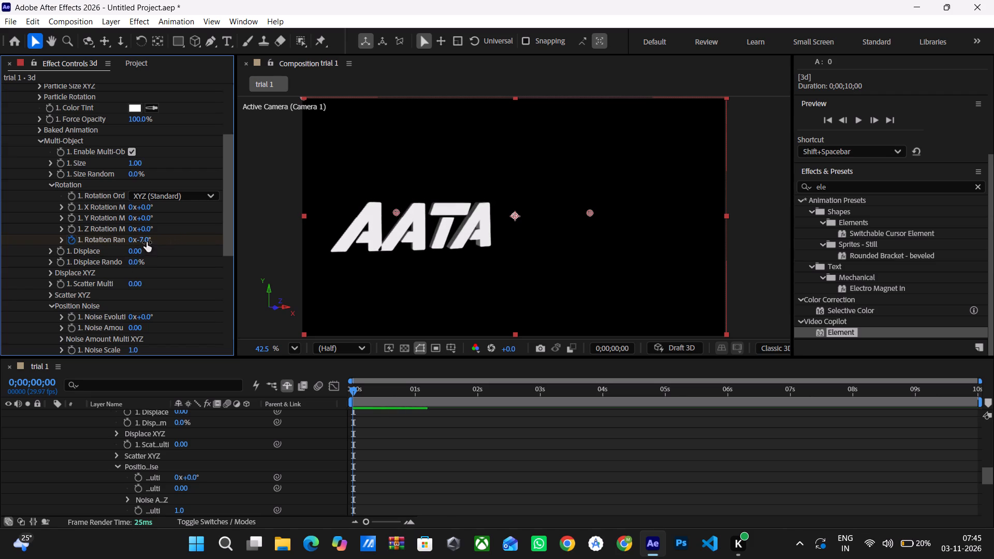
left_click_drag(145, 241, 138, 247)
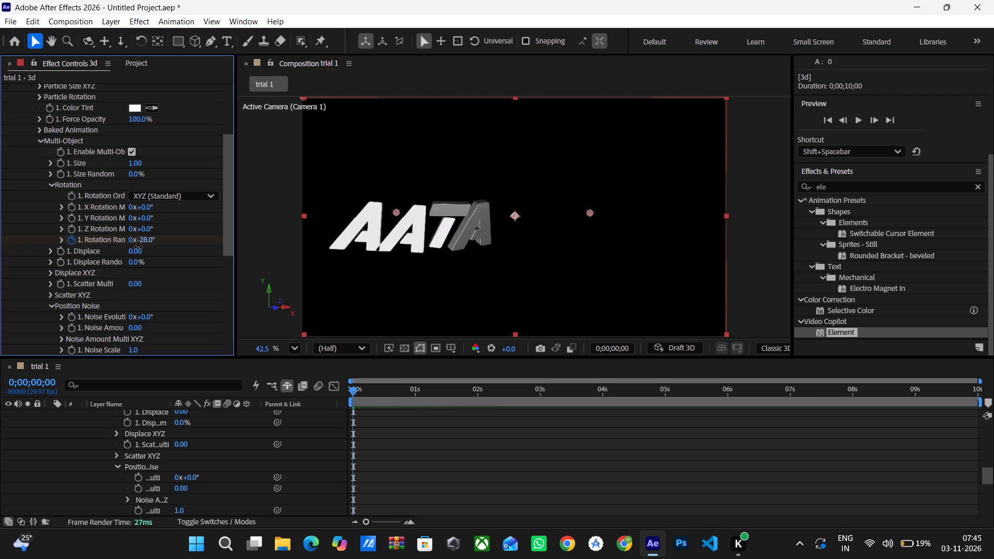
left_click_drag(138, 247, 169, 246)
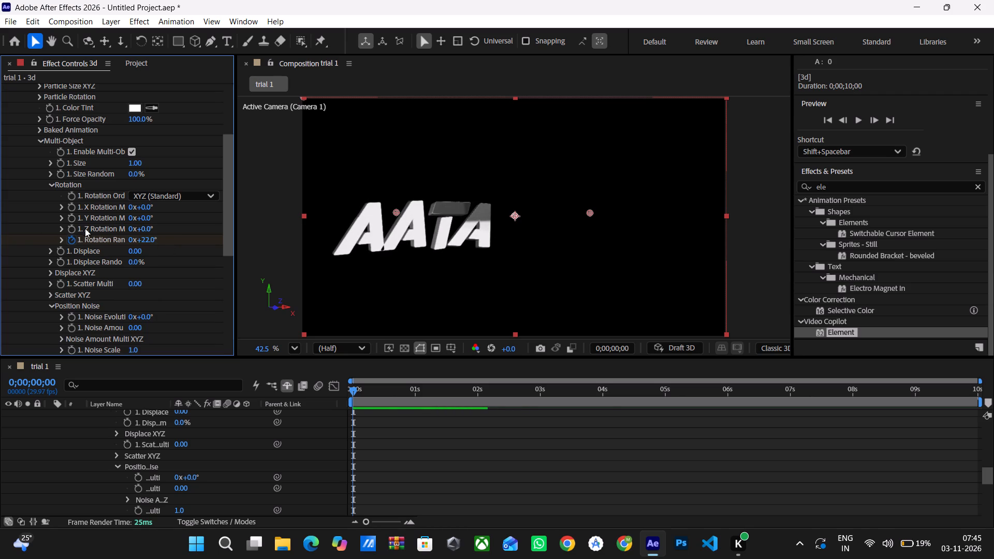
Keyframe Group 1's Multi-Object Y Rotation at 8° and X Rotation at -10° at 0 seconds.
left_click(72, 215)
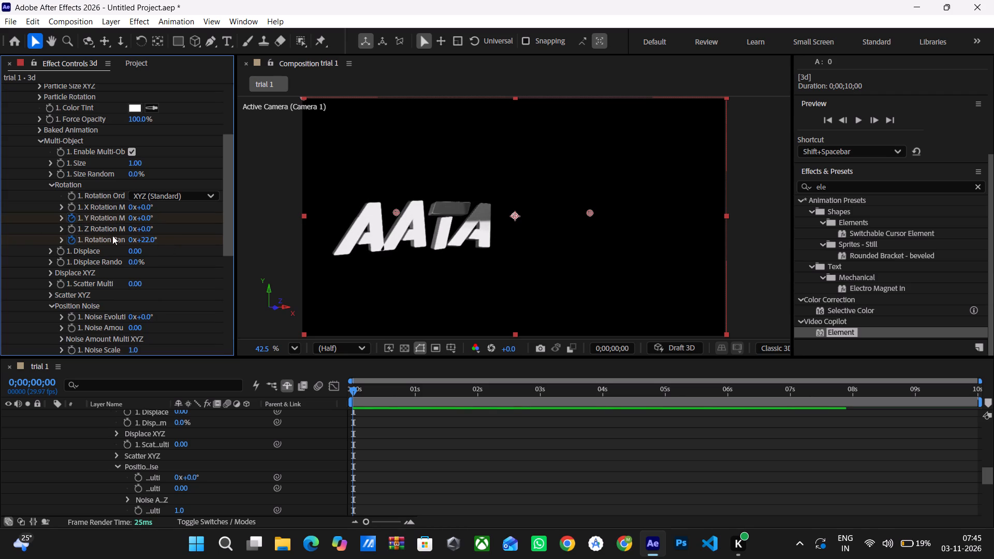
left_click_drag(143, 219, 163, 219)
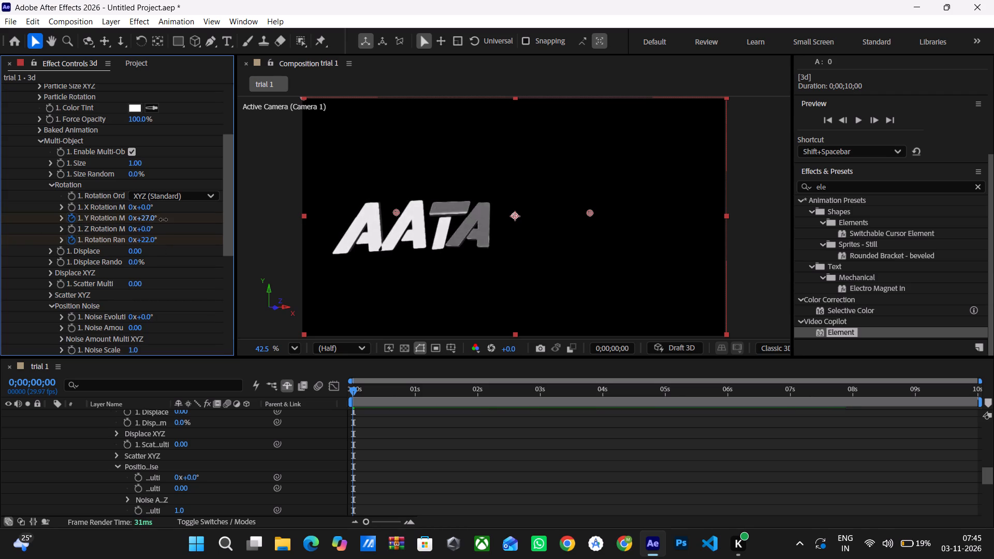
left_click_drag(163, 219, 160, 222)
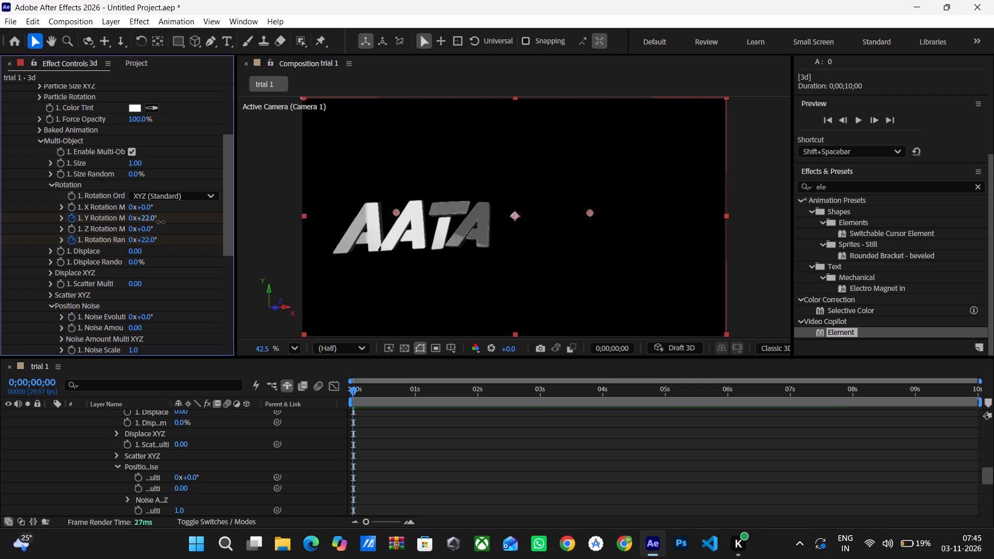
left_click_drag(160, 222, 153, 224)
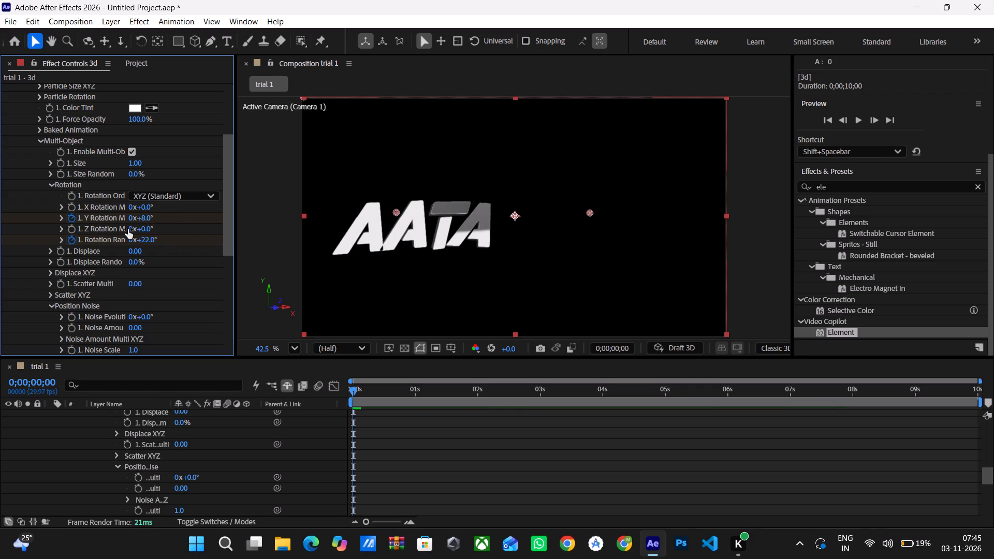
left_click(67, 207)
left_click_drag(144, 209, 160, 206)
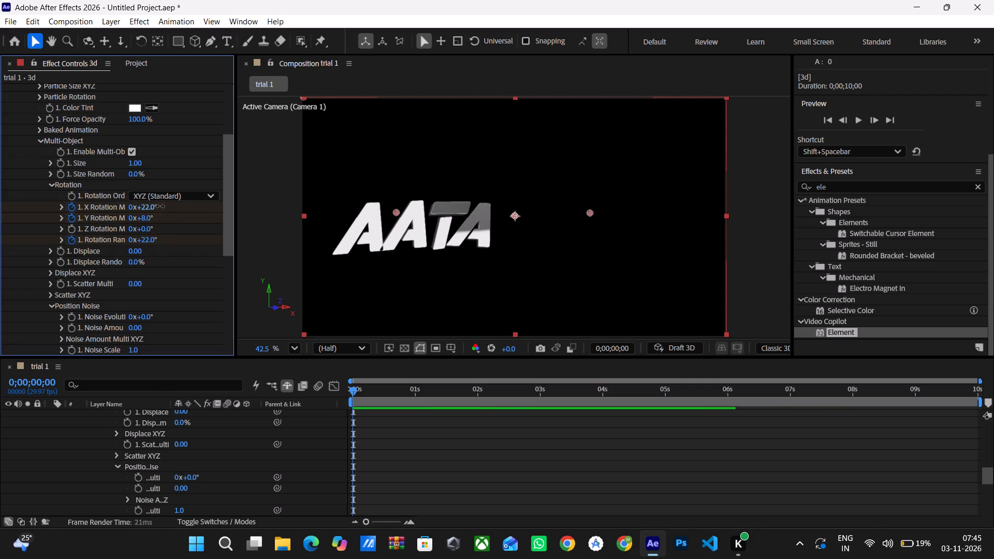
left_click_drag(160, 206, 145, 214)
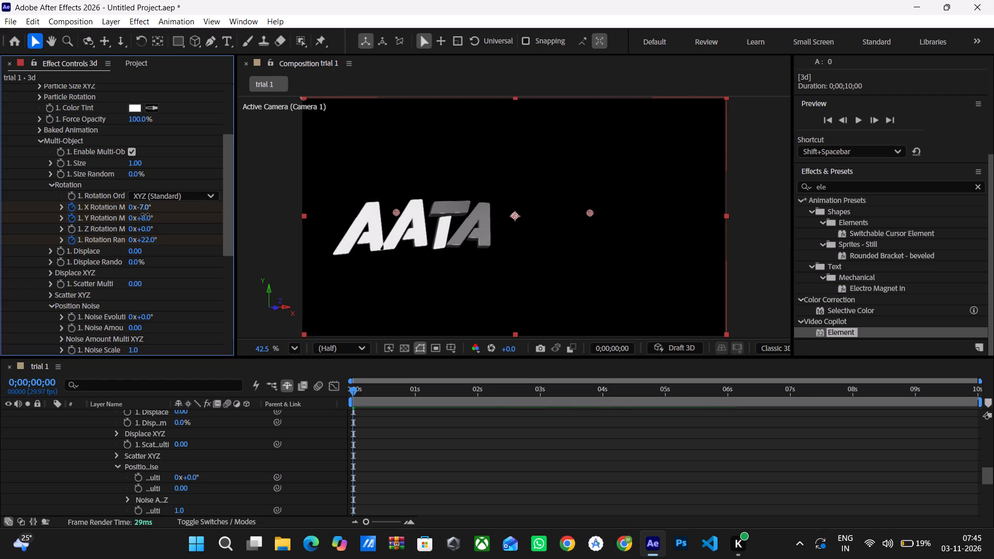
left_click_drag(145, 214, 143, 215)
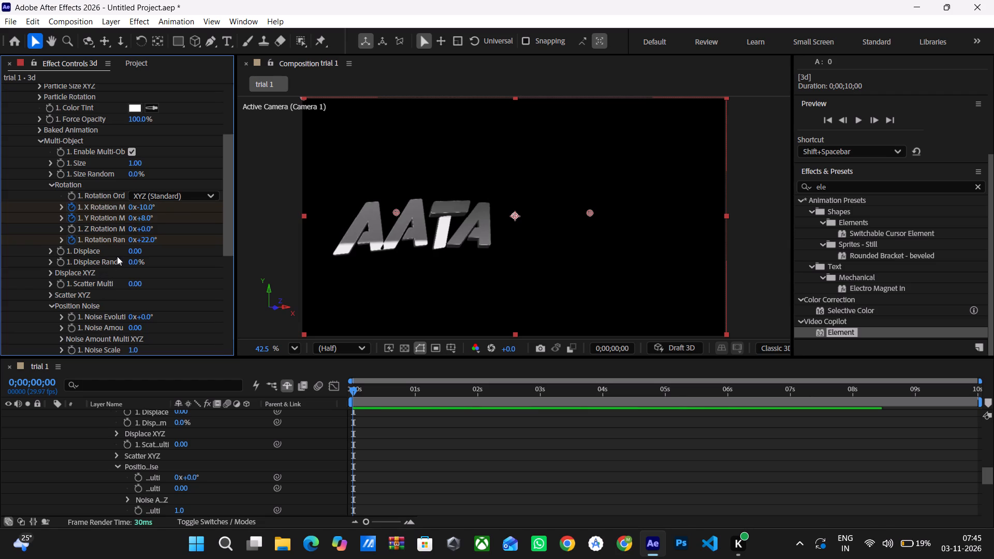
Set Group 1's Multi-Object Displace to -1.21 and add a keyframe for it at 0 seconds.
left_click_drag(136, 252, 115, 254)
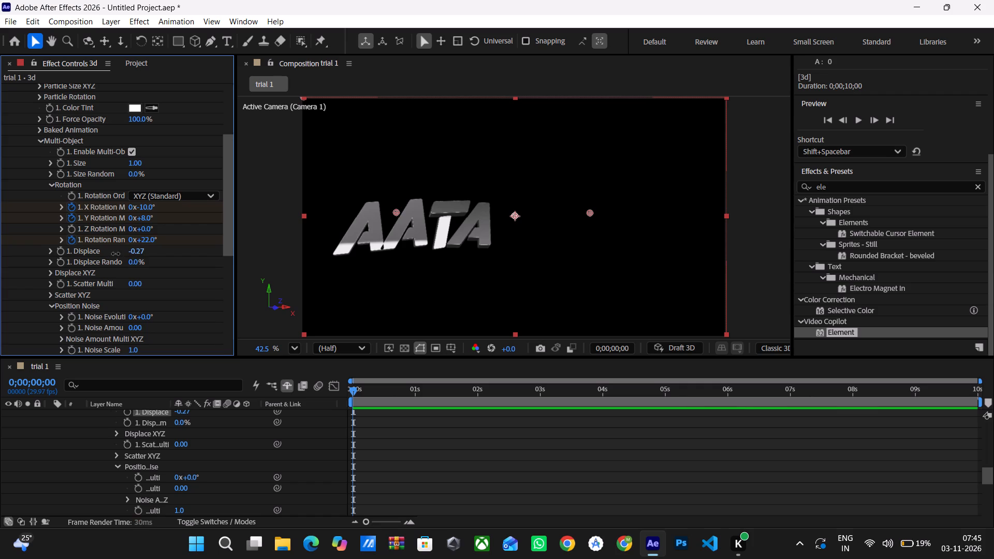
left_click_drag(115, 254, 58, 256)
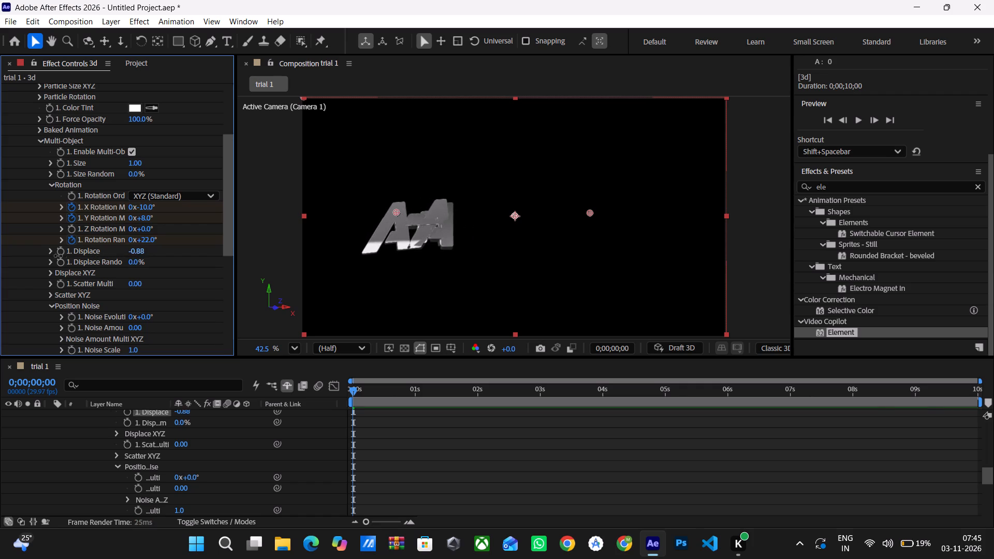
left_click_drag(58, 256, 65, 259)
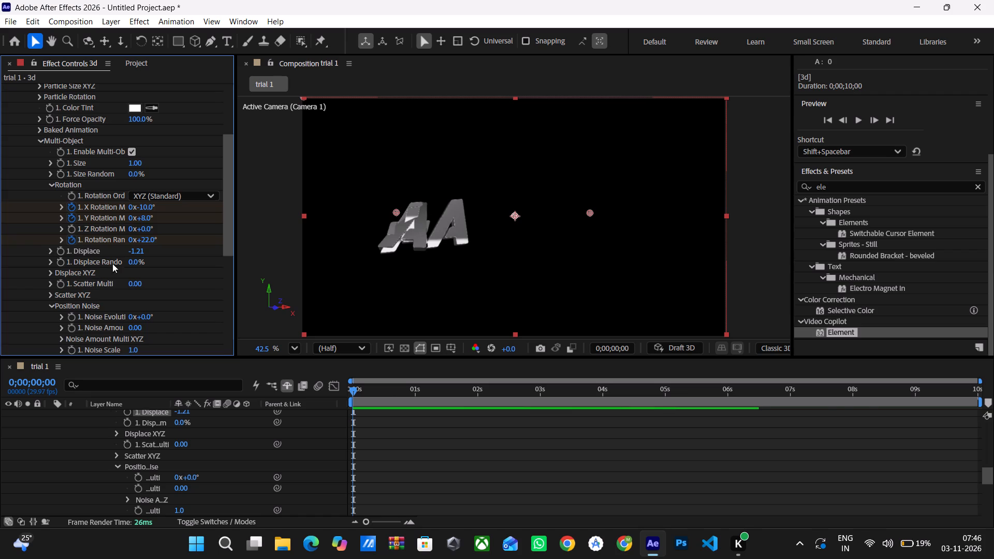
left_click(57, 249)
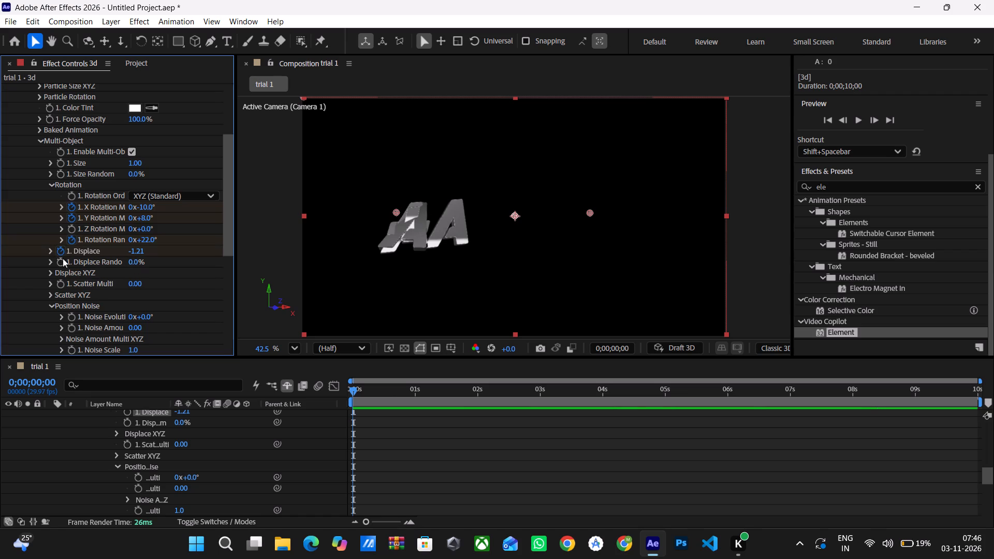
Set Group 1's Multi-Object Displace Random to 17%.
left_click_drag(132, 259, 168, 265)
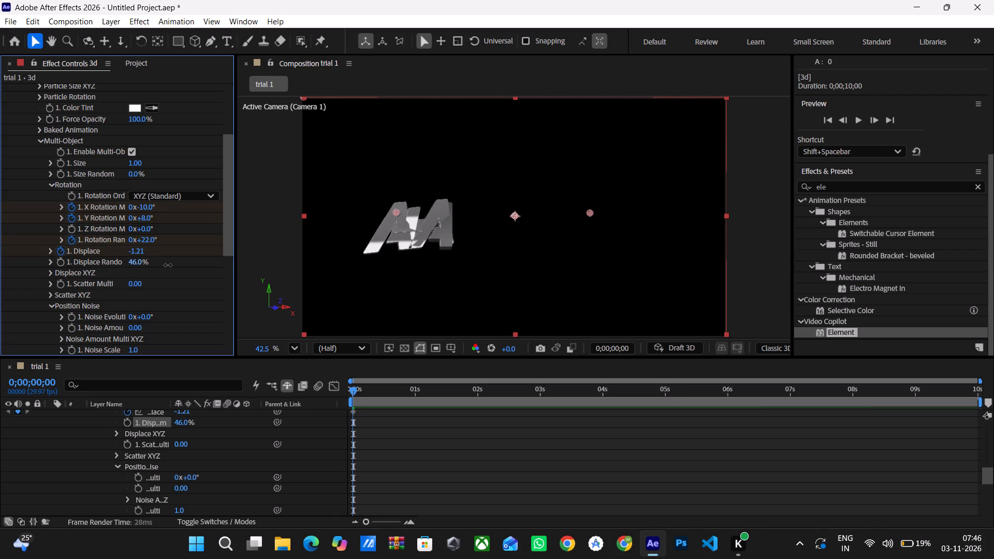
left_click_drag(168, 265, 148, 264)
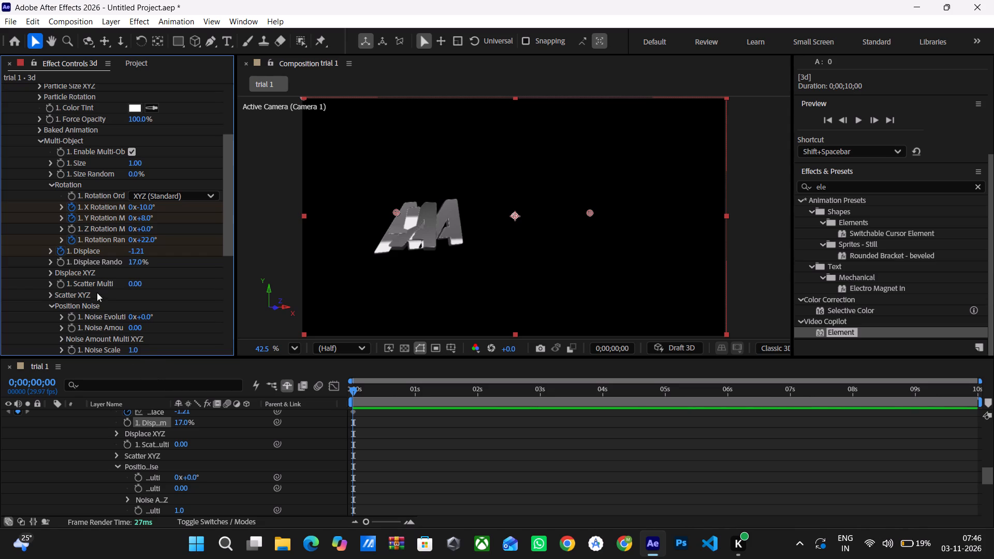
Keyframe Group 1's Multi-Object Scatter at 0 seconds with a value of 12.17.
left_click(63, 284)
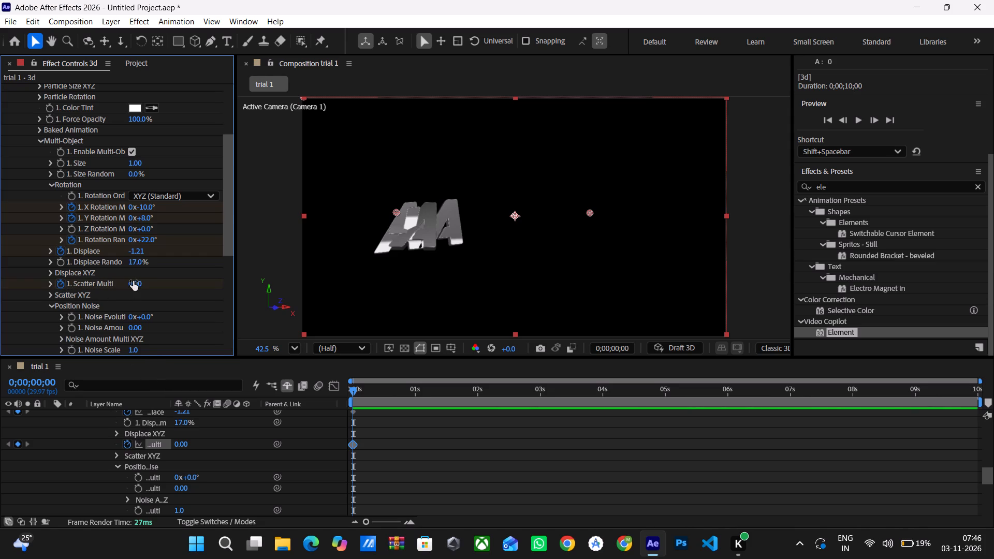
left_click_drag(133, 281, 315, 303)
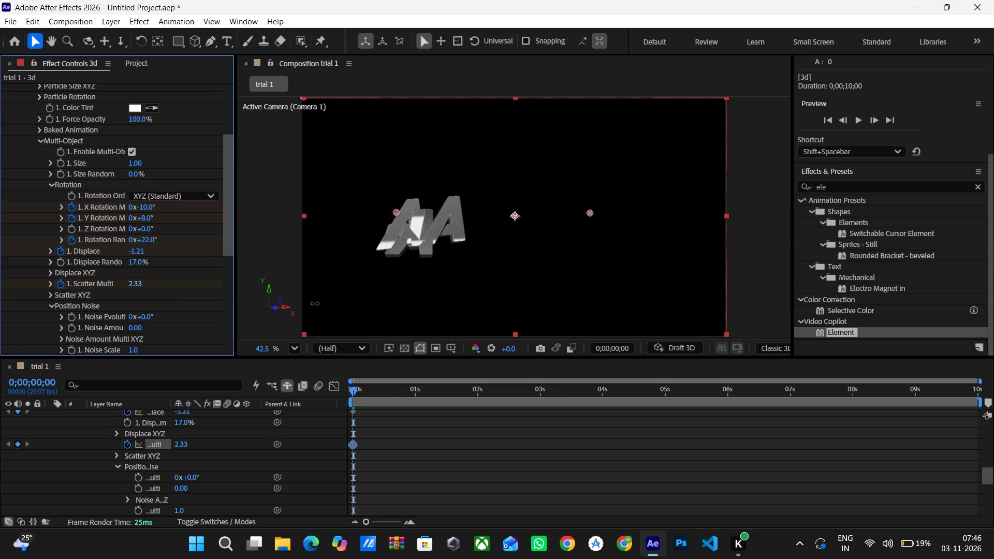
left_click_drag(315, 303, 681, 229)
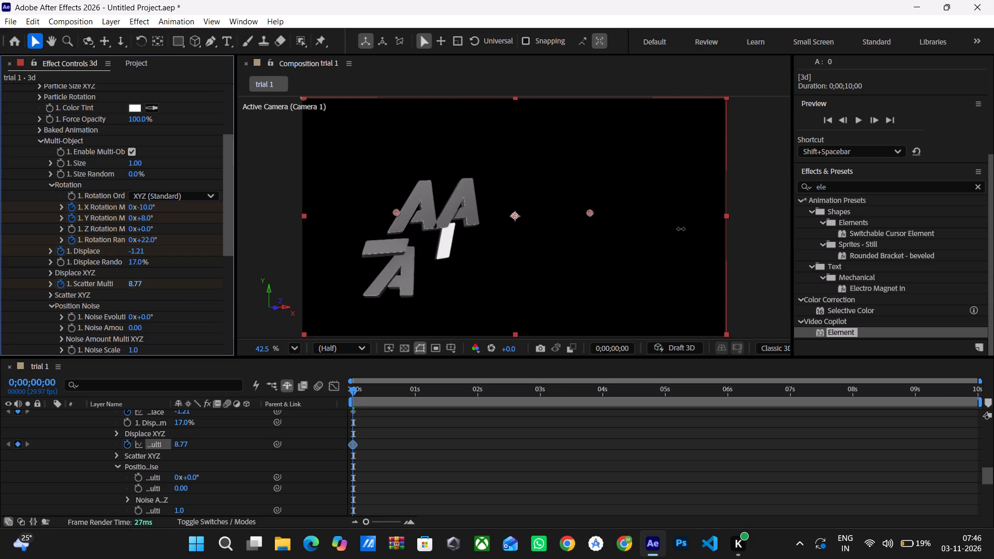
left_click_drag(681, 229, 757, 211)
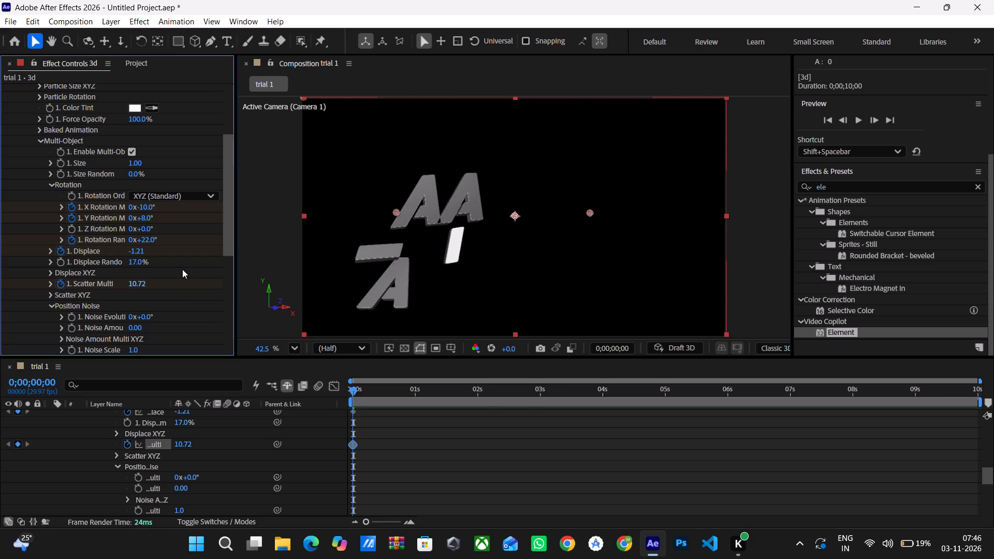
left_click_drag(133, 283, 220, 283)
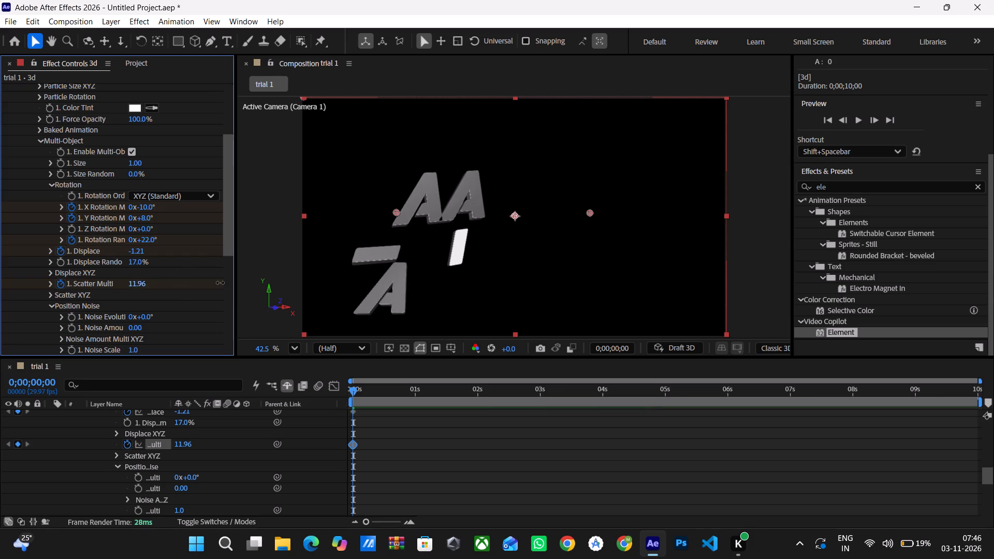
left_click_drag(220, 283, 224, 281)
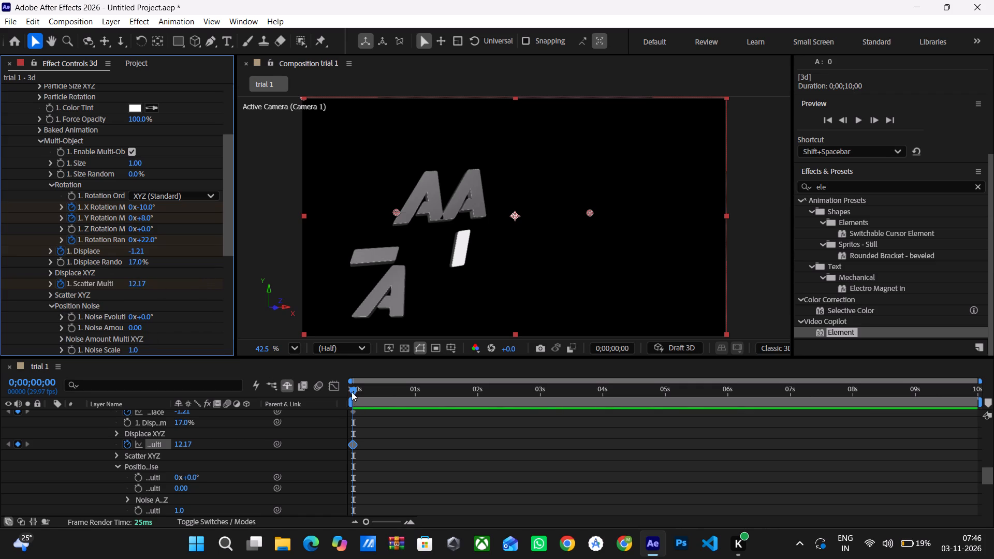
Add keyframes at 0;00;03;18 setting Group 1's Multi-Object Scatter and Displace to 0.
left_click_drag(354, 387, 509, 401)
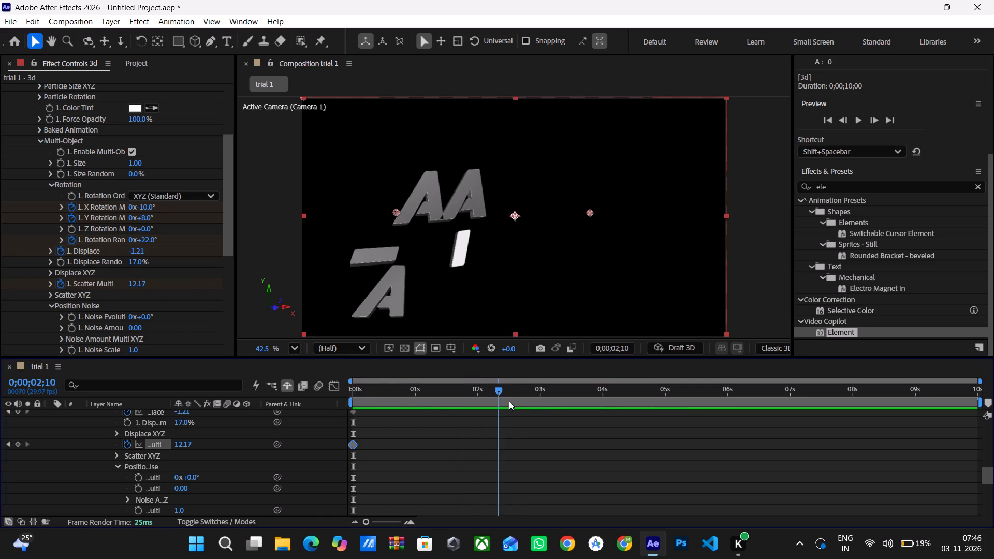
left_click_drag(509, 401, 516, 402)
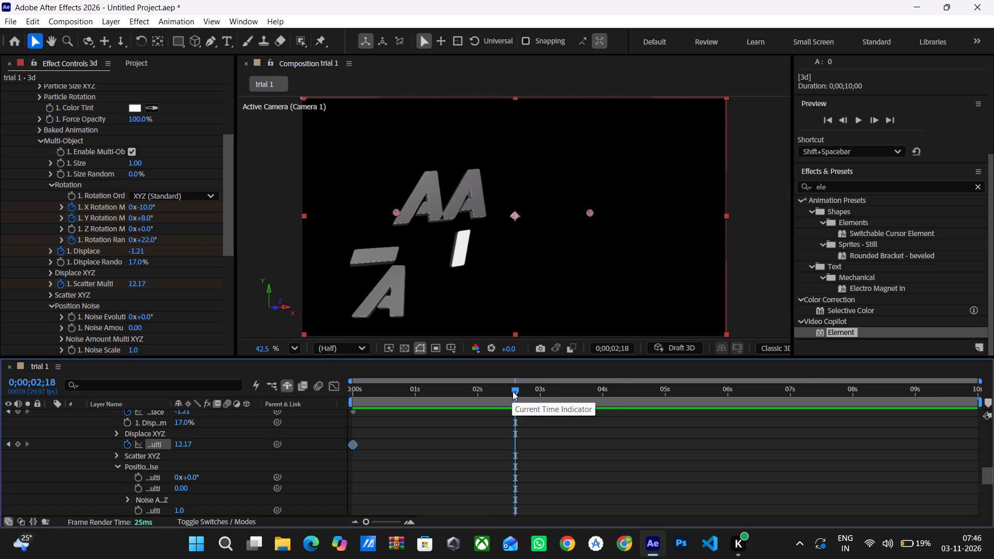
left_click_drag(514, 390, 548, 393)
left_click_drag(547, 391, 563, 392)
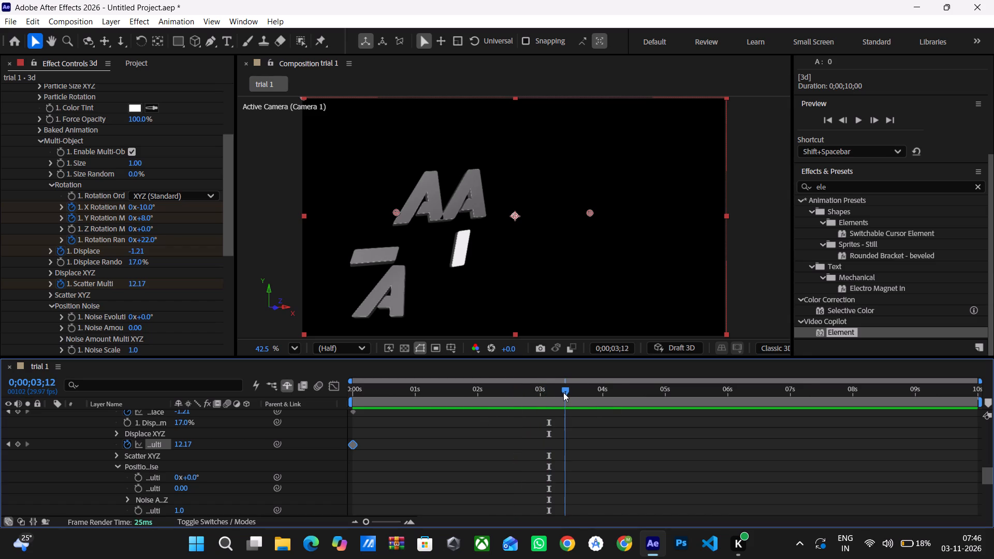
left_click_drag(563, 392, 581, 393)
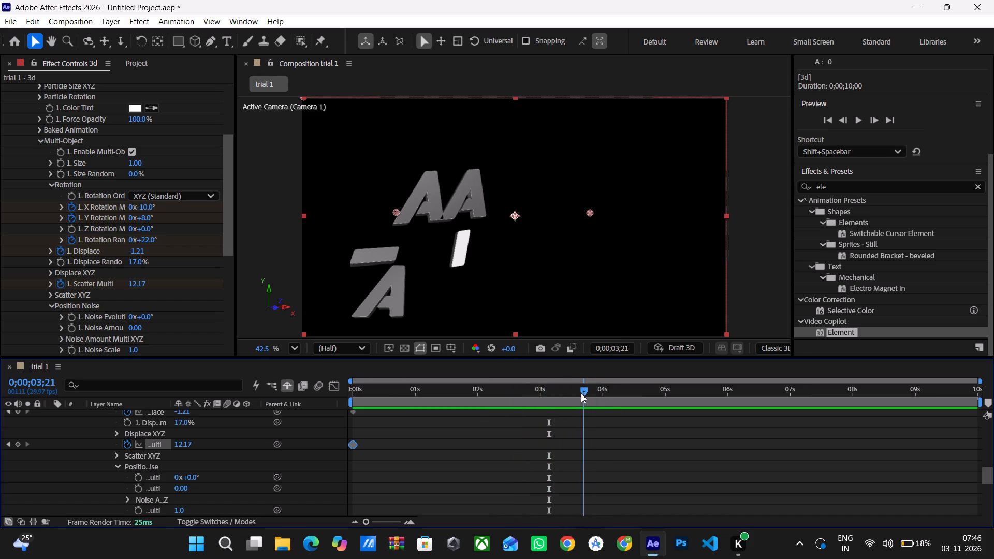
left_click_drag(581, 393, 576, 393)
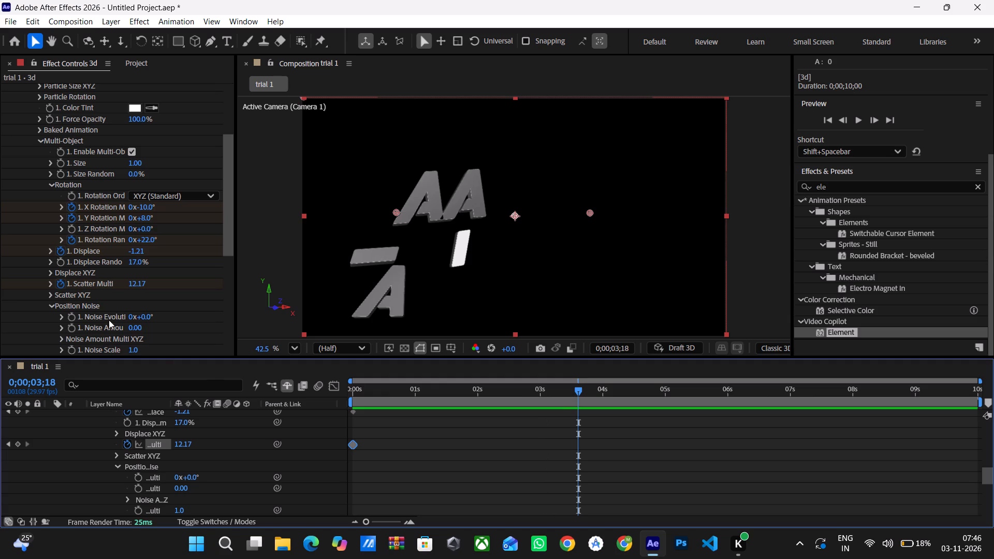
left_click(133, 281)
key("0")
key("Return")
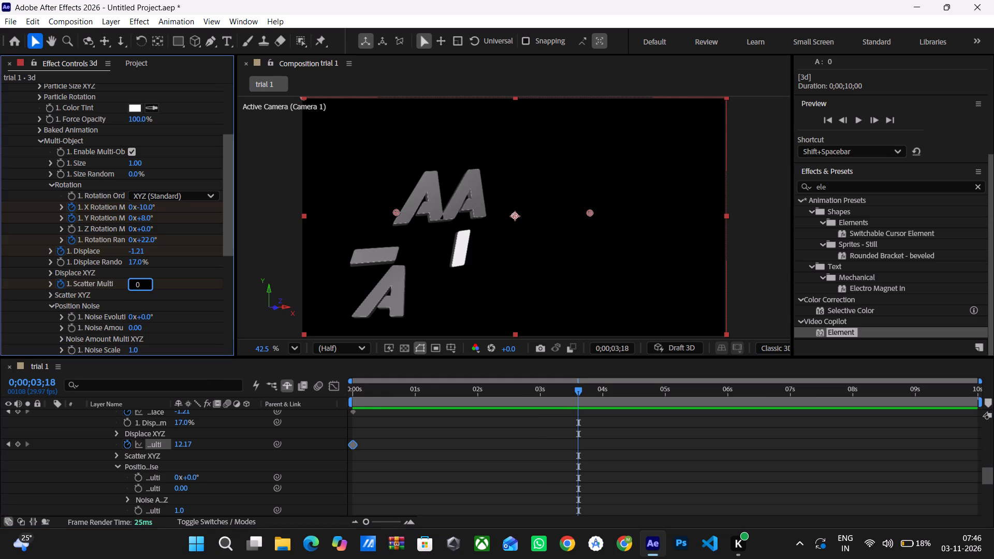
left_click(139, 252)
key("0")
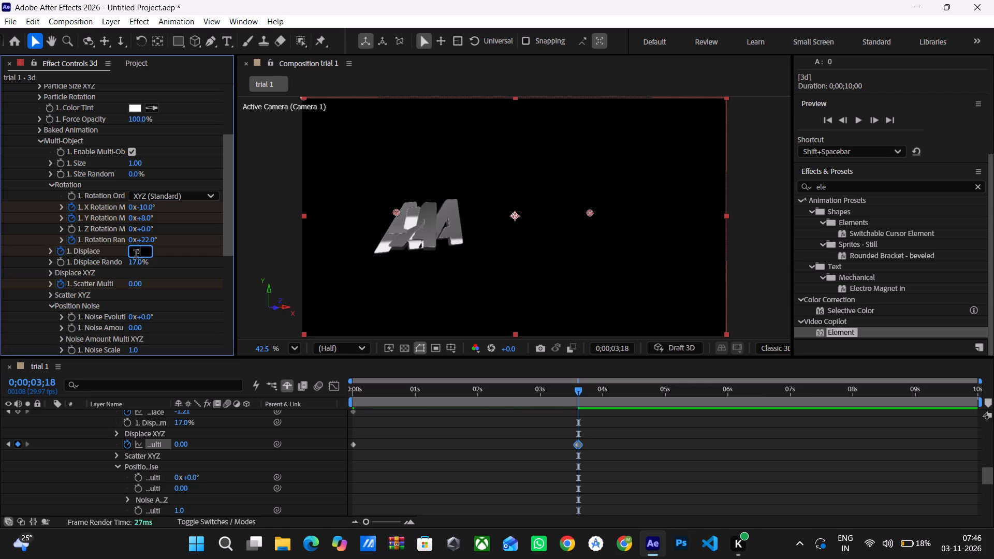
key("Return")
Add keyframes at 0;00;03;18 setting Group 1's Multi-Object Rotation Random and Y Rotation to 0°.
left_click(148, 242)
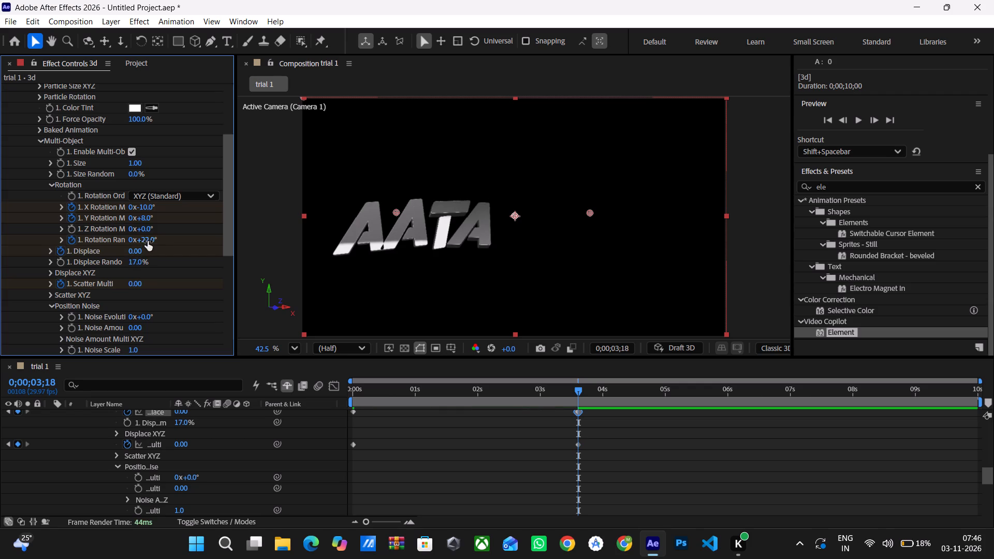
key("0")
key("Return")
left_click(144, 220)
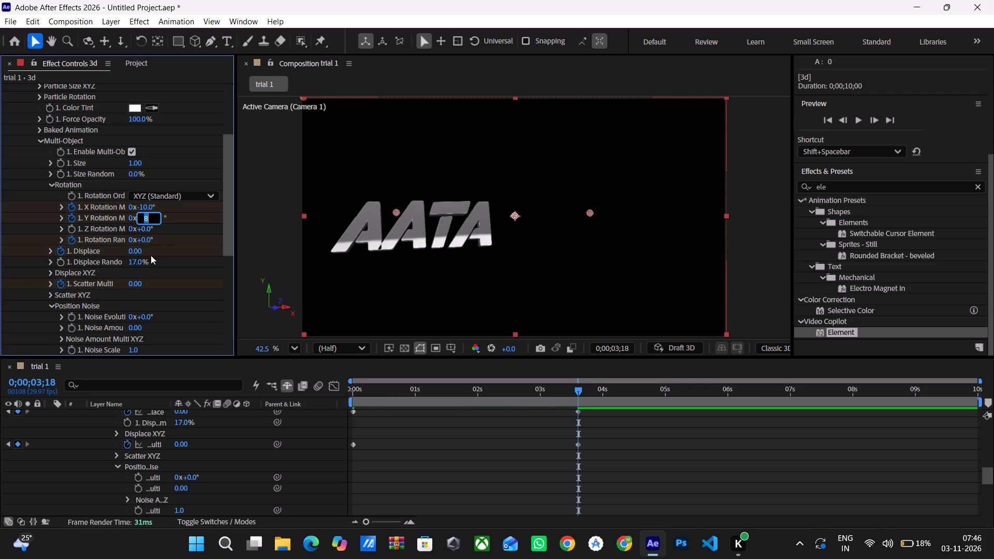
key("0")
left_click(167, 273)
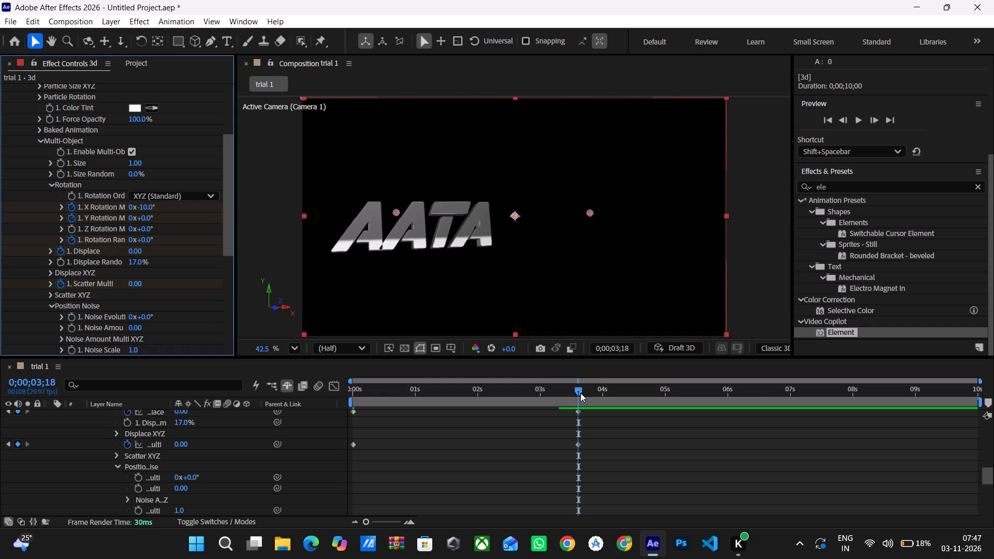
Keyframe Group 1's Multi-Object Displace Random at 17% at 0 seconds and 0% at 0;00;03;18.
left_click_drag(578, 388, 307, 398)
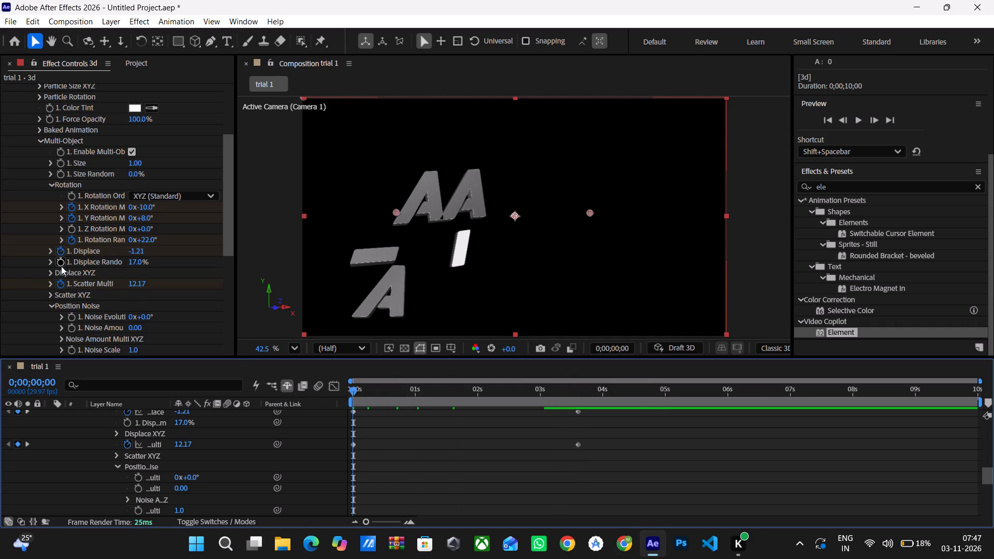
left_click(61, 266)
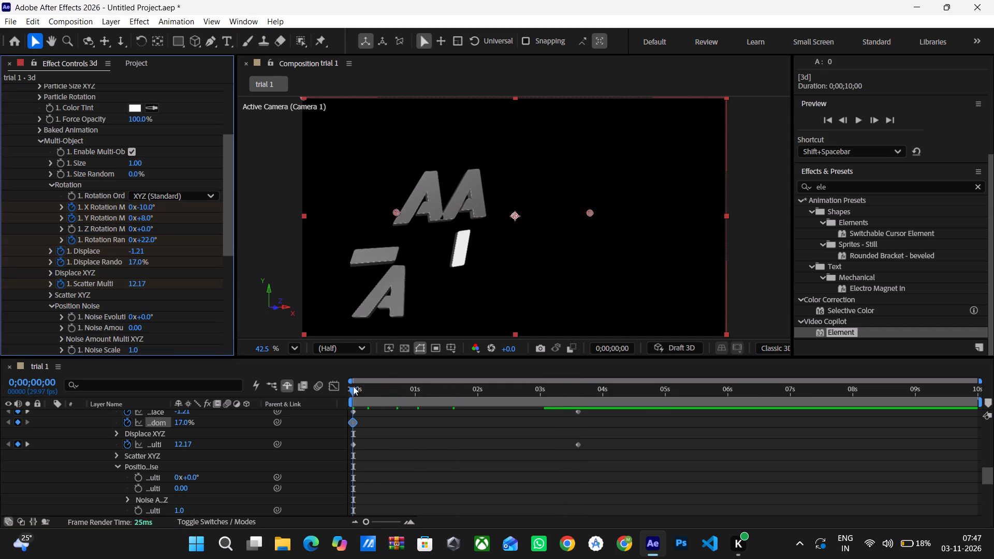
left_click_drag(353, 390, 560, 400)
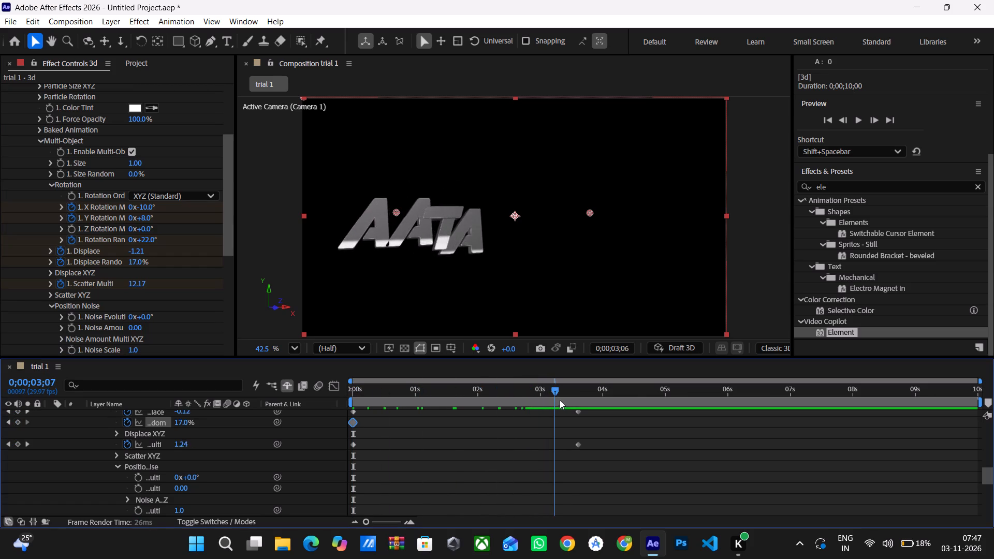
left_click_drag(560, 400, 578, 402)
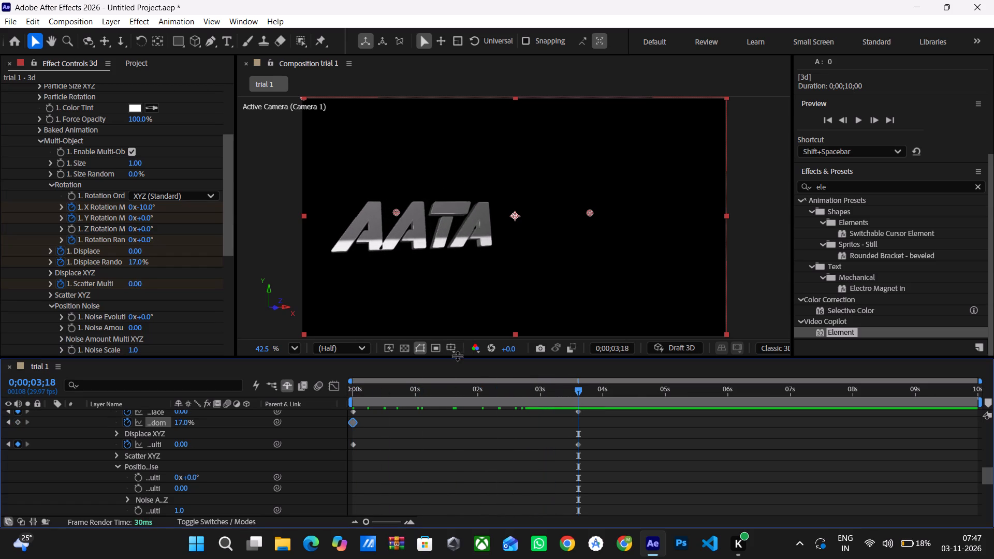
left_click(132, 261)
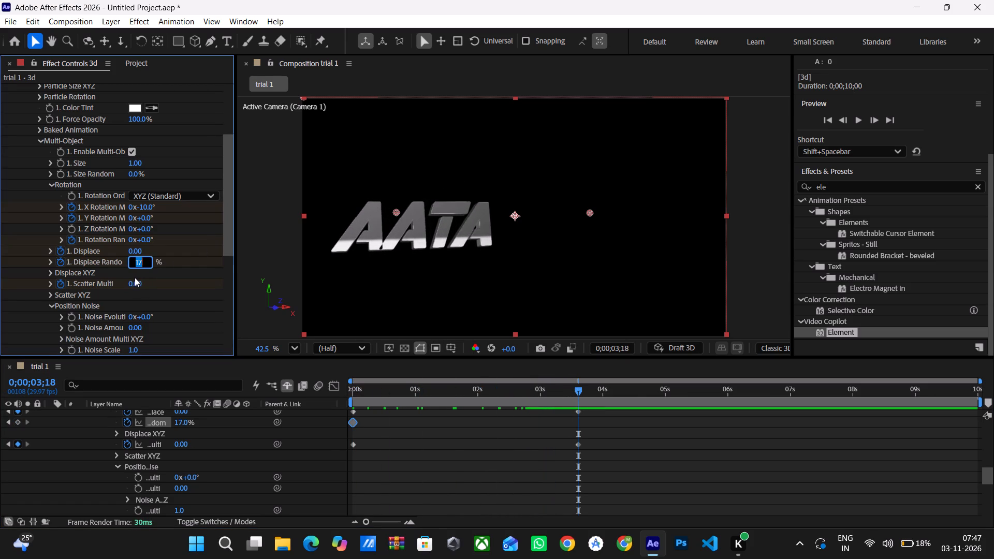
key("0")
key("Return")
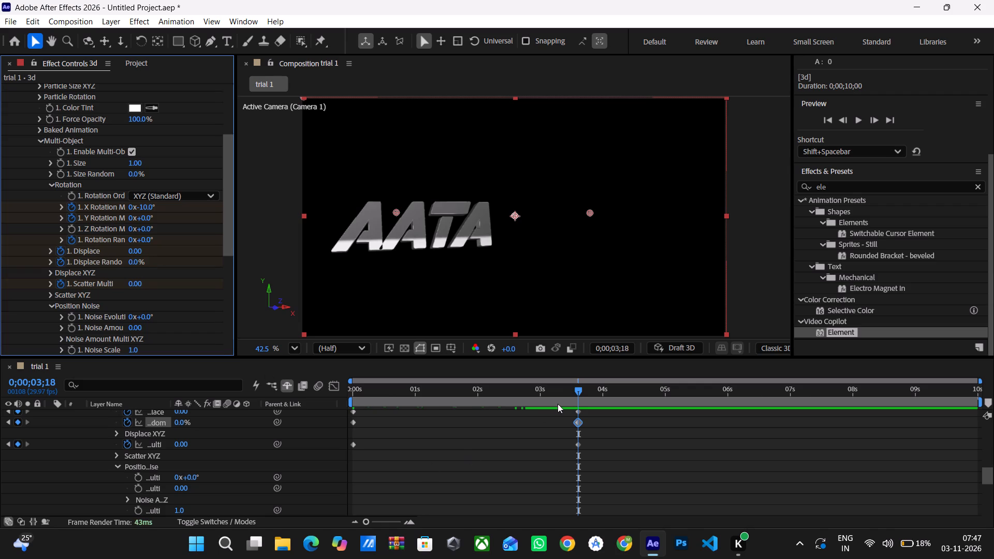
Preview the letter assembly animation from 0 seconds.
left_click_drag(578, 392, 215, 406)
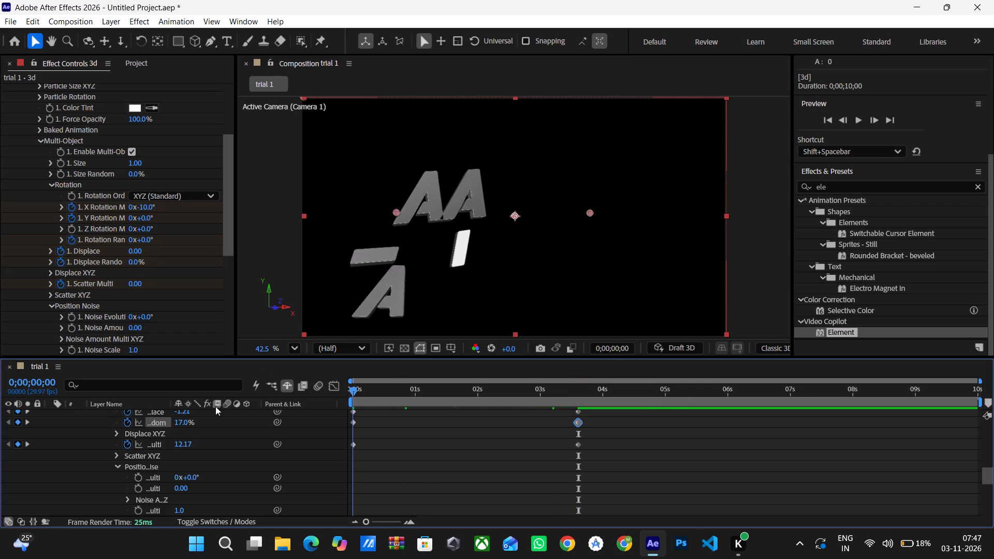
left_click_drag(215, 406, 215, 406)
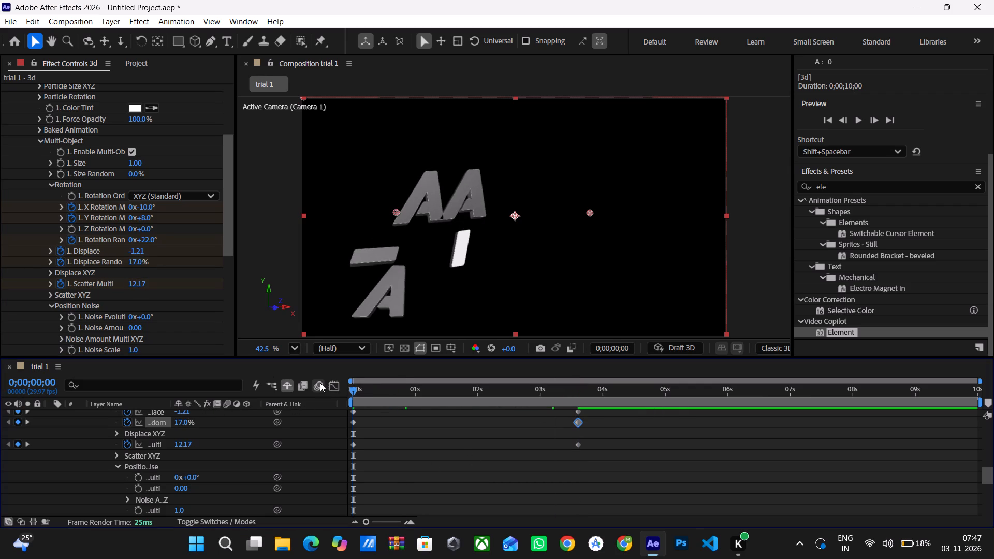
key("space")
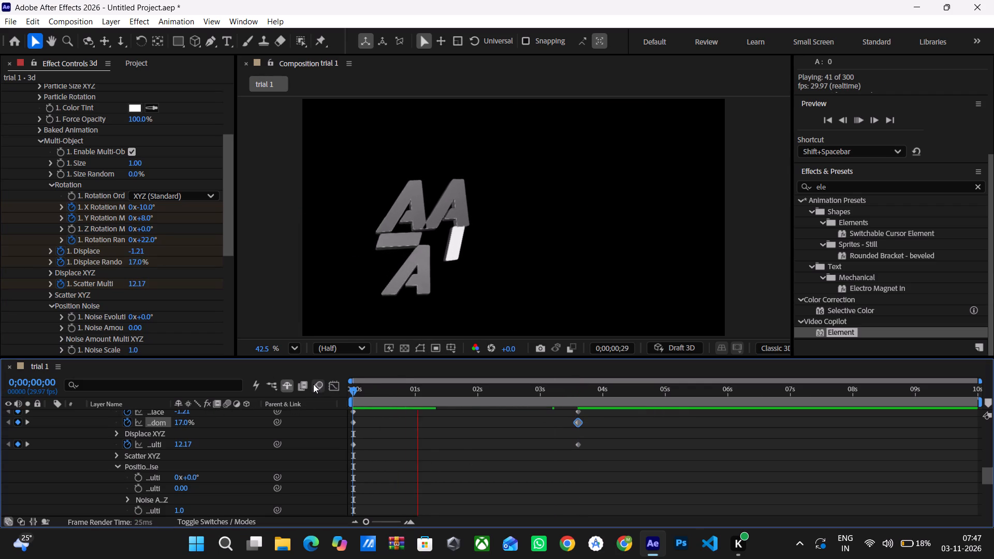
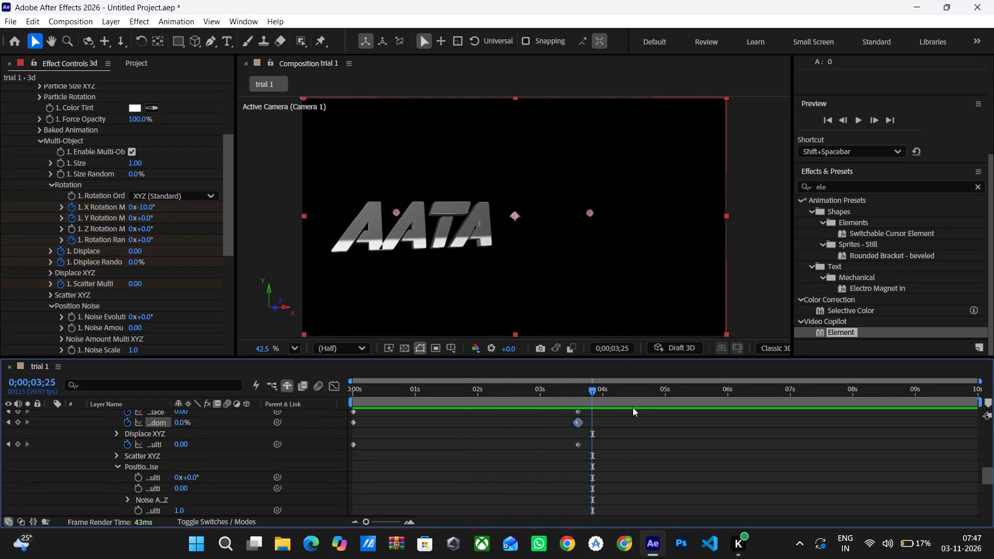
Move to 0;00;04;00, enable Element's Group 2, and turn on Multi-Object in its Particle Look settings.
left_click_drag(595, 390, 587, 389)
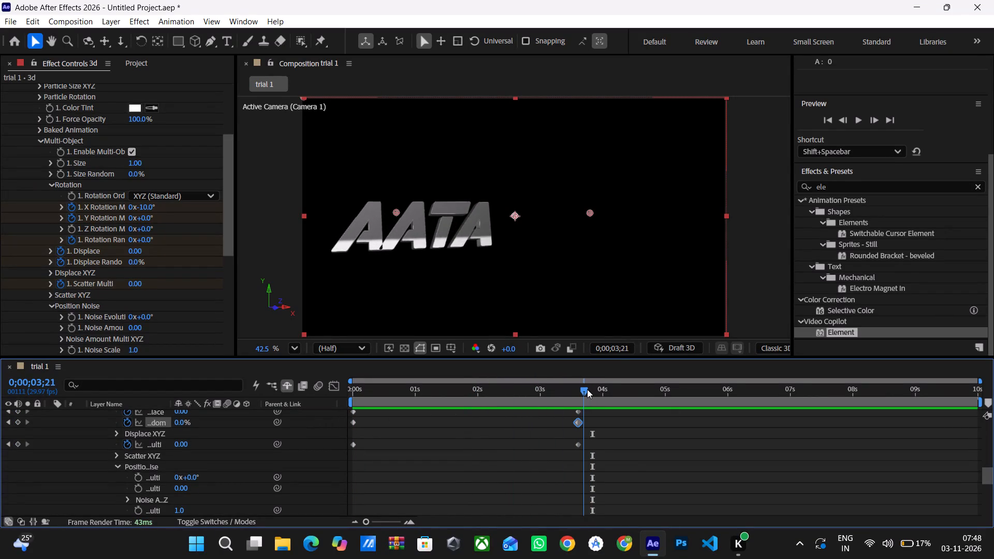
left_click_drag(587, 389, 581, 389)
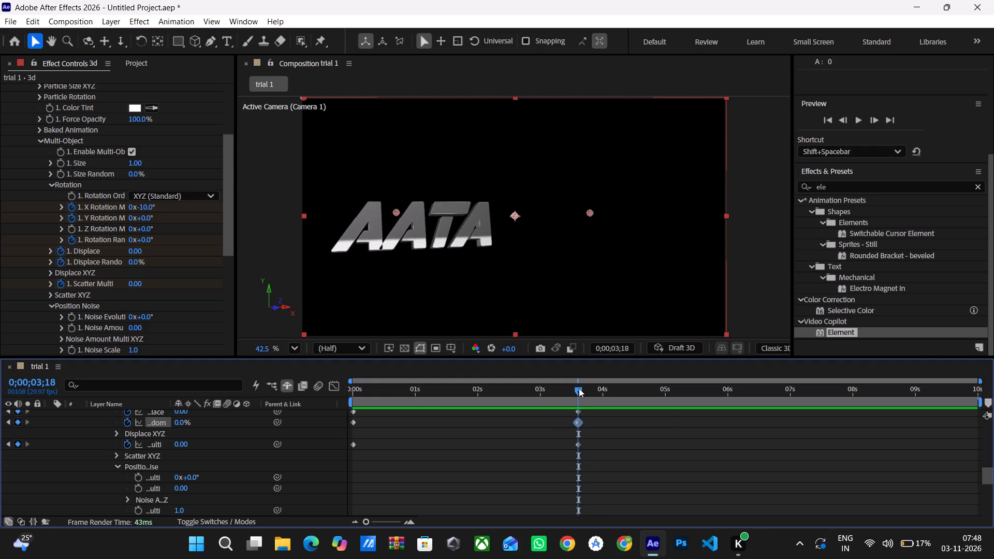
left_click_drag(579, 388, 602, 389)
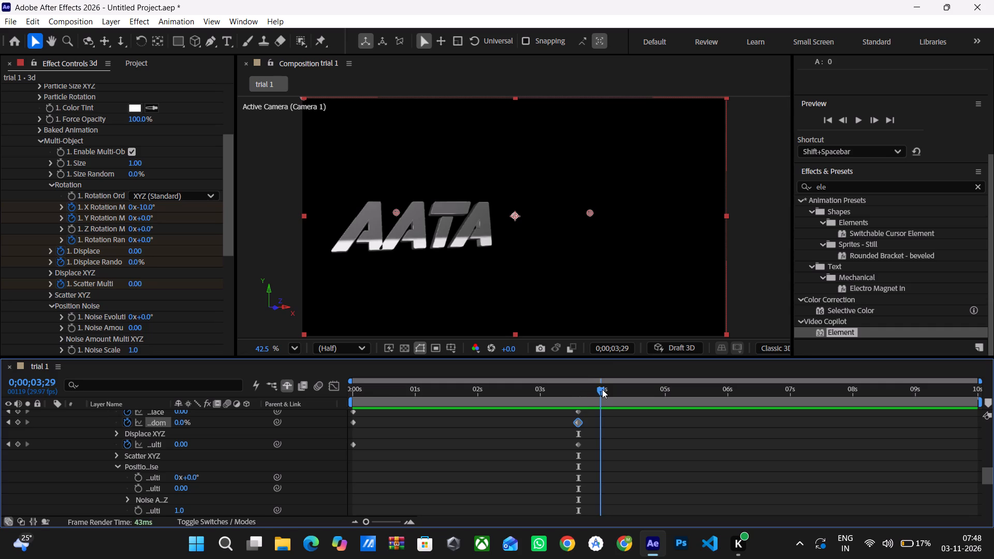
left_click_drag(602, 389, 604, 391)
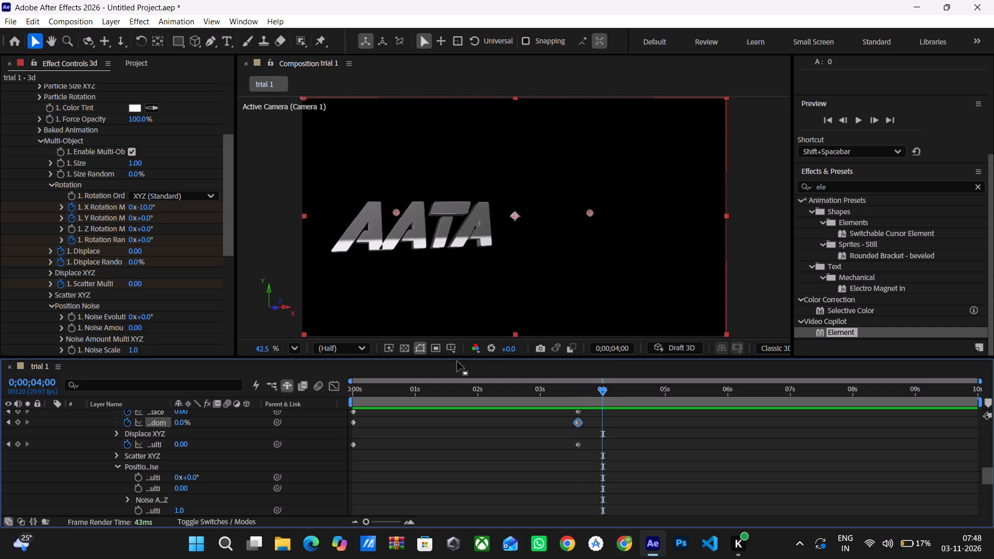
scroll(78, 252, "up", 2)
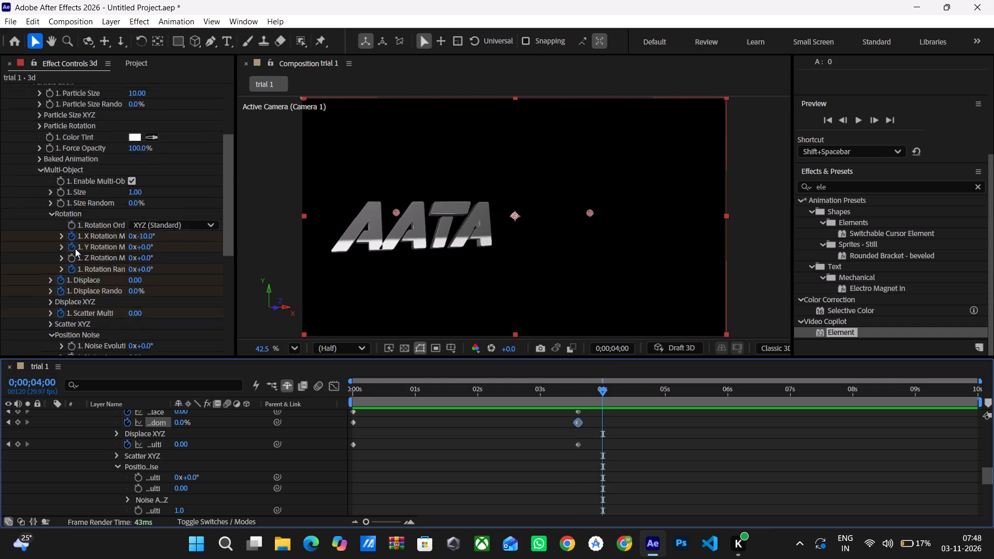
left_click(31, 110)
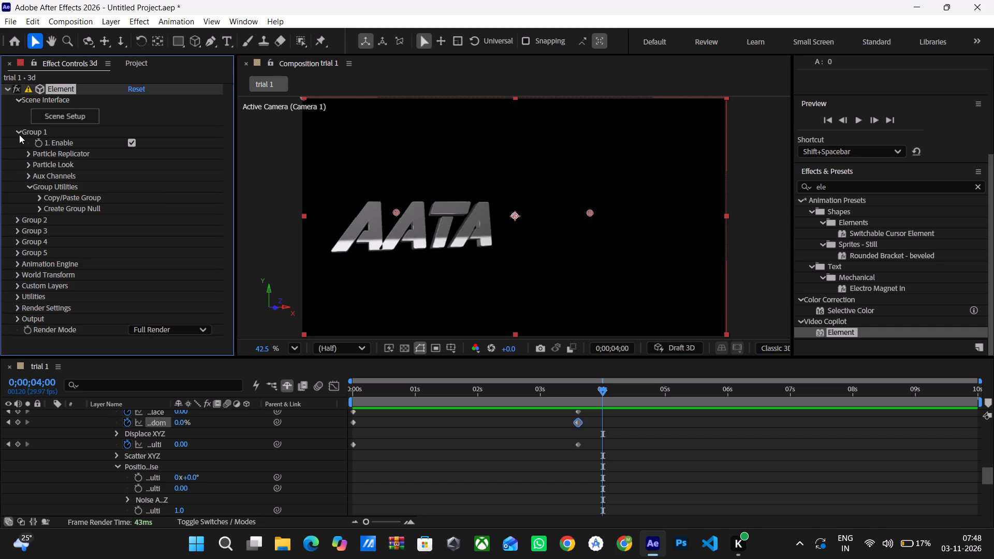
left_click(19, 134)
left_click(16, 142)
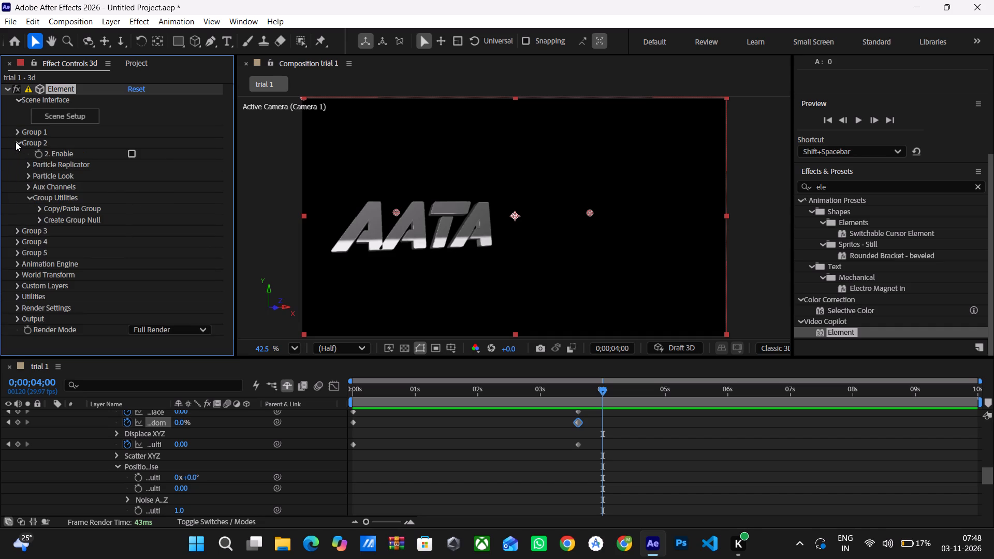
left_click(135, 151)
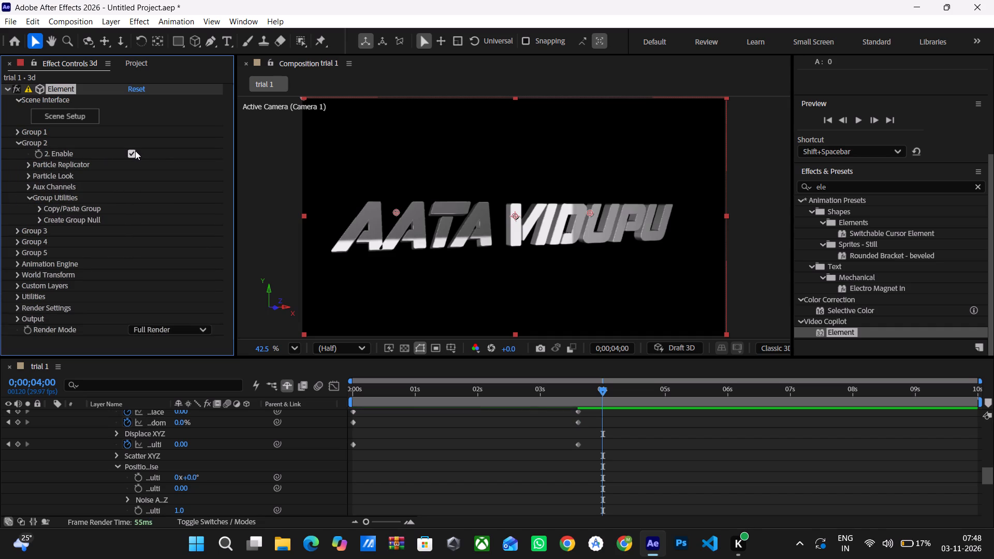
left_click(27, 174)
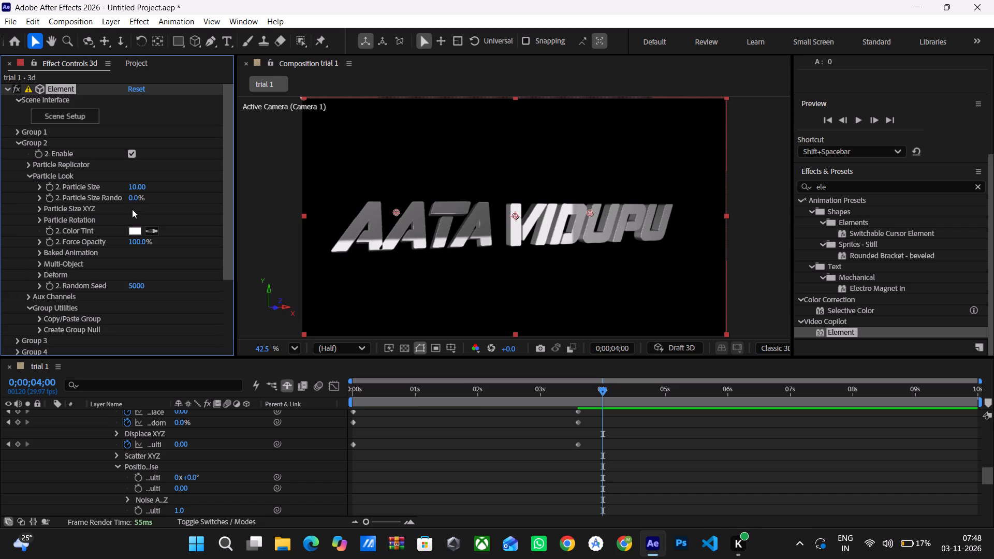
left_click(43, 265)
left_click(128, 272)
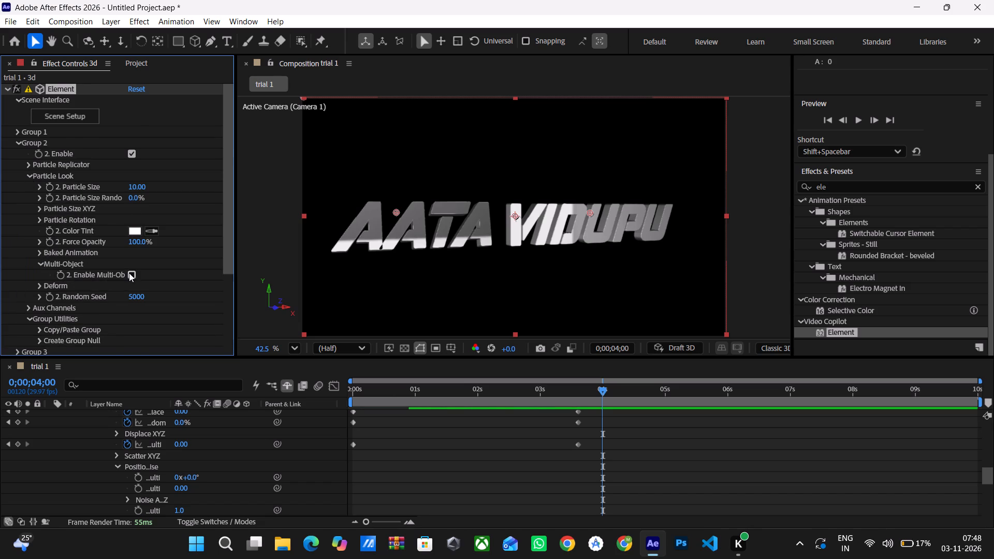
Start keyframes at 0;00;04;00 for Group 2's Multi-Object X, Y and Z Rotation, Rotation Random, Displace and Scatter.
scroll(123, 258, "down", 1)
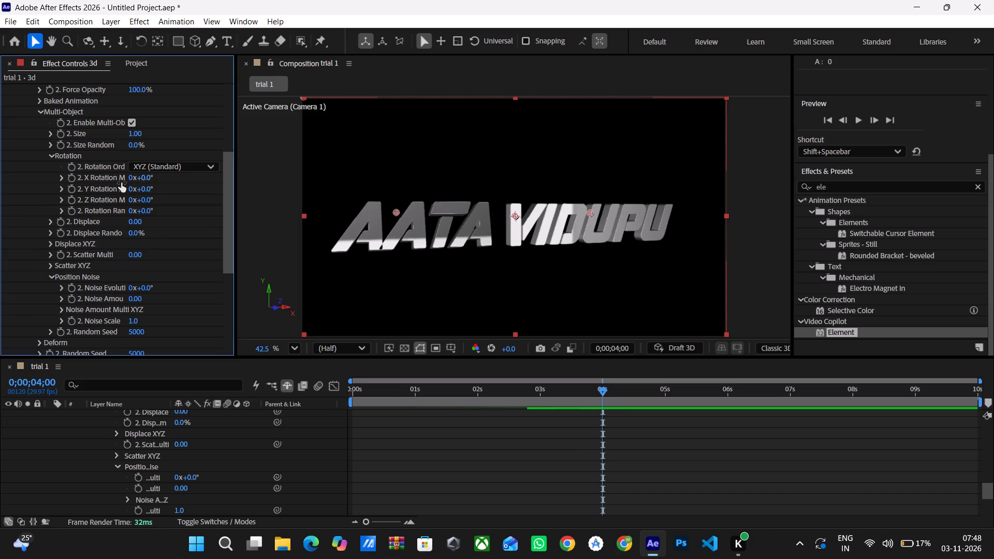
left_click(72, 182)
left_click(71, 192)
left_click(70, 200)
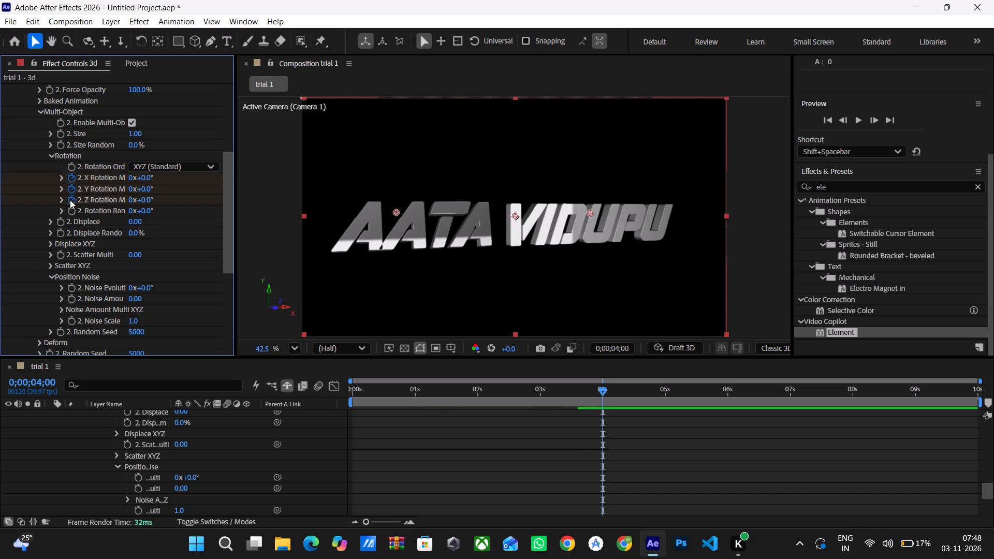
left_click(68, 209)
left_click(61, 220)
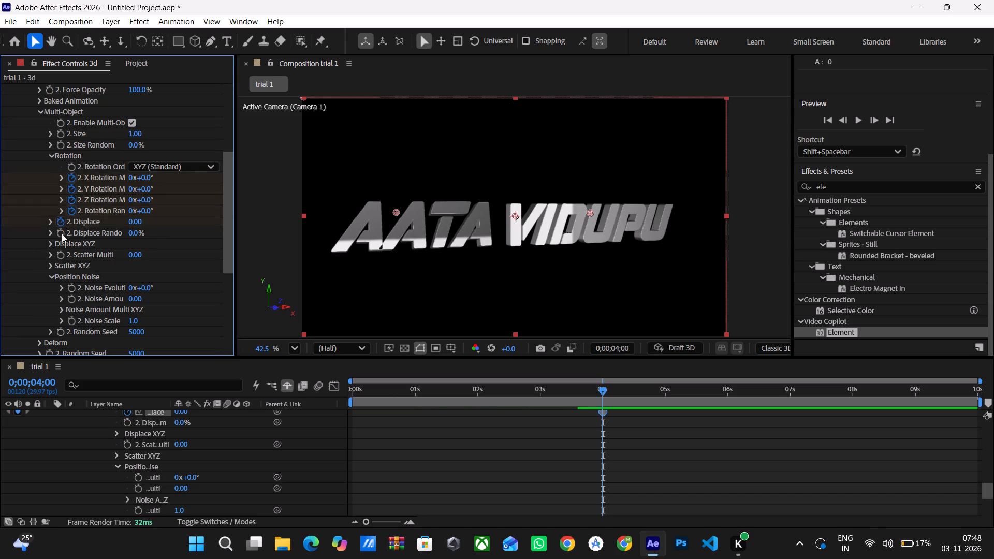
left_click(58, 253)
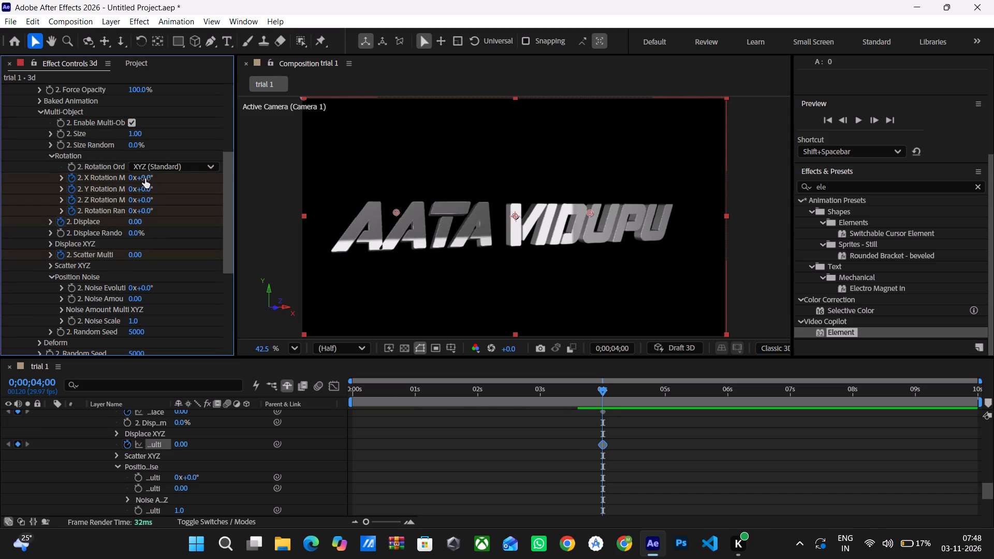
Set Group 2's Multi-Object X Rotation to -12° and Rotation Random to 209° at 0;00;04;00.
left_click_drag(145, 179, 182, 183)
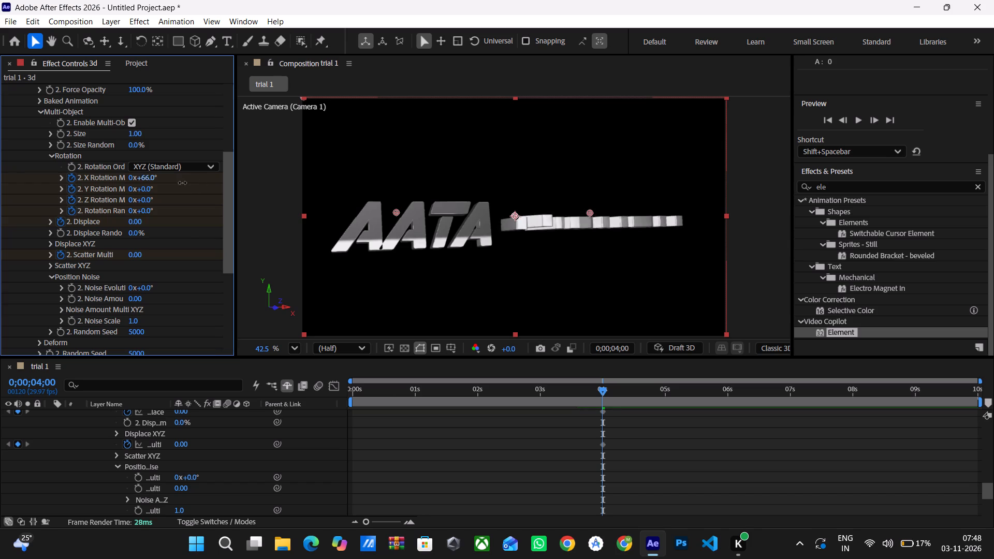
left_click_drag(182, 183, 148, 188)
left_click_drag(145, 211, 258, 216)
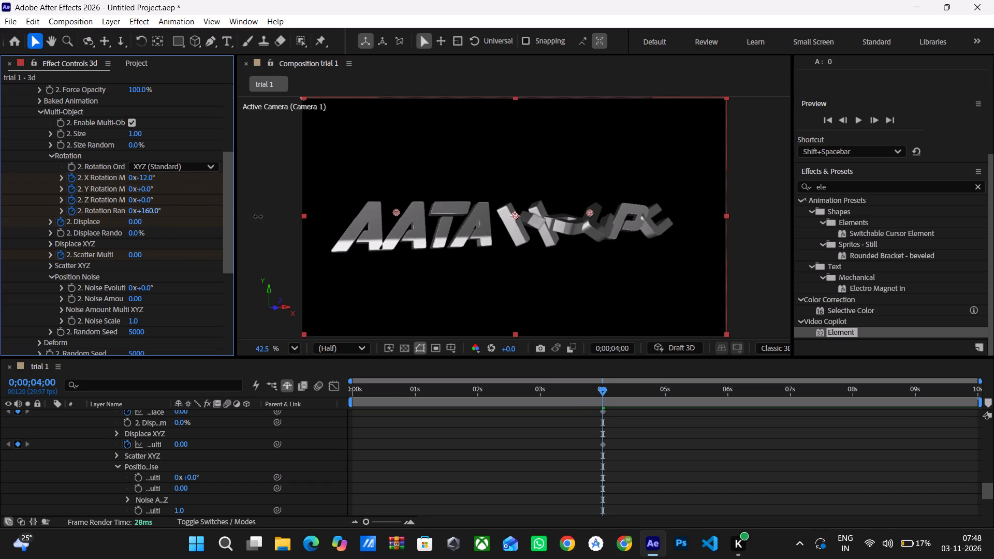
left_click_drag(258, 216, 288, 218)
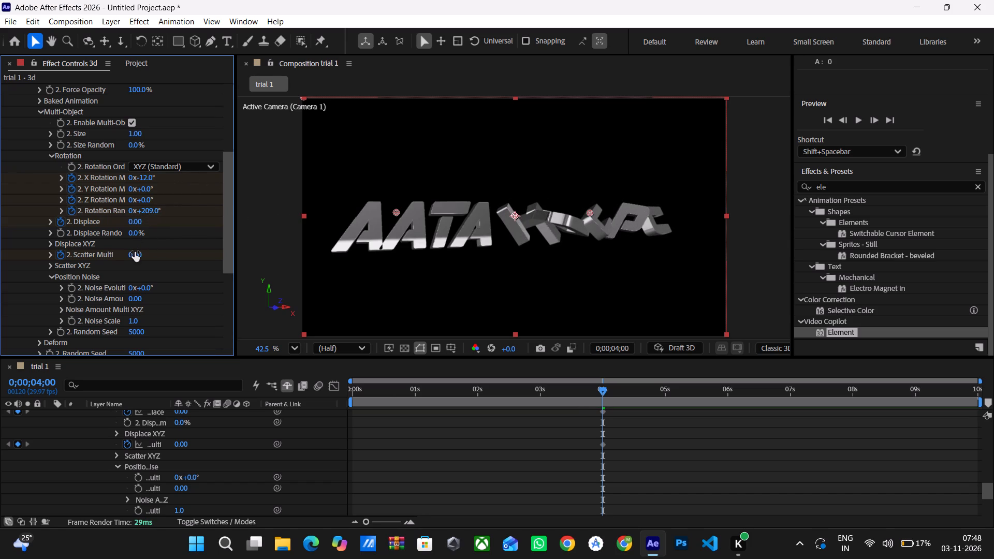
Set Group 2's Multi-Object Scatter to 3.11 and start keyframing Displace Random at 0% at 0;00;04;00.
left_click_drag(135, 252, 171, 256)
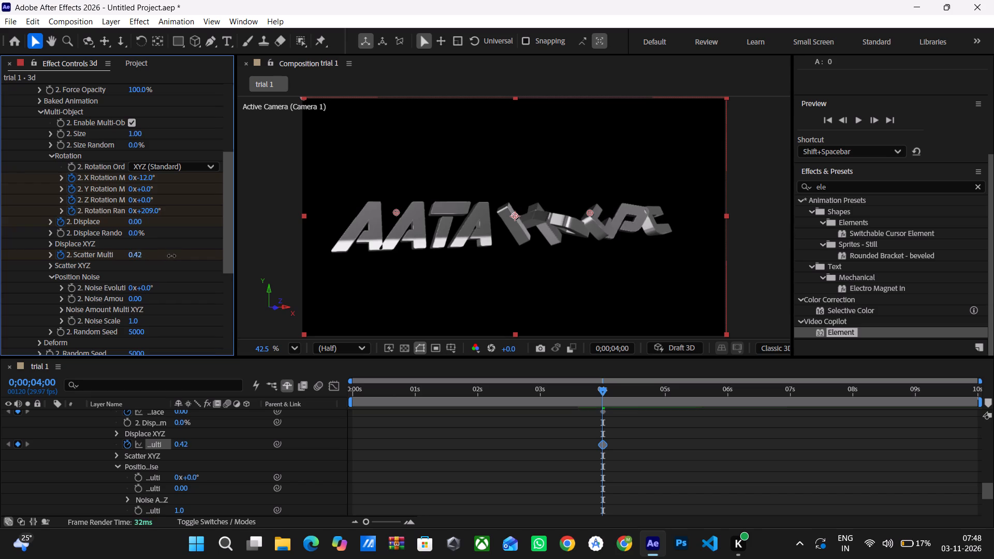
left_click_drag(171, 256, 330, 246)
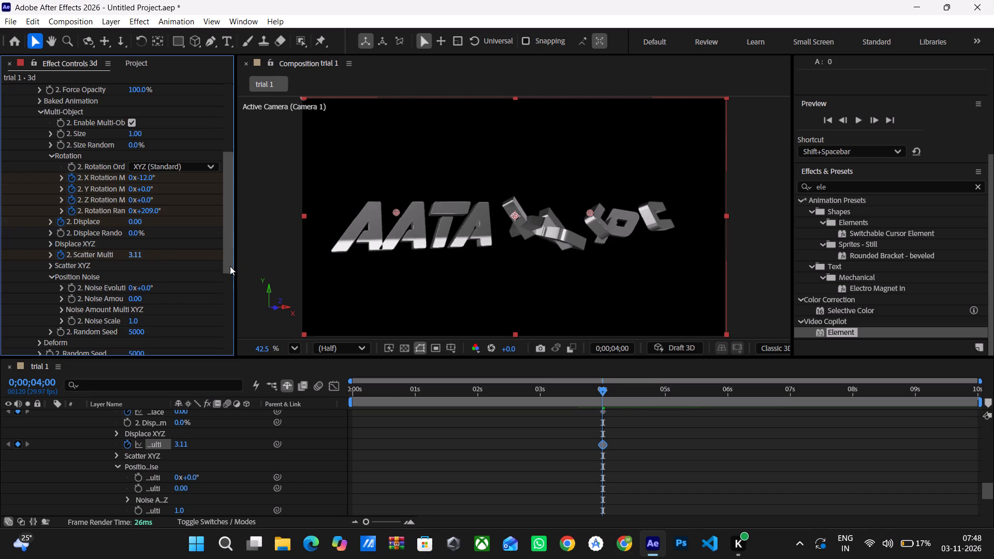
left_click_drag(133, 233, 140, 234)
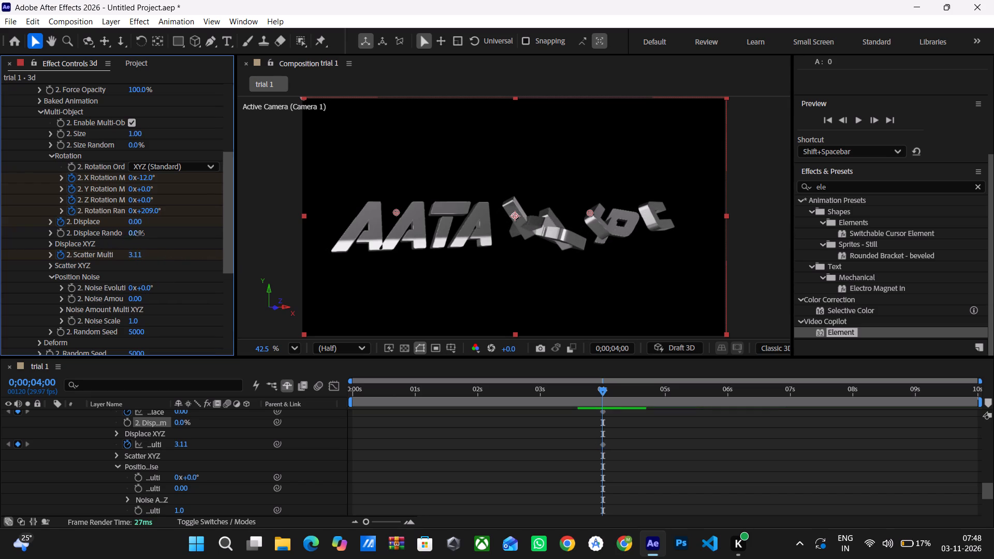
left_click_drag(140, 234, 166, 235)
left_click(60, 234)
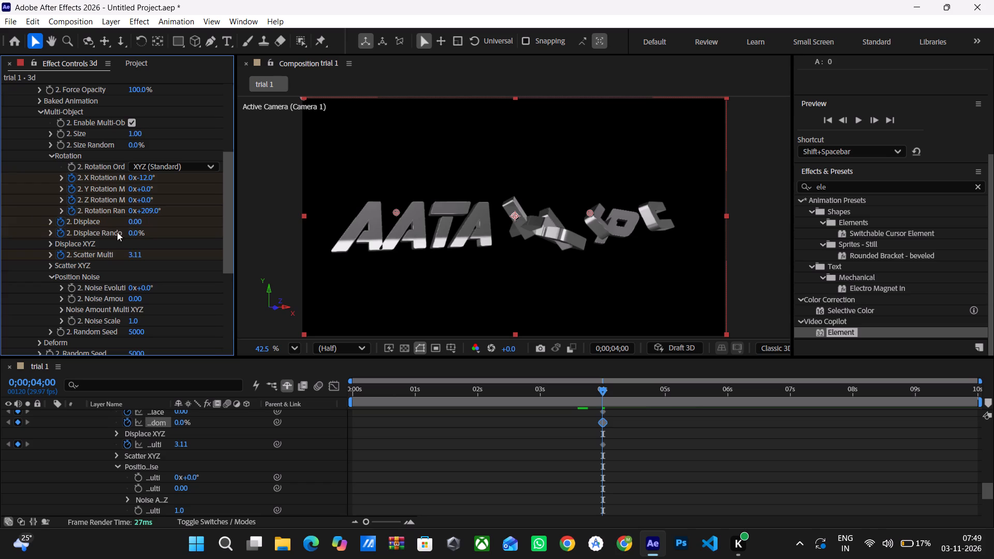
Set Group 2's Multi-Object Rotation Random to 270°, X Rotation to 11° and Y Rotation to 88°.
left_click_drag(144, 212, 178, 210)
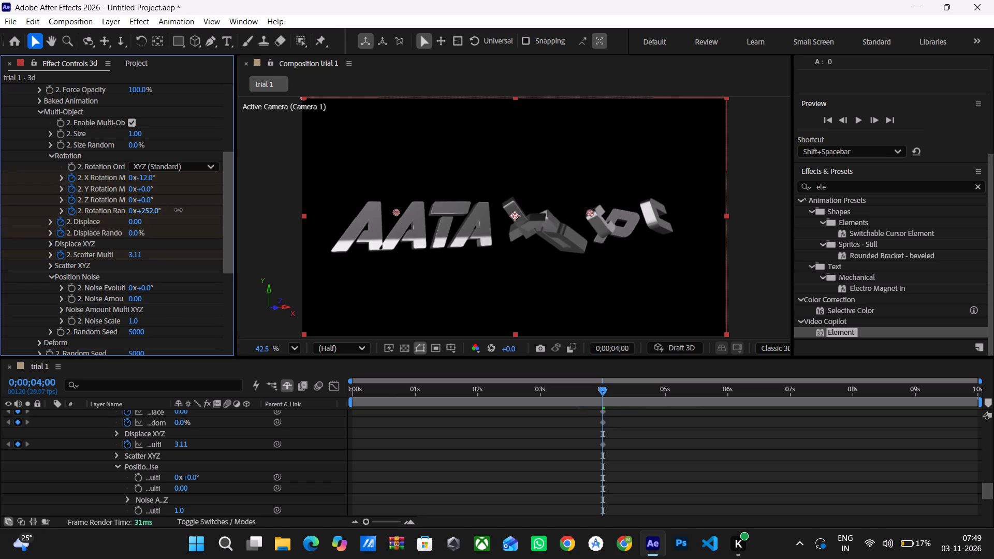
left_click_drag(178, 210, 183, 210)
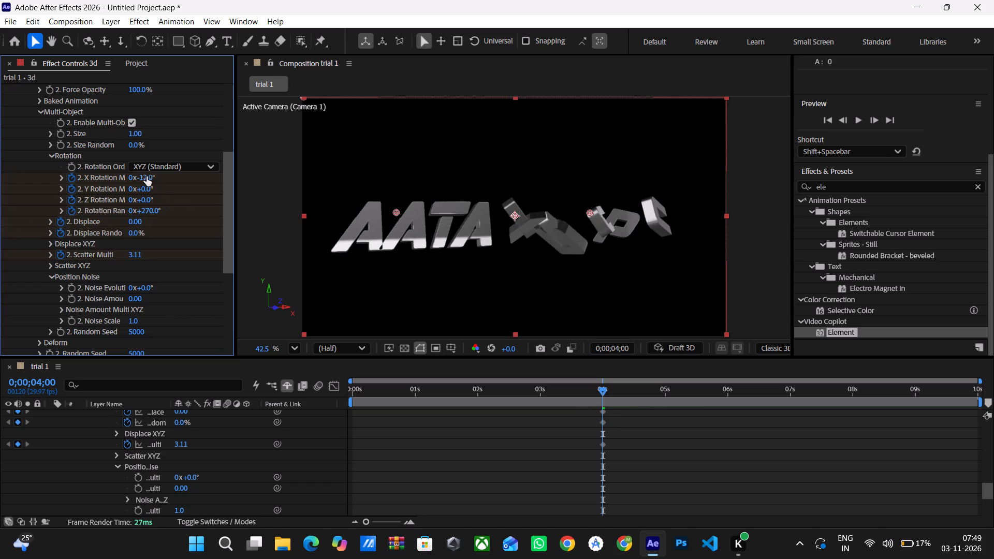
left_click_drag(147, 176, 184, 181)
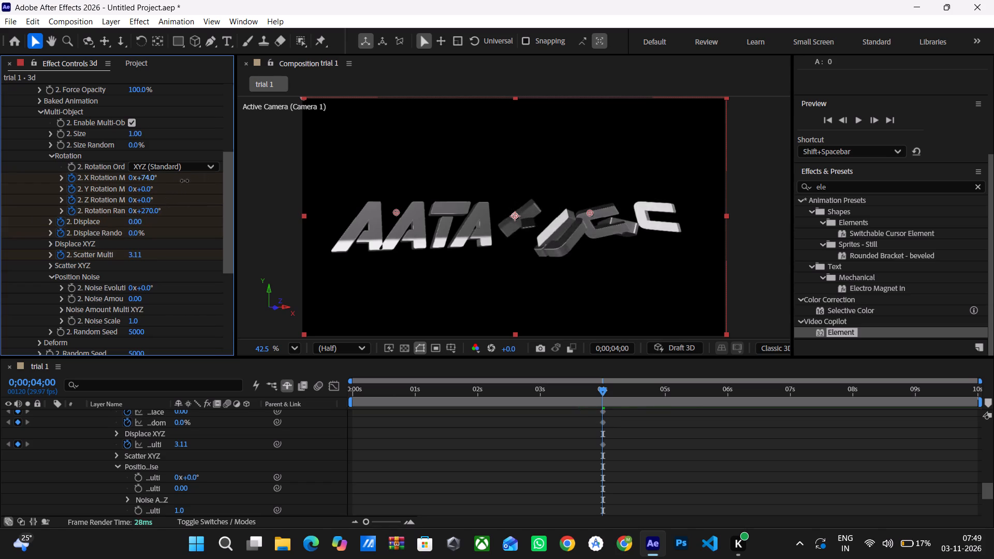
left_click_drag(184, 181, 167, 182)
left_click_drag(148, 187, 148, 188)
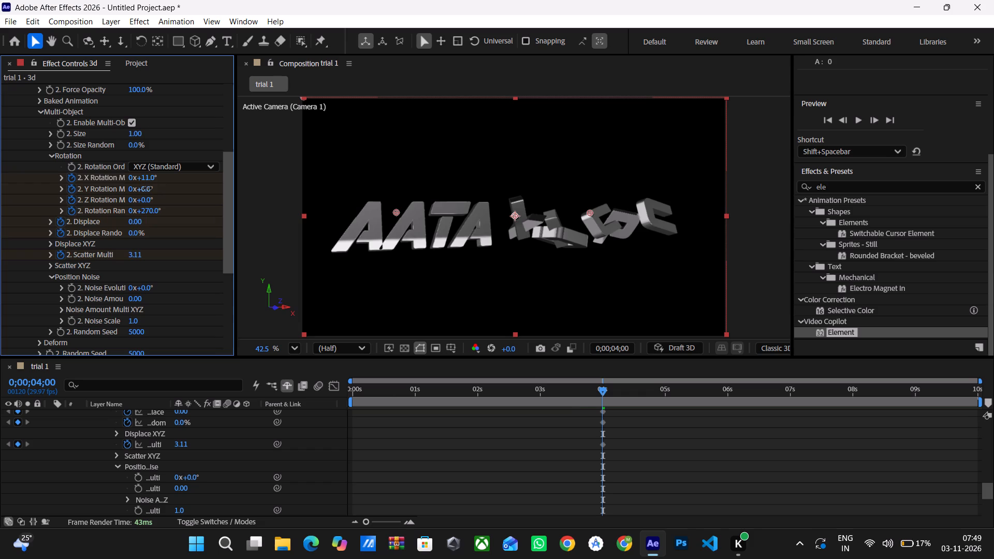
left_click_drag(148, 188, 207, 189)
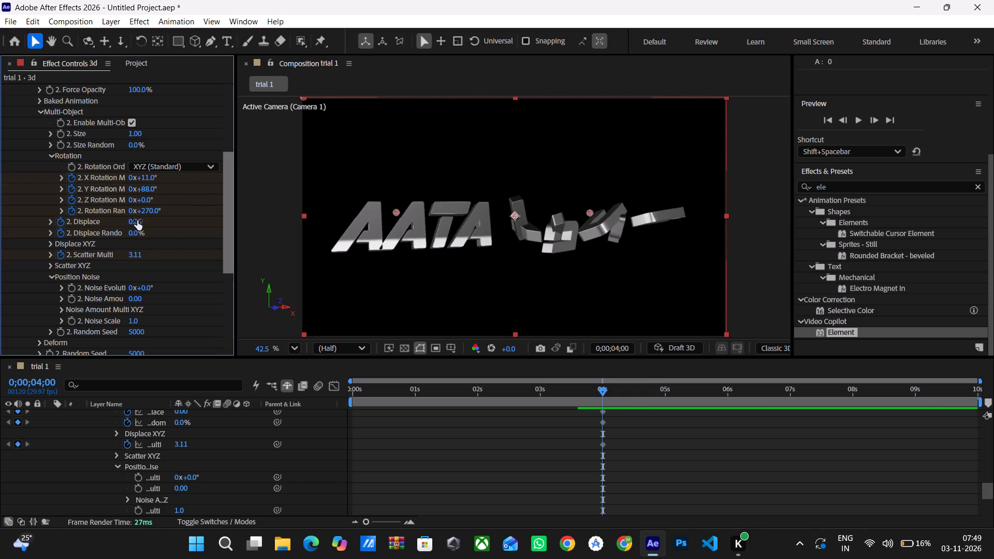
Set Group 2's Multi-Object Displace to 0.08 at 0;00;04;00.
left_click_drag(134, 220, 186, 228)
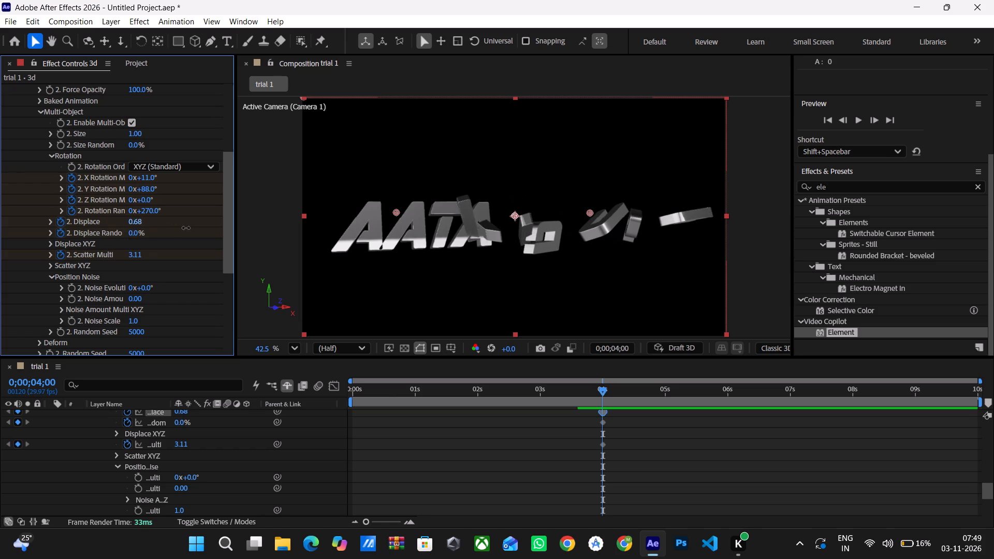
left_click_drag(186, 228, 146, 228)
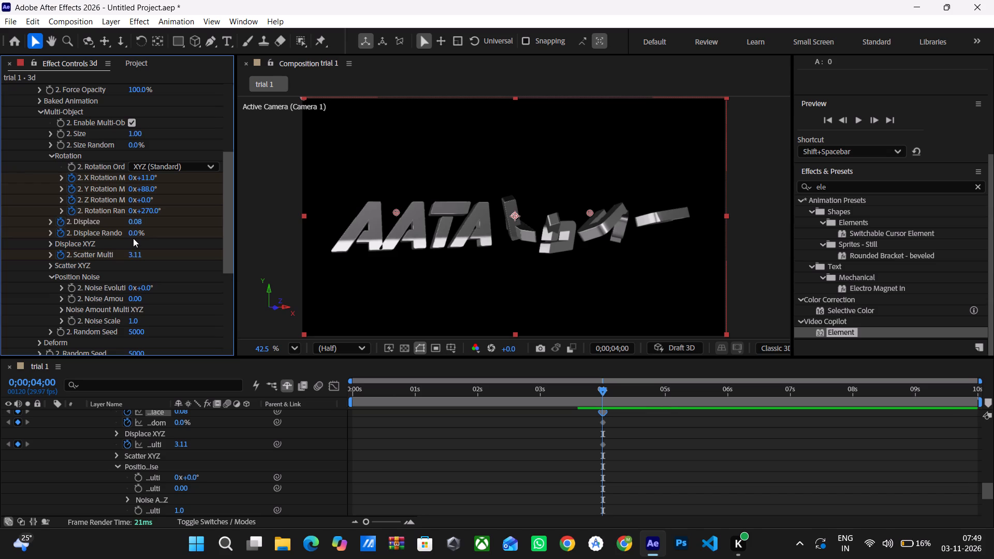
Start keyframing Group 2's Multi-Object Random Seed at 0;00;04;00 and set it to 1700.
scroll(87, 311, "down", 2)
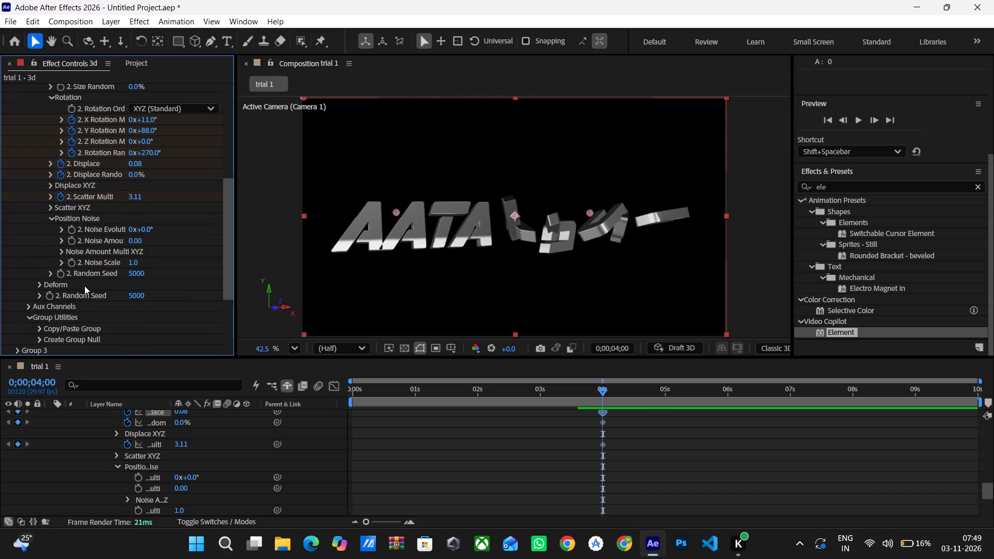
left_click(59, 269)
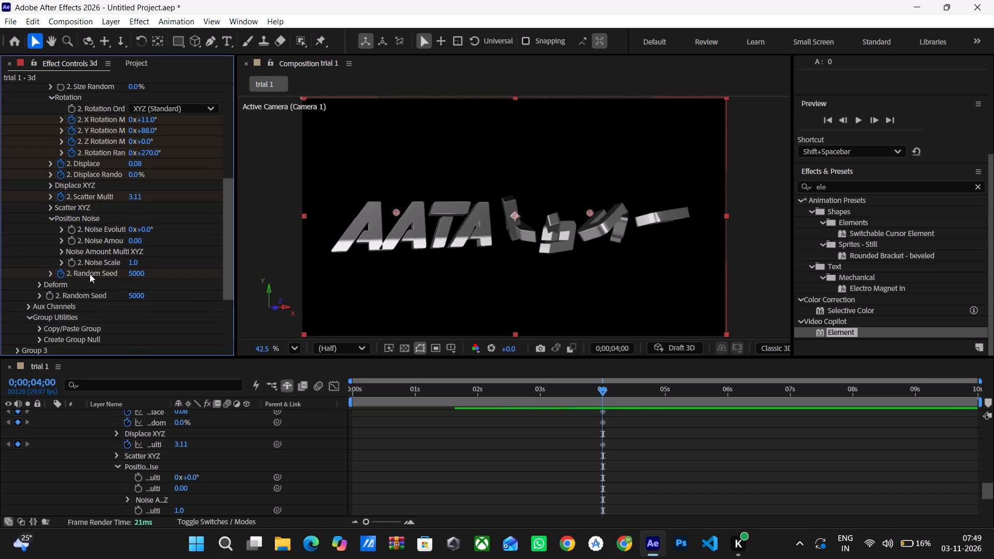
left_click_drag(136, 275, 159, 275)
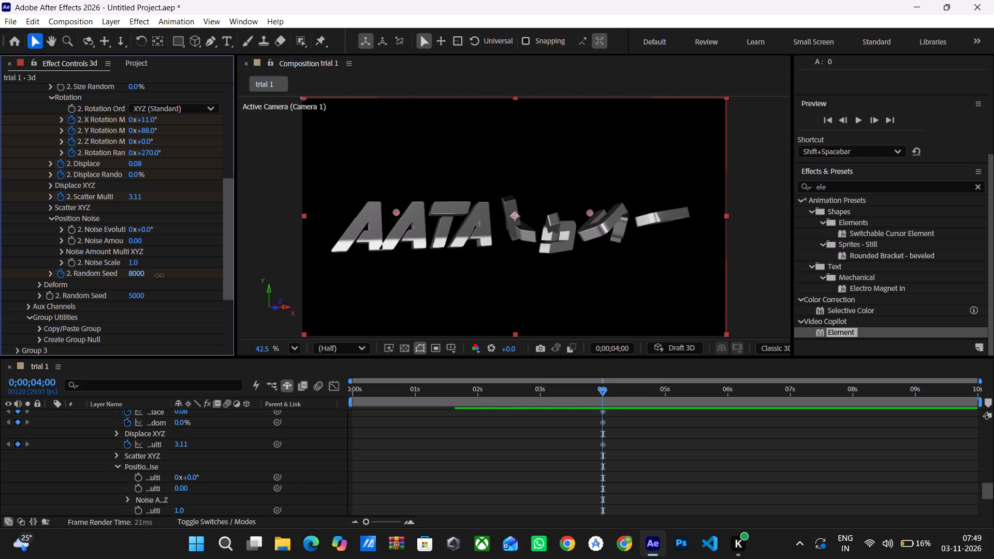
left_click_drag(159, 275, 172, 276)
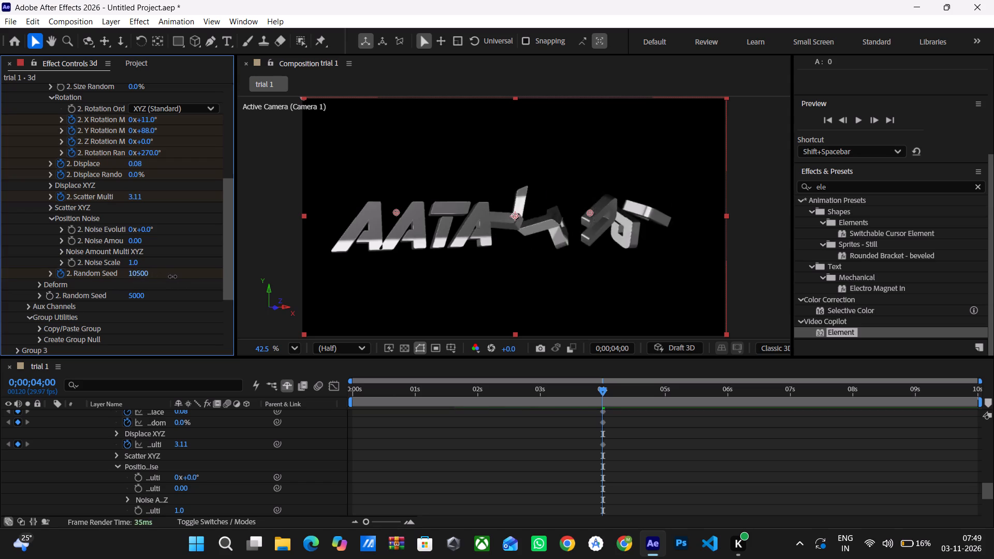
left_click_drag(172, 276, 140, 283)
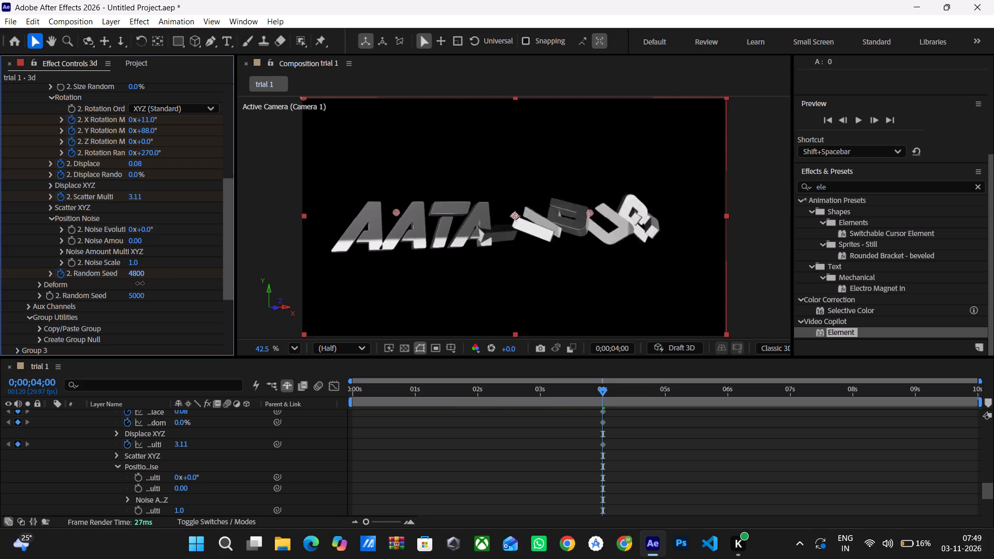
left_click_drag(140, 283, 127, 288)
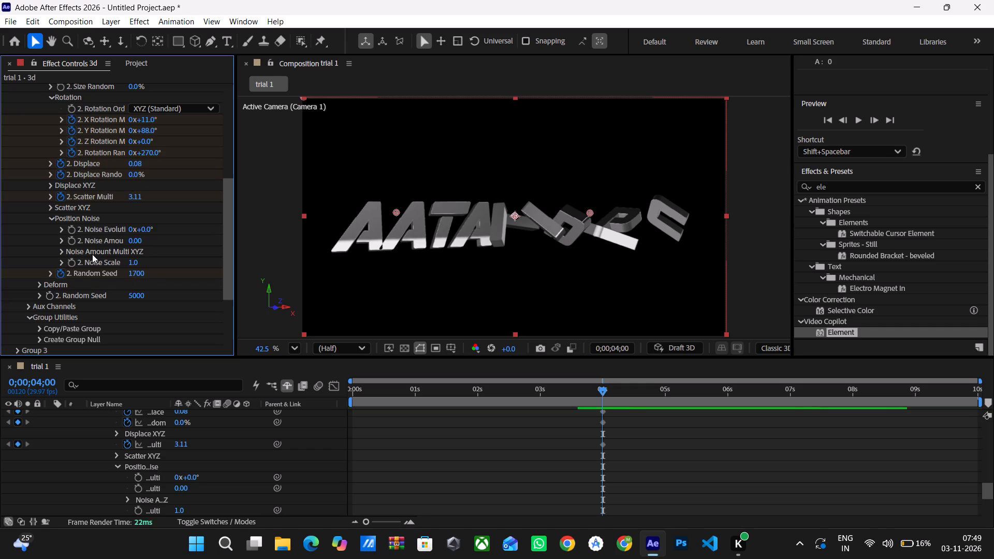
Set Group 2's Multi-Object Y Rotation to 93° and Z Rotation to 48° at 0;00;04;00.
left_click(28, 305)
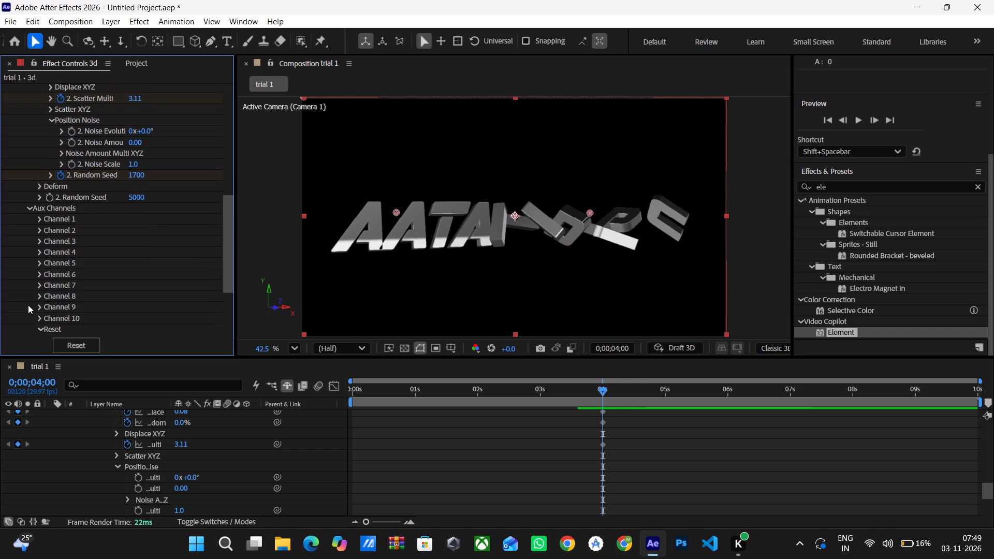
left_click(27, 210)
scroll(63, 261, "up", 1)
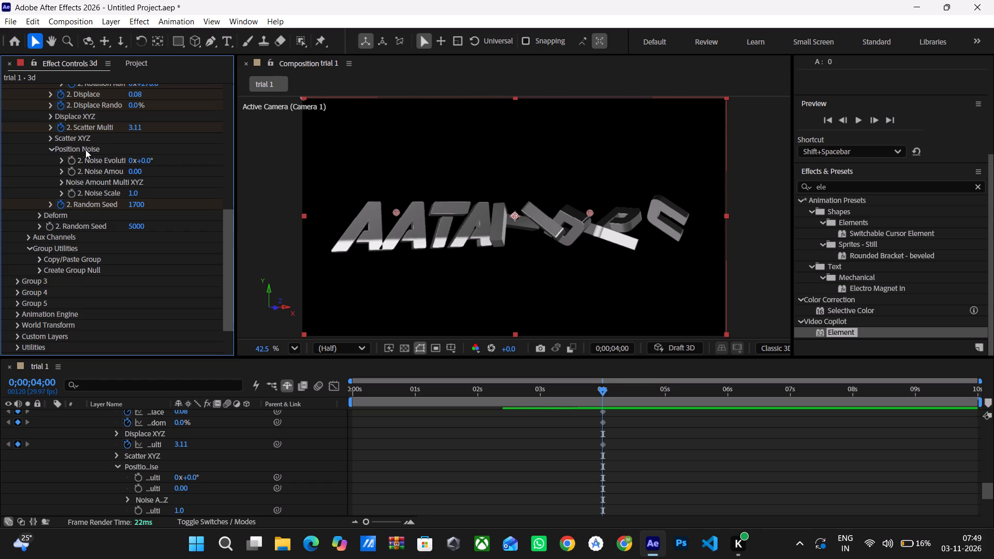
left_click(50, 150)
scroll(56, 178, "up", 3)
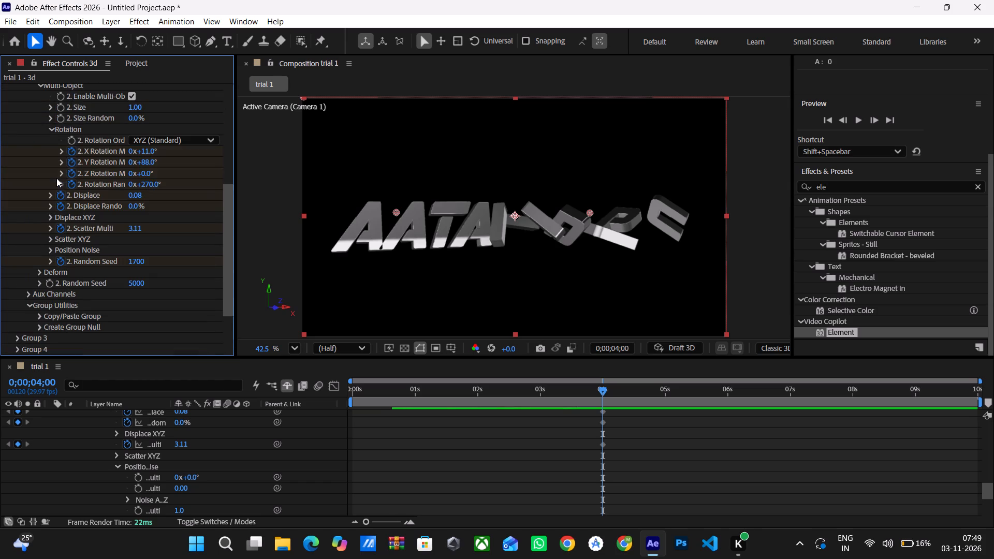
scroll(103, 200, "up", 1)
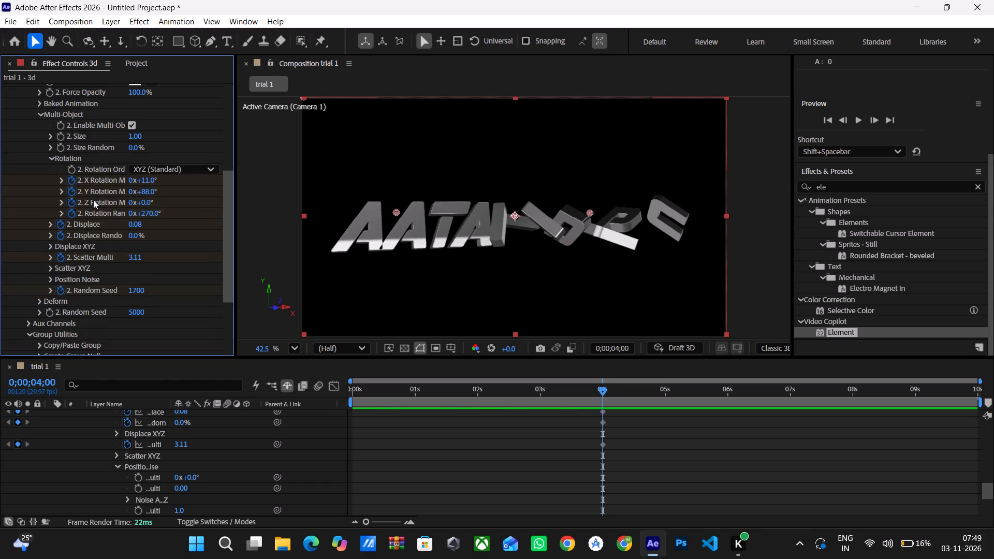
left_click_drag(142, 190, 181, 190)
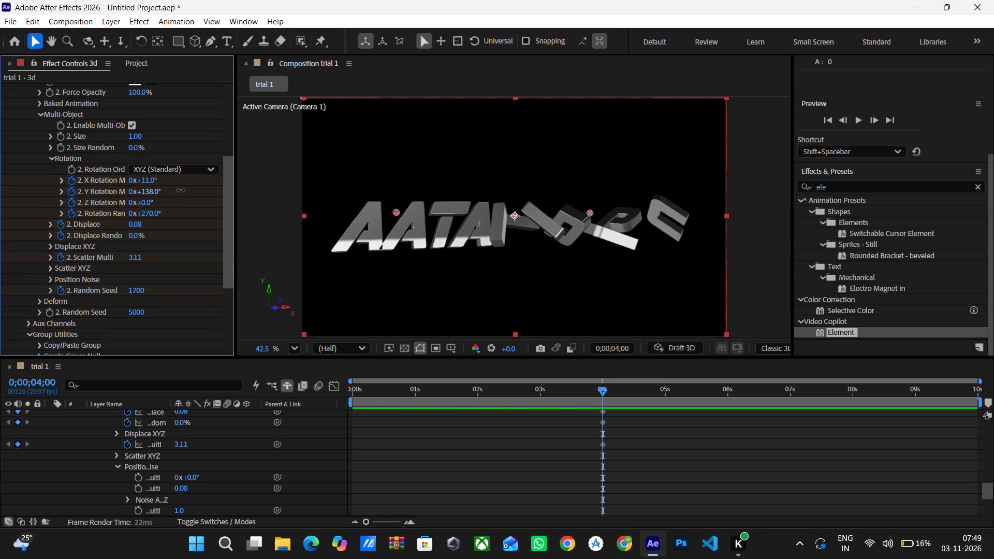
left_click_drag(181, 190, 200, 201)
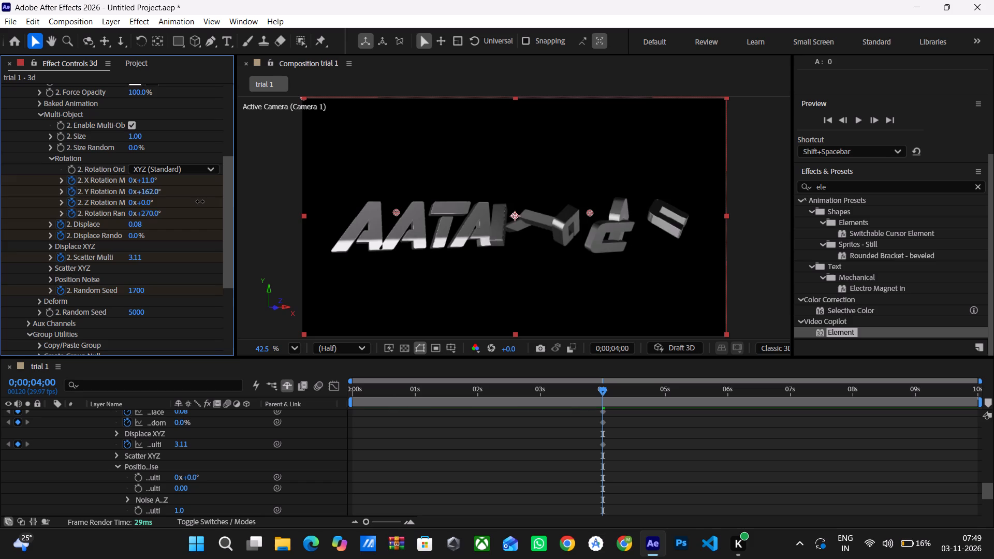
left_click_drag(200, 201, 159, 204)
left_click_drag(141, 205, 177, 206)
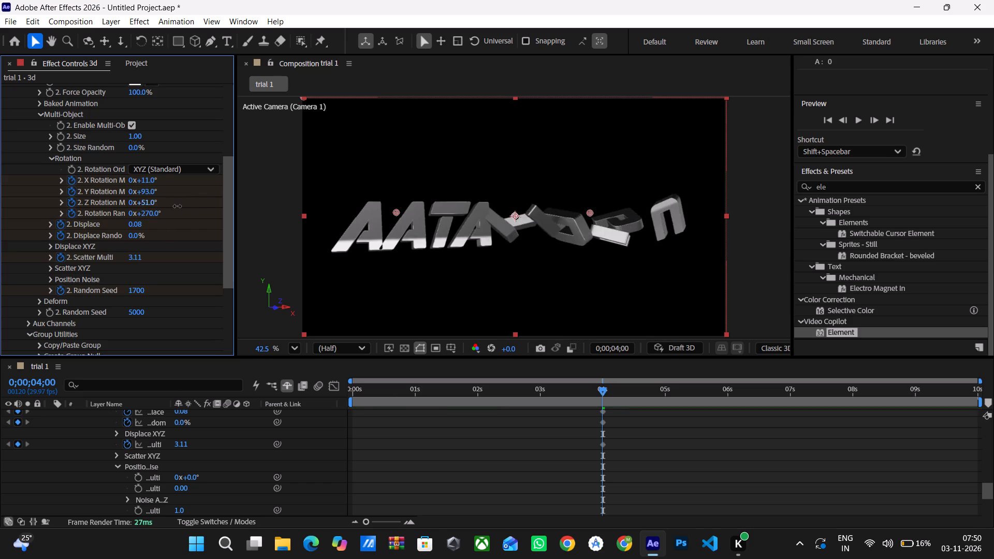
left_click_drag(177, 206, 182, 215)
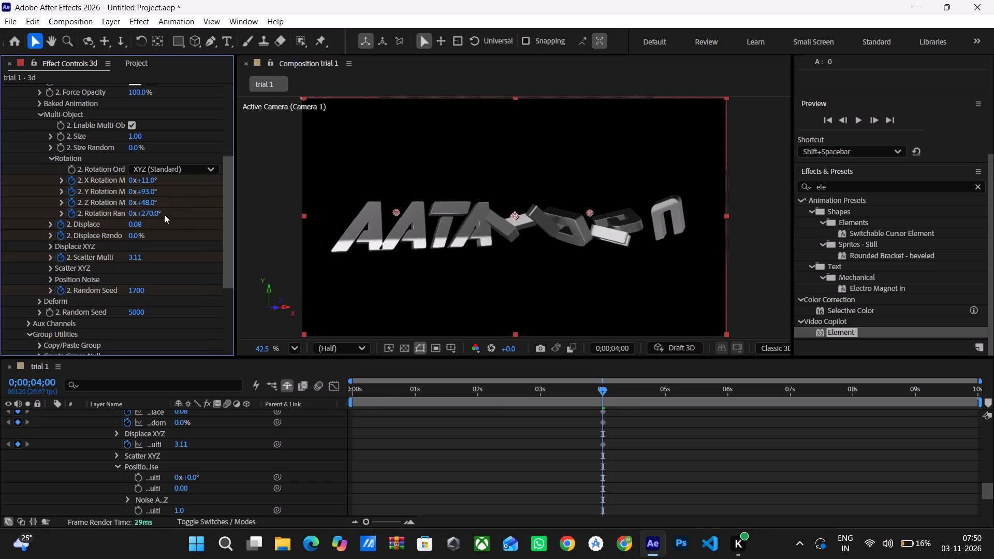
Start keyframing Group 2's Particle Replicator Position Z at 0;00;04;00 and set it to -10.
scroll(96, 182, "up", 2)
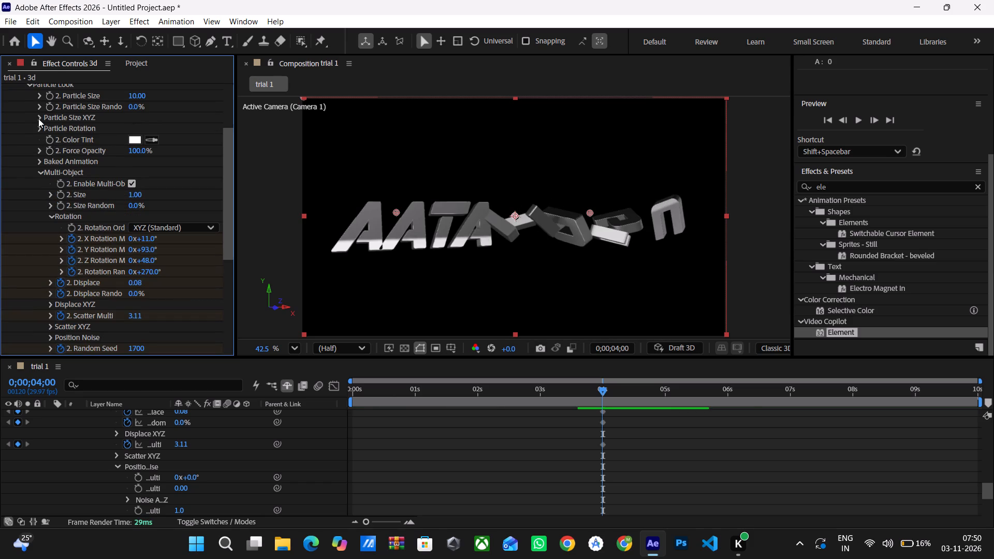
scroll(35, 144, "up", 1)
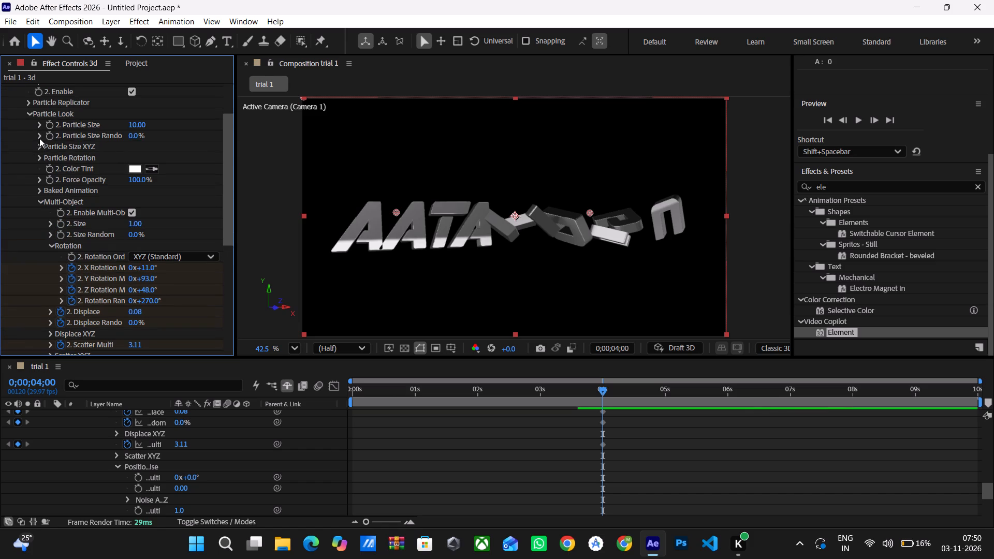
left_click(37, 135)
left_click(37, 136)
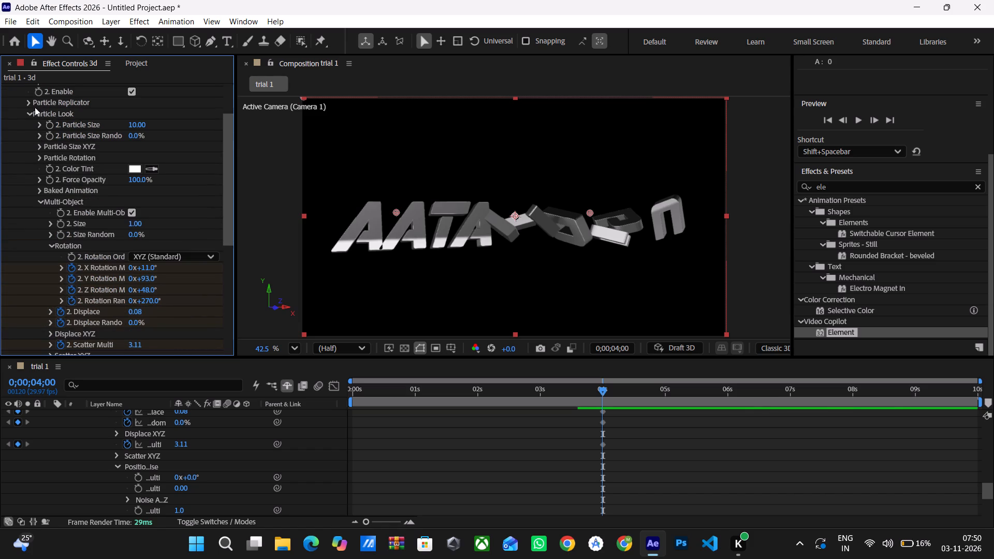
left_click(30, 101)
scroll(84, 171, "up", 1)
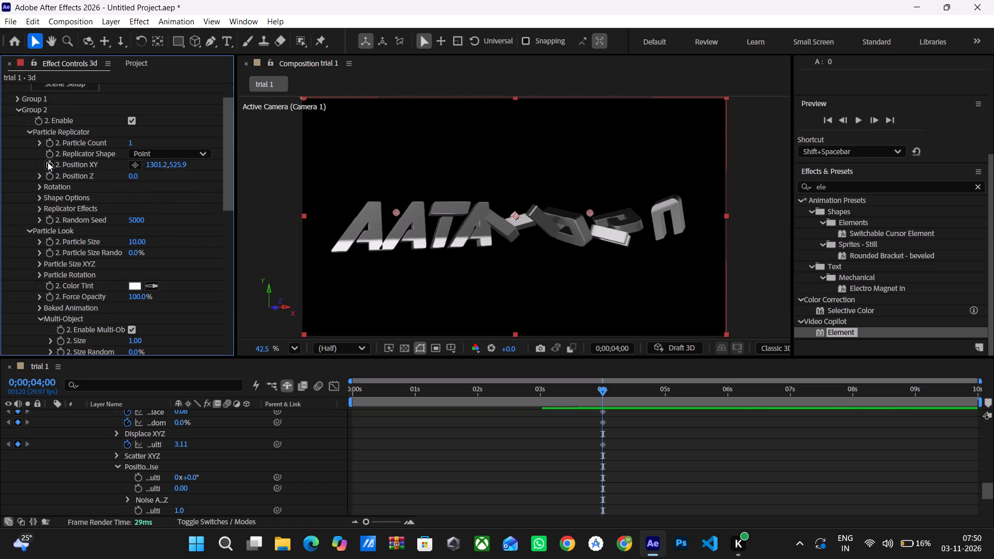
left_click(48, 173)
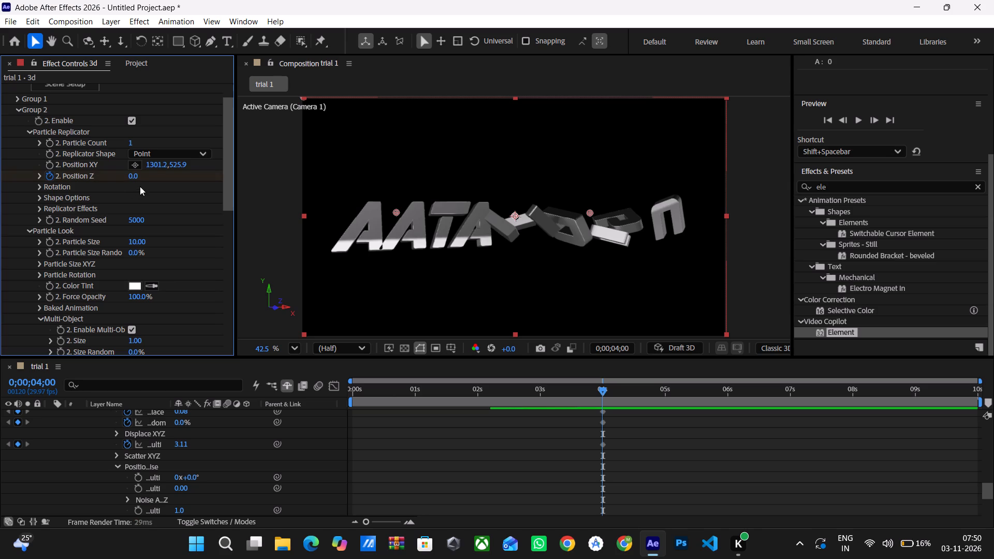
left_click_drag(132, 172, 164, 187)
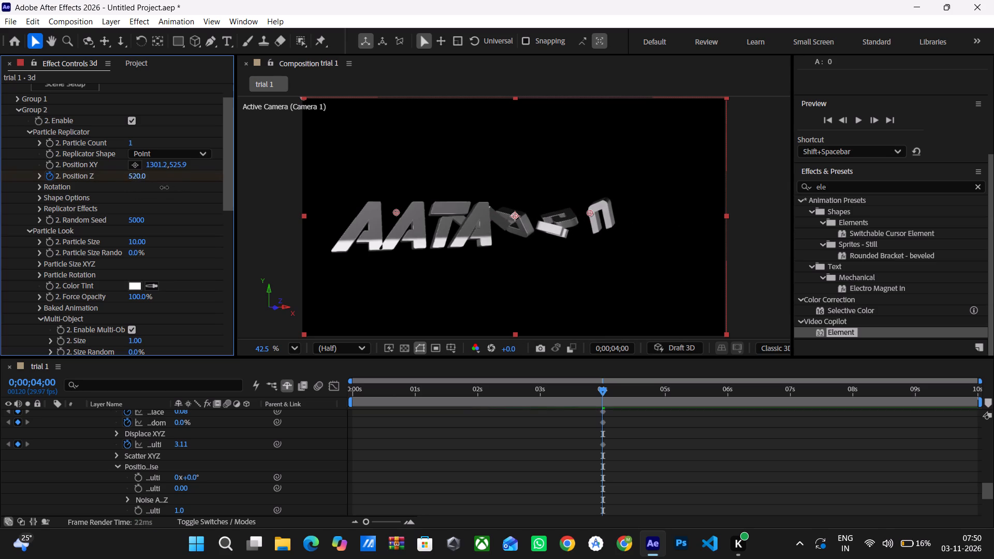
left_click_drag(164, 187, 151, 197)
left_click_drag(134, 176, 139, 180)
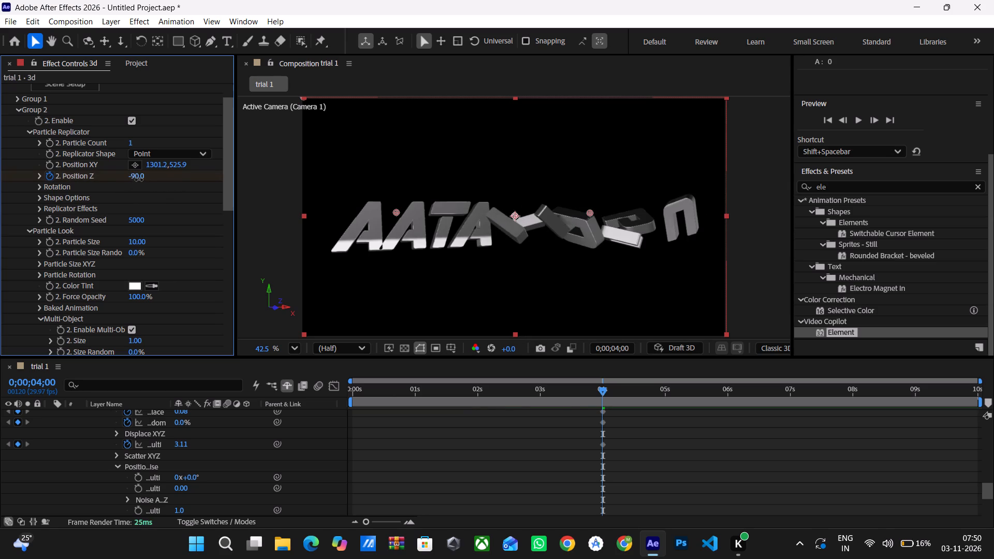
left_click_drag(139, 180, 144, 182)
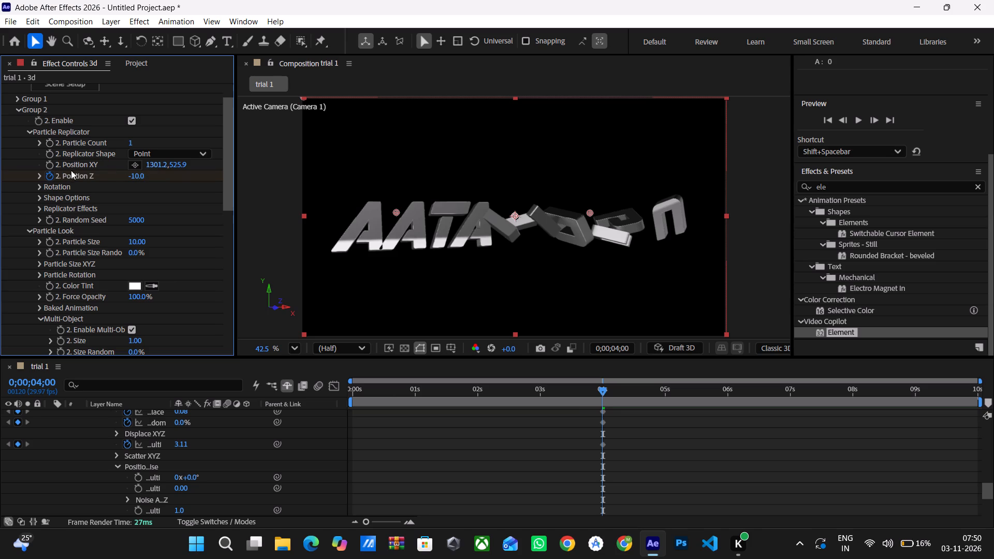
Start keyframing Group 2's Position XY at 0;00;04;00 and set it to 1372.2, 542.9.
left_click(54, 164)
left_click_drag(154, 161, 191, 169)
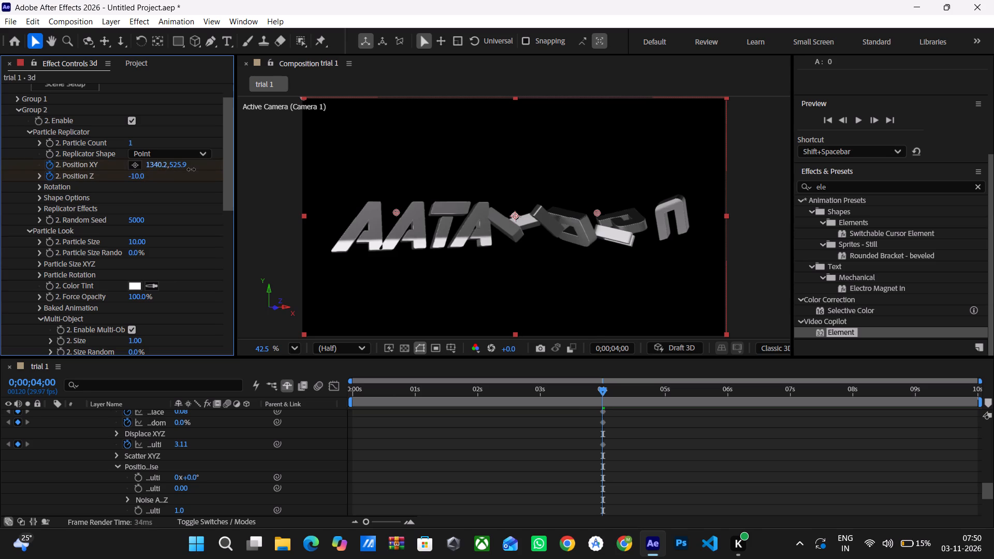
left_click_drag(191, 169, 217, 180)
left_click_drag(178, 163, 179, 166)
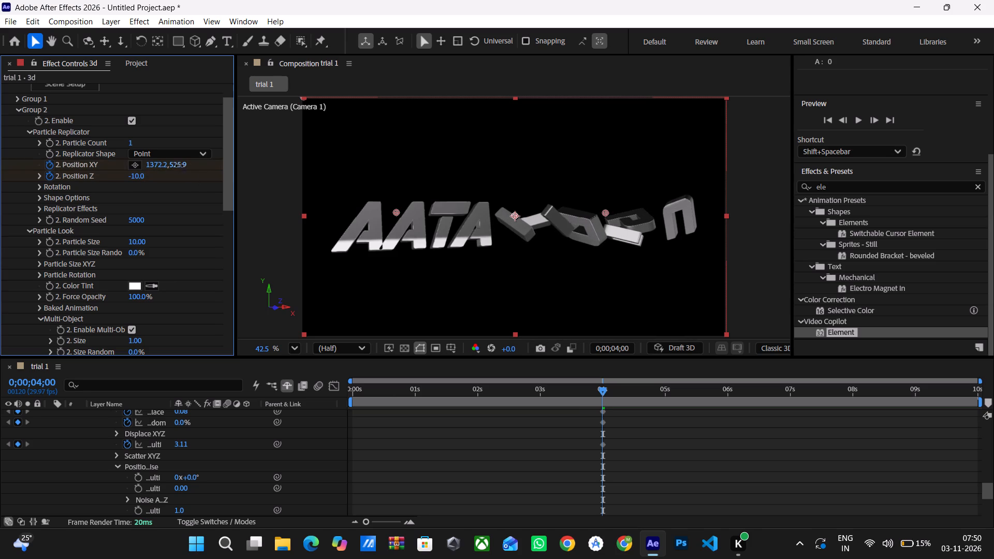
left_click_drag(179, 166, 172, 180)
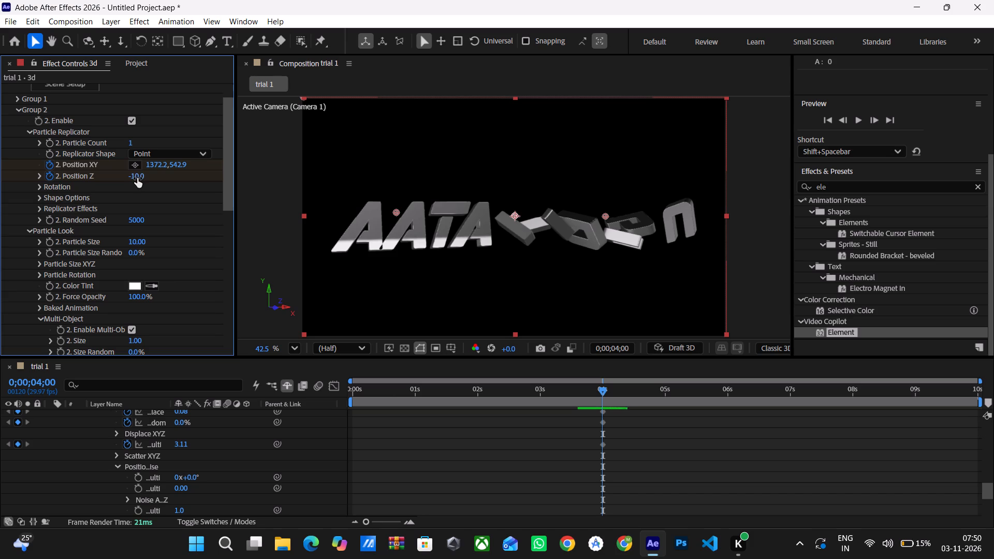
Set Group 2's Position Z to -1550 at 0;00;04;00.
left_click_drag(140, 179, 68, 193)
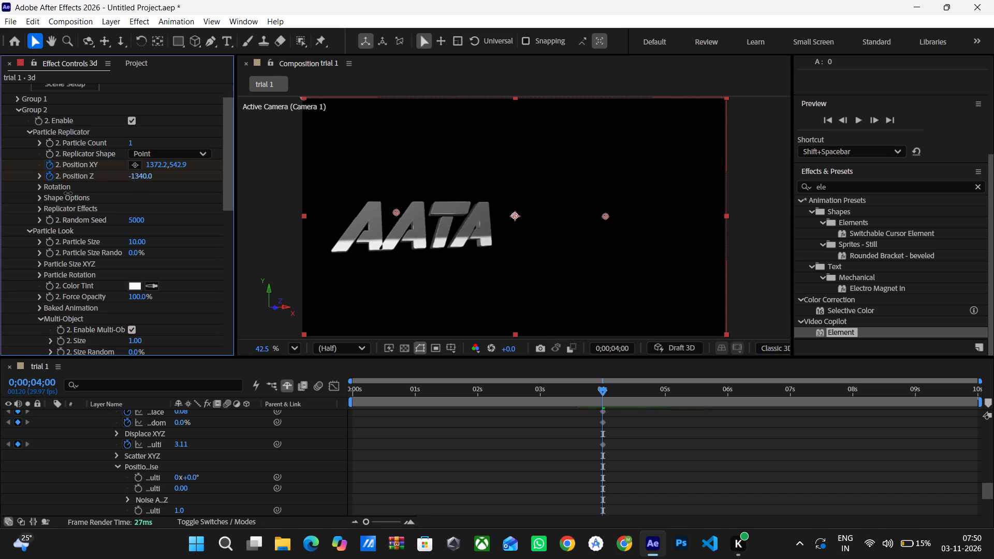
left_click_drag(68, 193, 56, 195)
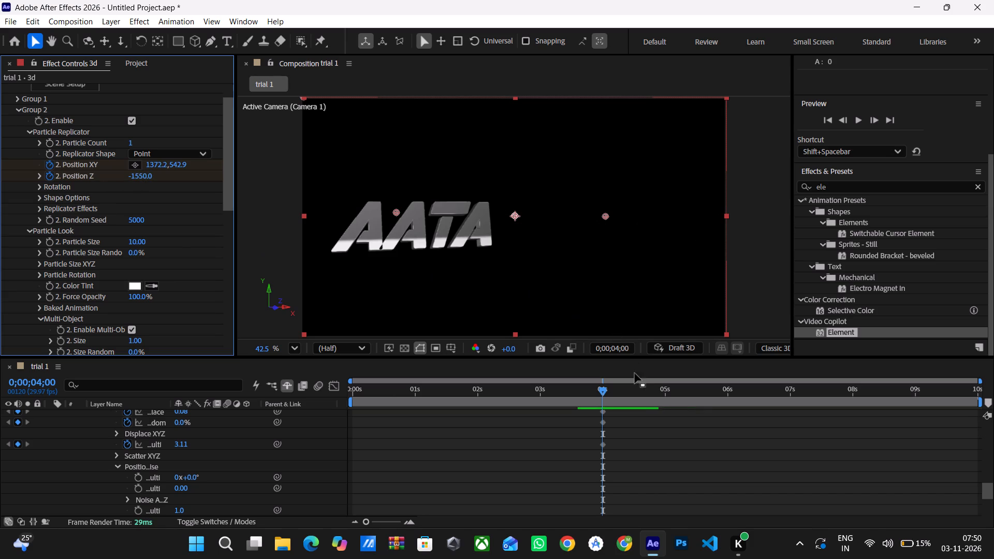
At 0;00;07;01, set Group 2's Position XY to 1372.2, 556.9 and Position Z to -70.
left_click_drag(603, 386, 772, 395)
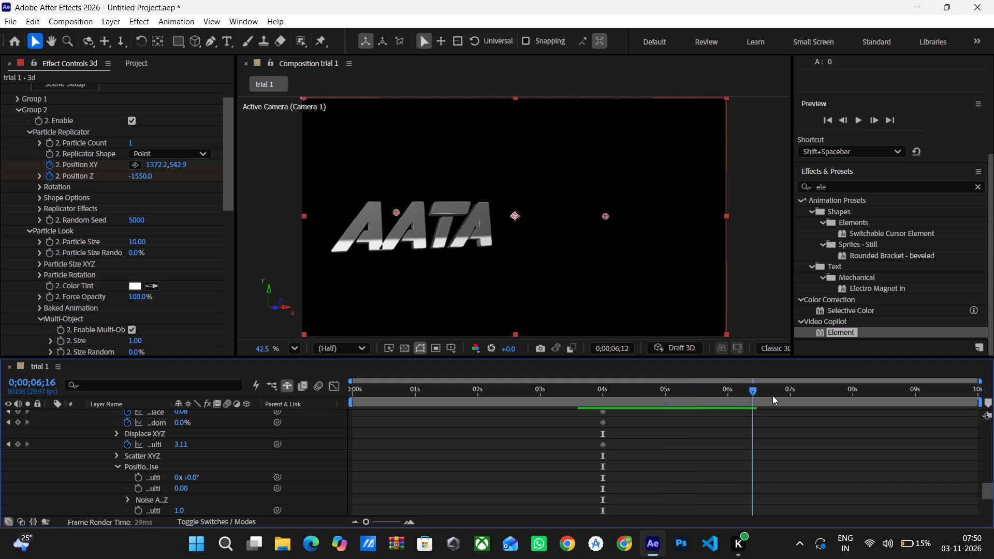
left_click_drag(772, 395, 792, 394)
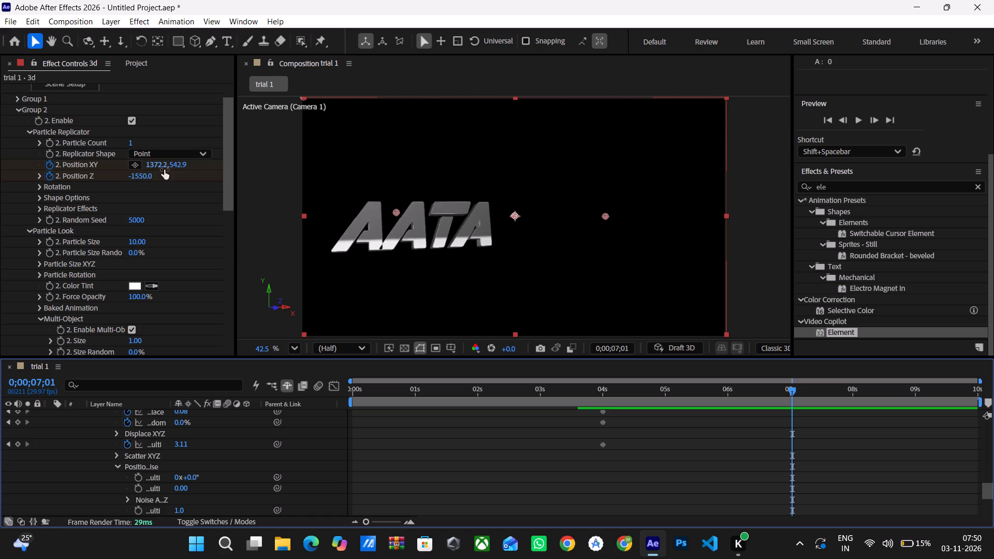
left_click_drag(180, 166, 139, 170)
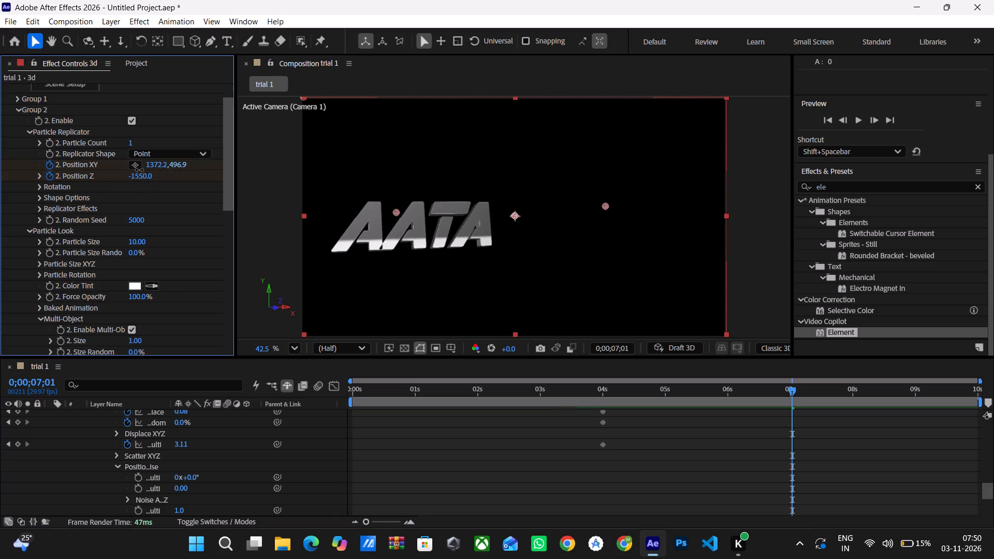
left_click_drag(139, 170, 176, 179)
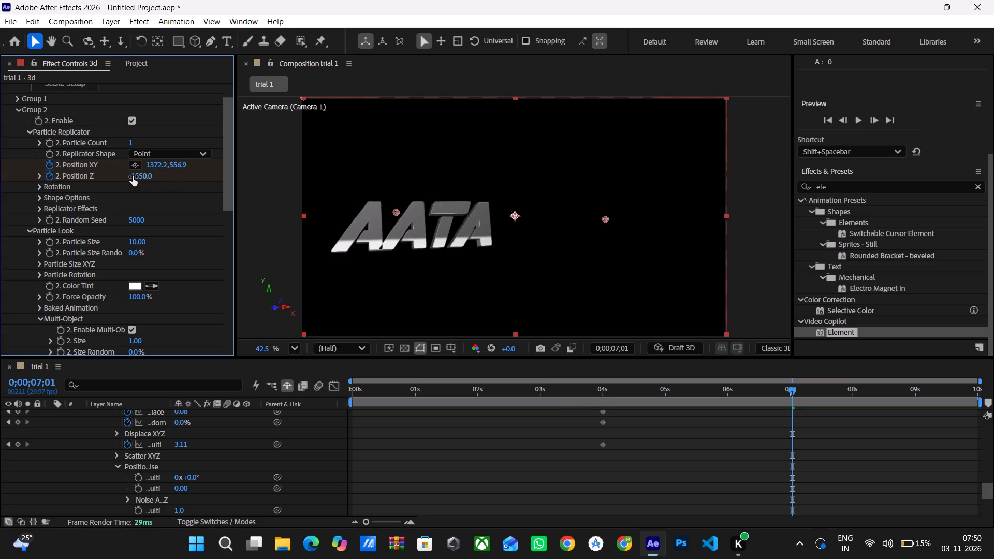
left_click_drag(133, 178, 232, 183)
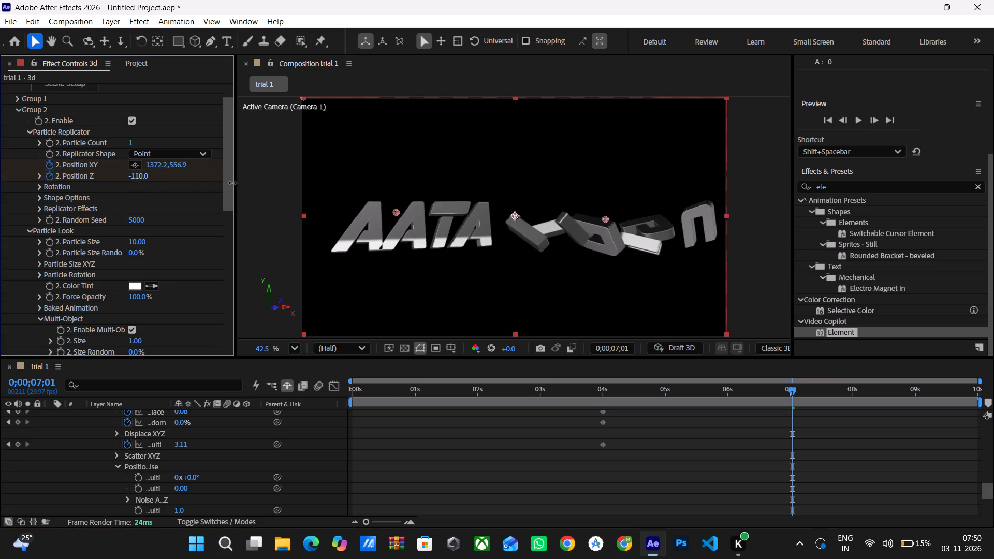
left_click_drag(232, 183, 238, 186)
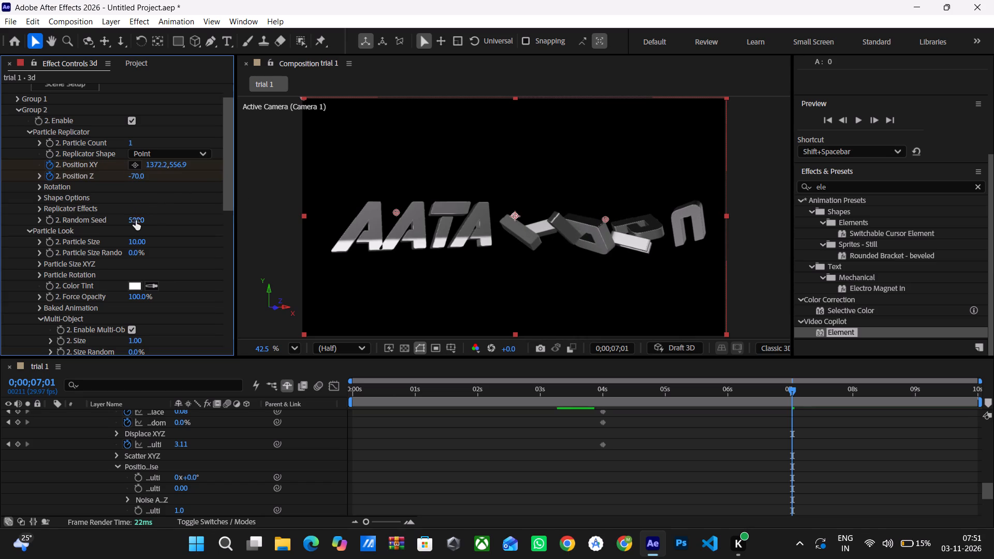
Set Group 2's Multi-Object Size to 0.90.
scroll(60, 245, "down", 1)
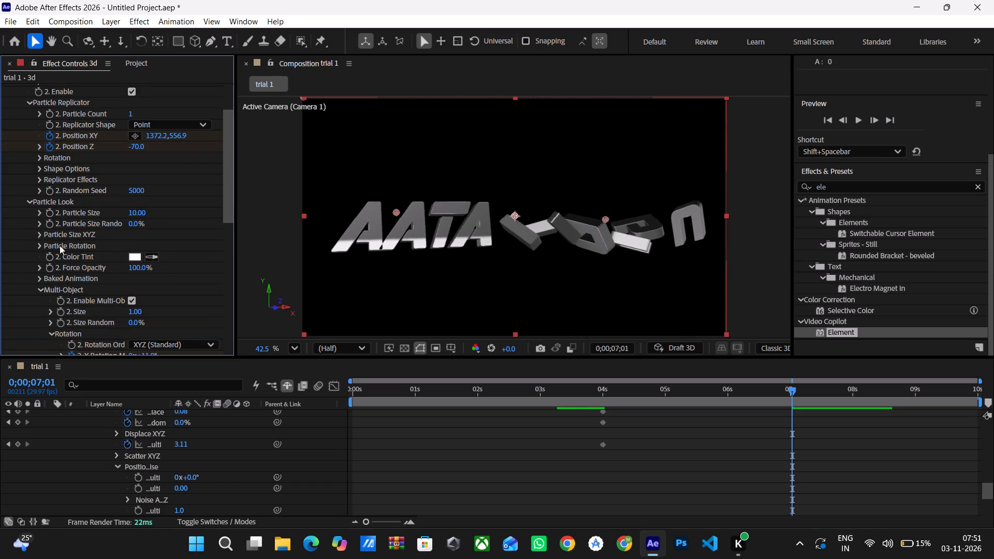
scroll(86, 277, "down", 1)
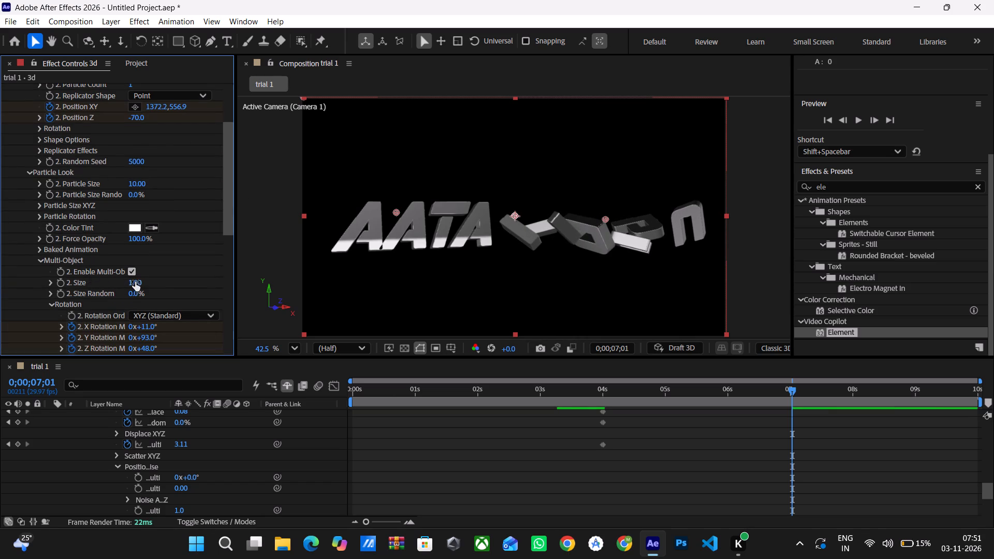
left_click_drag(135, 282, 121, 289)
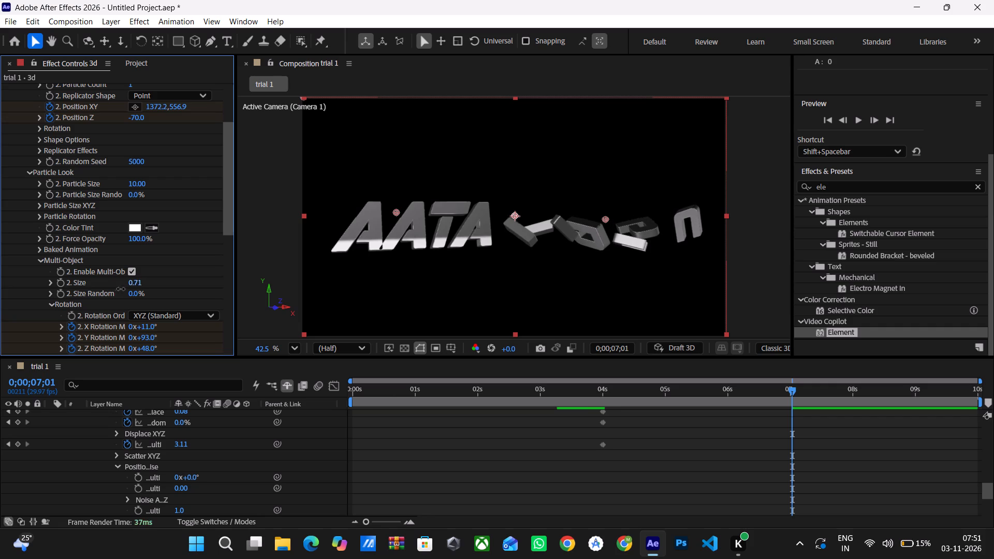
left_click_drag(121, 289, 137, 291)
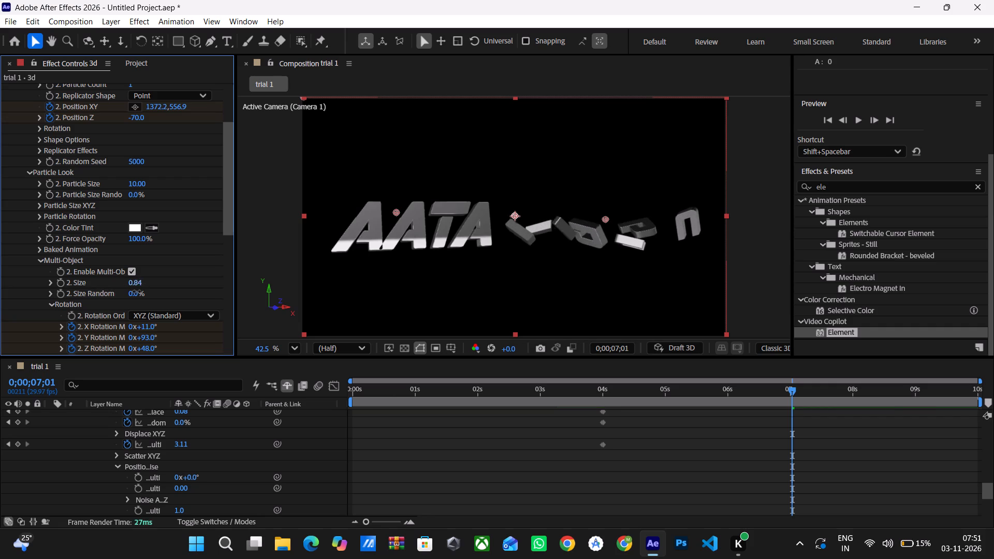
left_click_drag(137, 291, 139, 291)
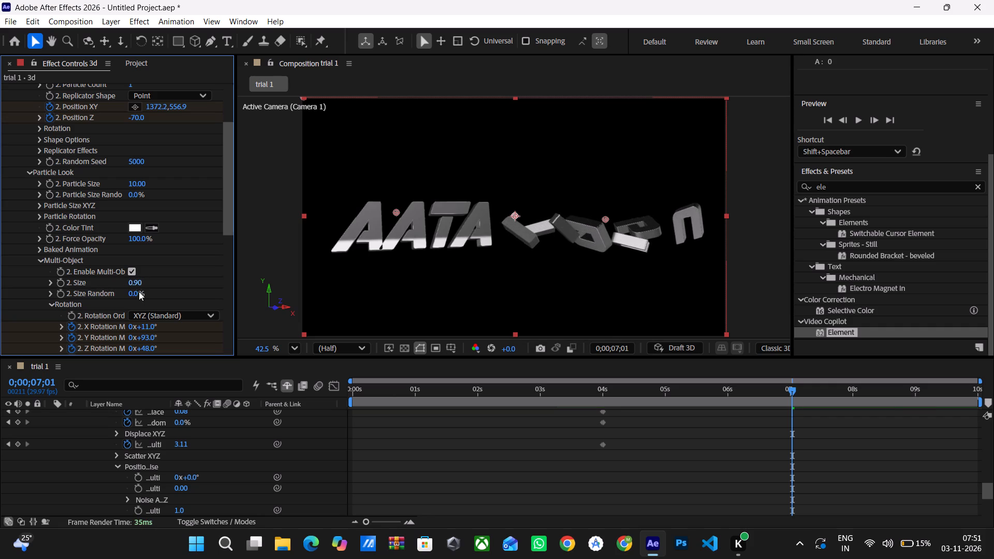
At 0;00;07;01, set Group 2's Multi-Object X, Y and Z Rotation and Rotation Random to 0°.
scroll(129, 277, "down", 2)
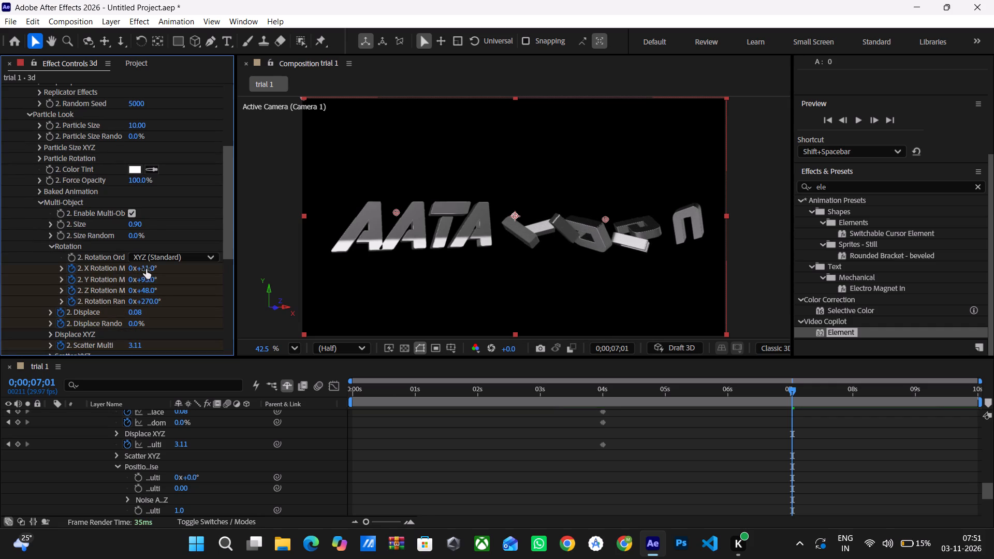
left_click_drag(150, 269, 189, 273)
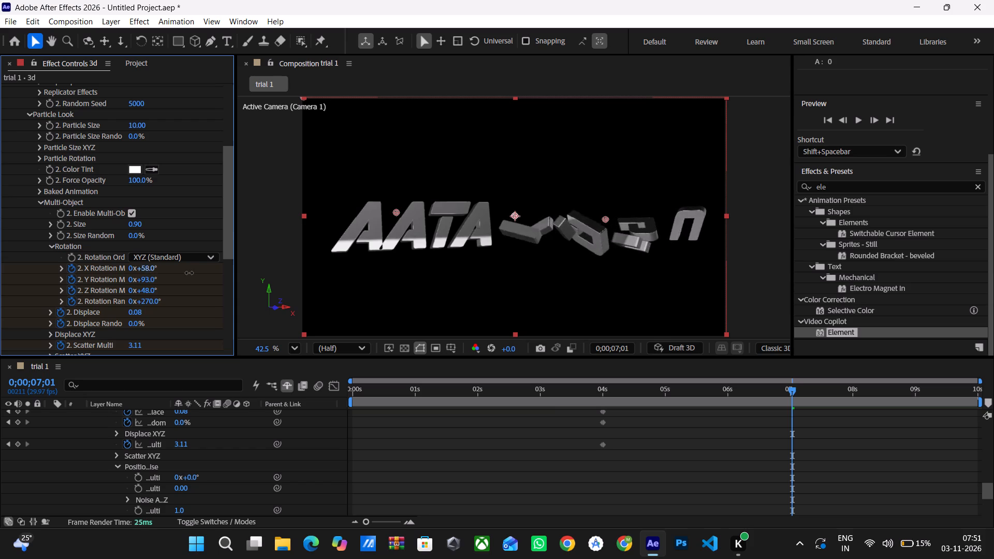
left_click_drag(189, 273, 193, 273)
left_click(149, 269)
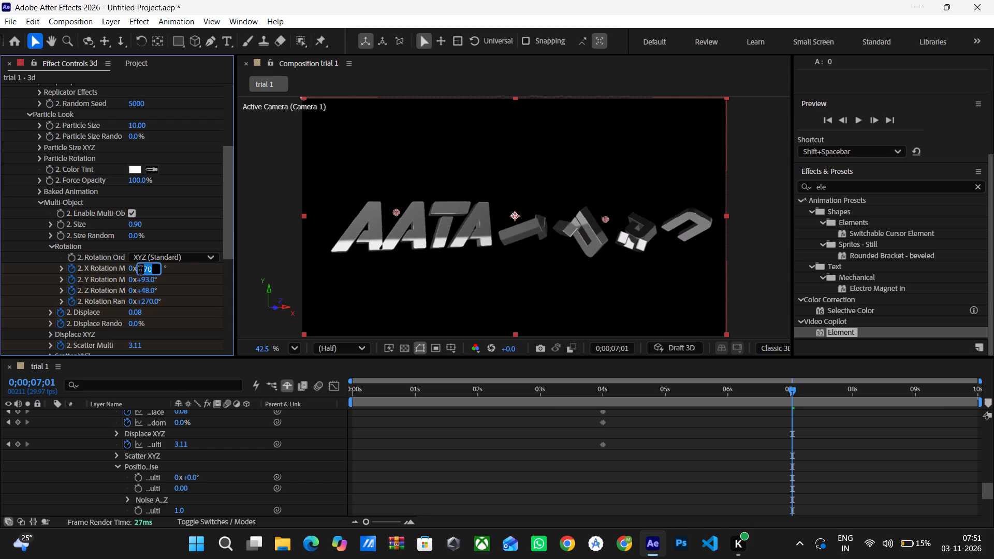
key("0")
left_click(148, 280)
key("0")
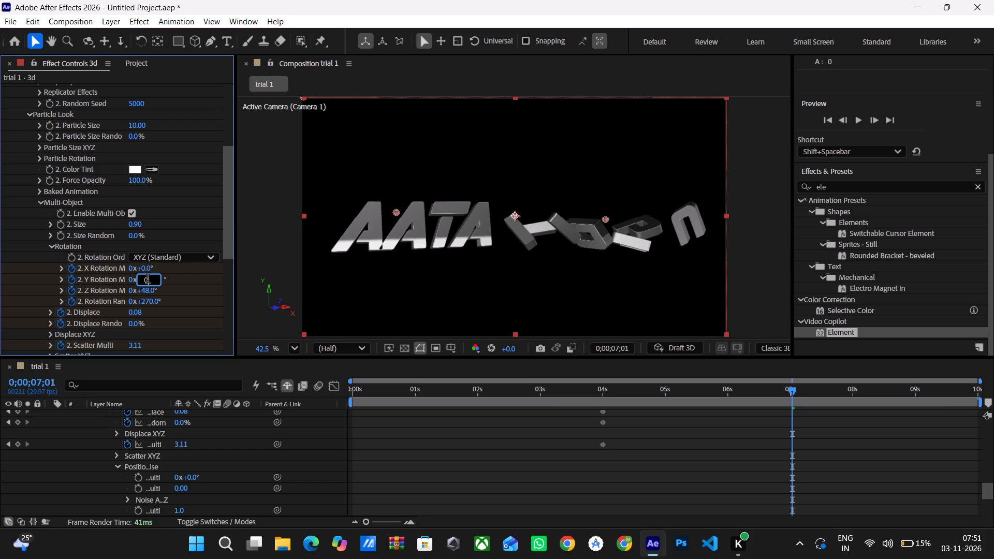
left_click(148, 287)
key("0")
left_click(153, 301)
key("0")
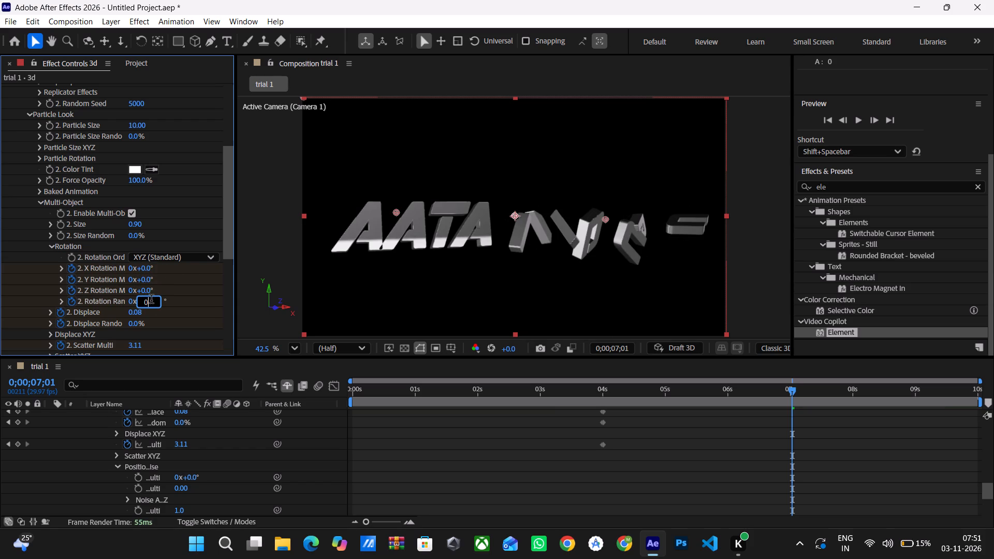
Set Group 2's Multi-Object Displace and Scatter Multi to 0 at 0;00;07;01.
left_click(141, 313)
key("0")
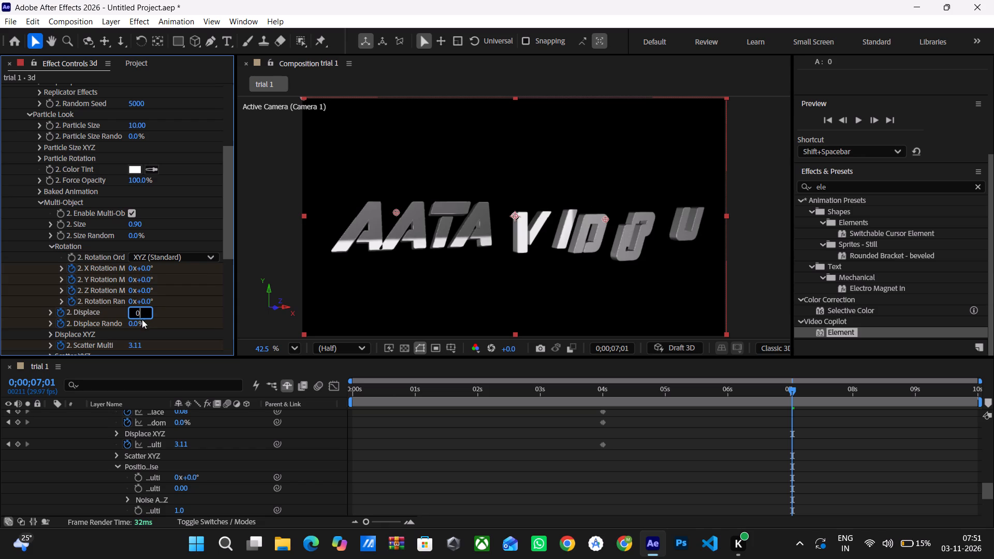
scroll(137, 320, "down", 2)
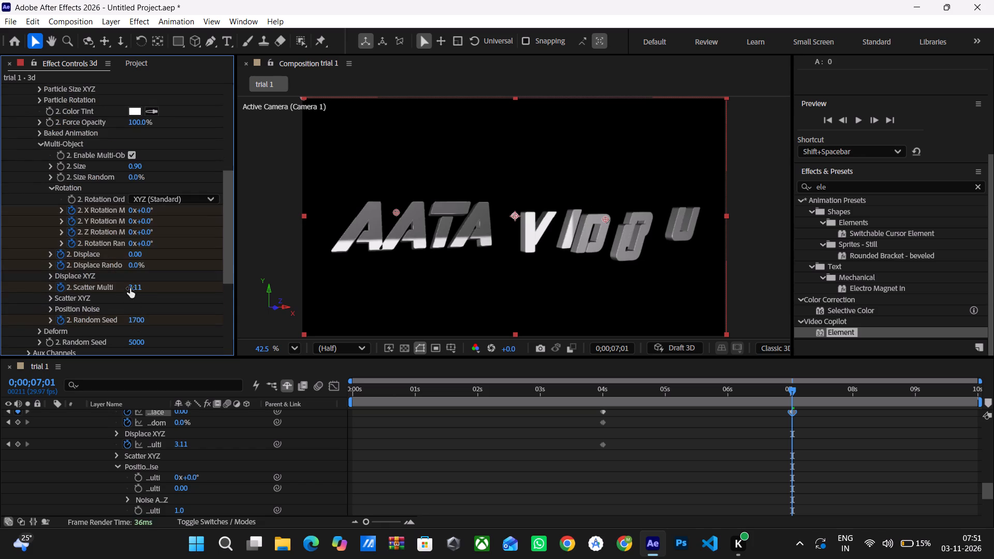
left_click(136, 291)
key("0")
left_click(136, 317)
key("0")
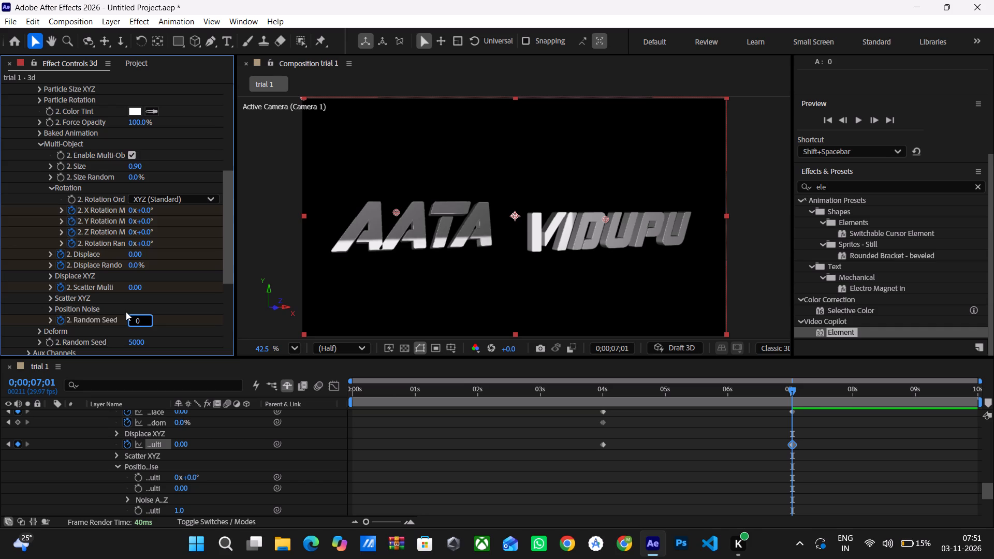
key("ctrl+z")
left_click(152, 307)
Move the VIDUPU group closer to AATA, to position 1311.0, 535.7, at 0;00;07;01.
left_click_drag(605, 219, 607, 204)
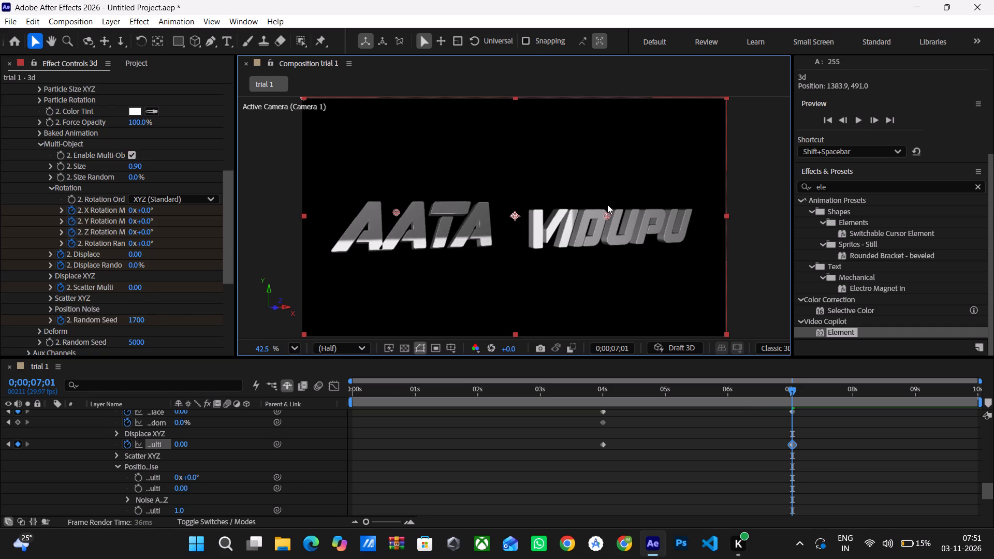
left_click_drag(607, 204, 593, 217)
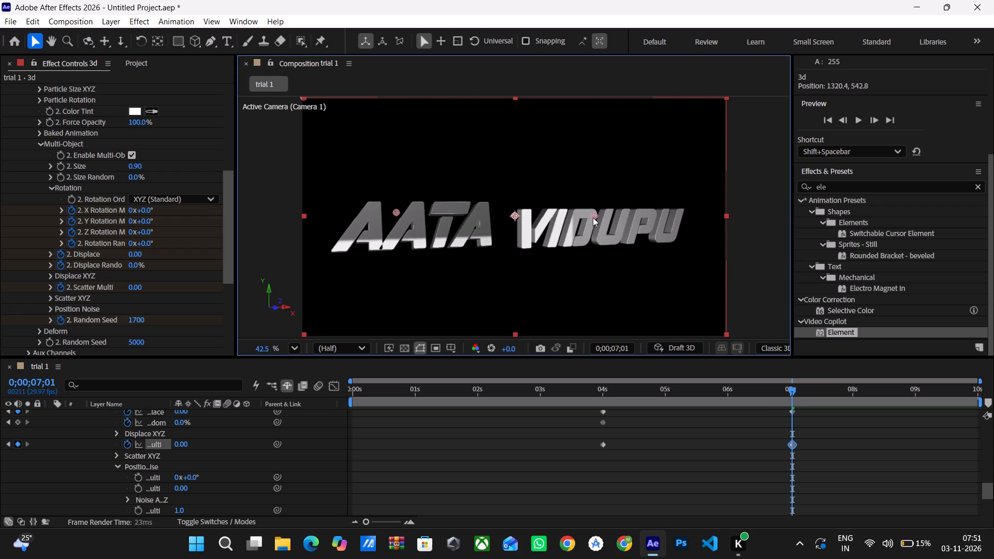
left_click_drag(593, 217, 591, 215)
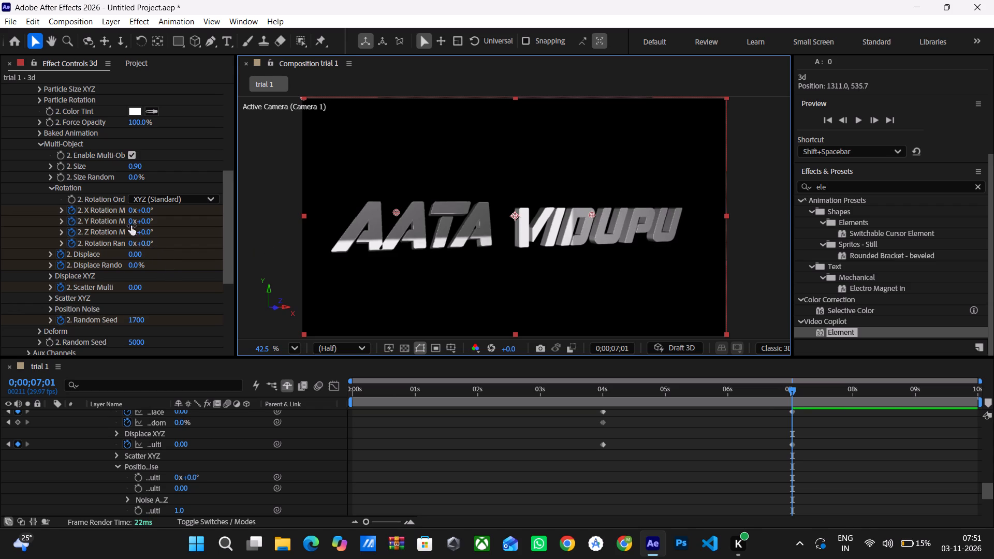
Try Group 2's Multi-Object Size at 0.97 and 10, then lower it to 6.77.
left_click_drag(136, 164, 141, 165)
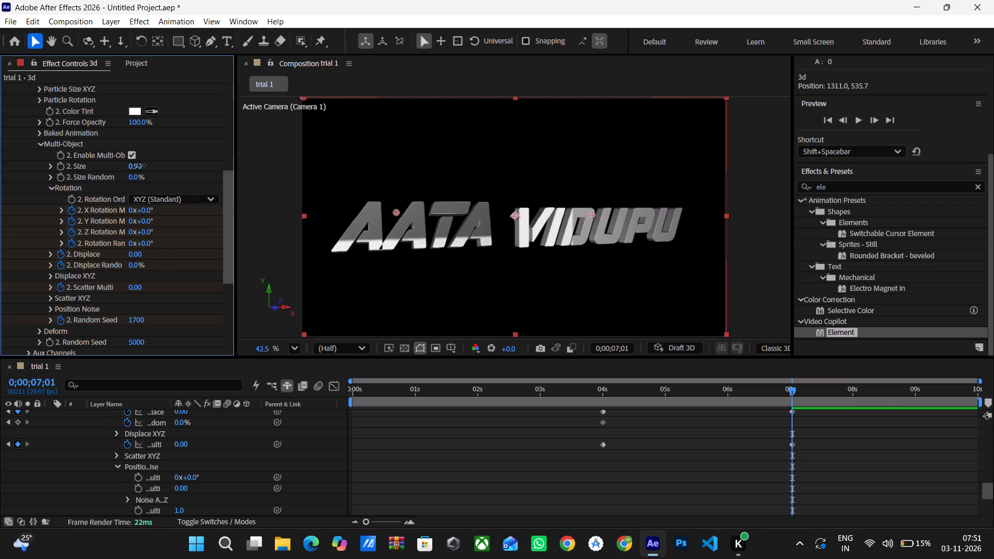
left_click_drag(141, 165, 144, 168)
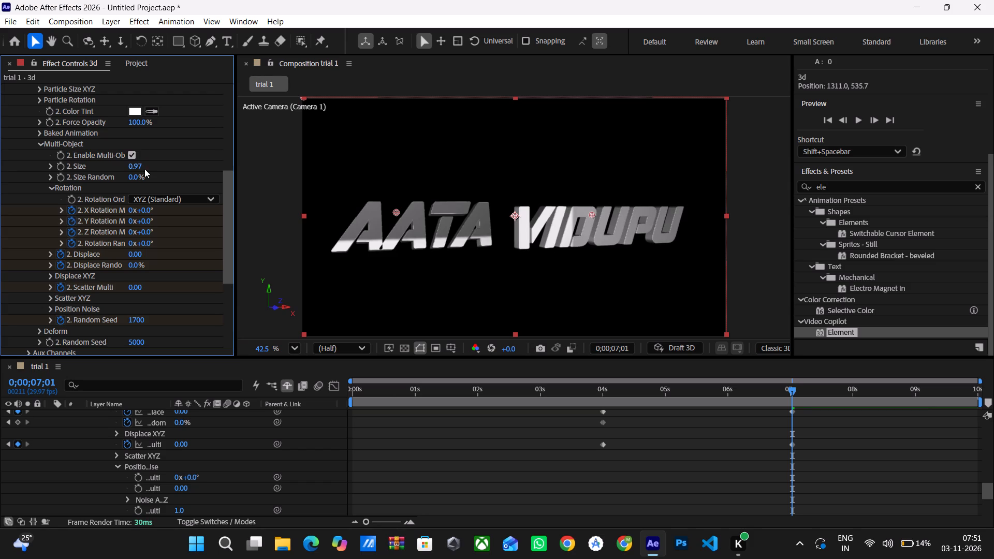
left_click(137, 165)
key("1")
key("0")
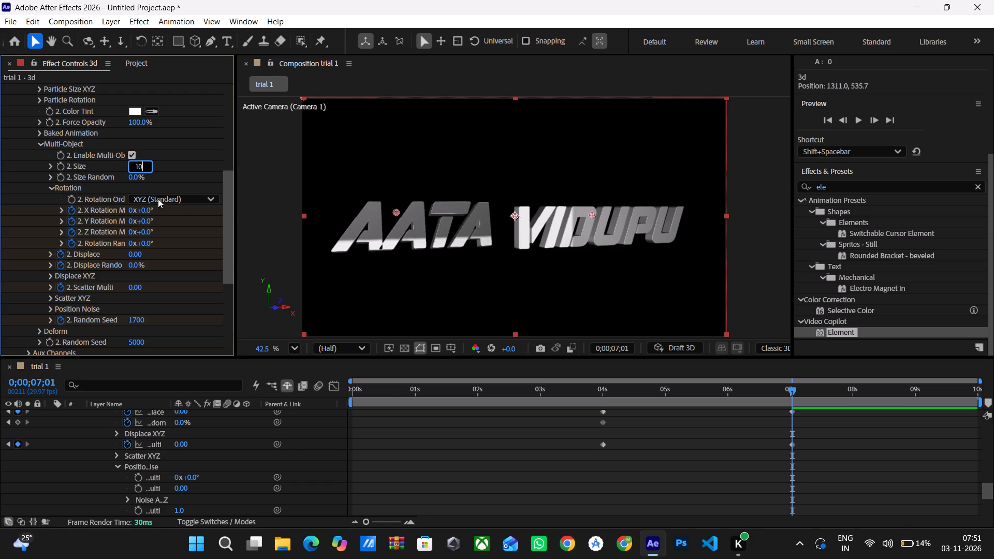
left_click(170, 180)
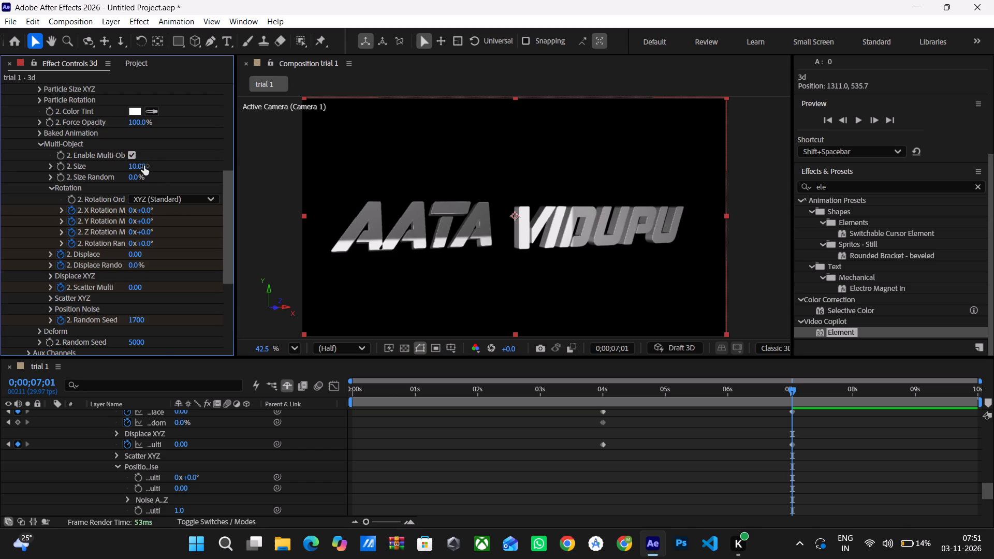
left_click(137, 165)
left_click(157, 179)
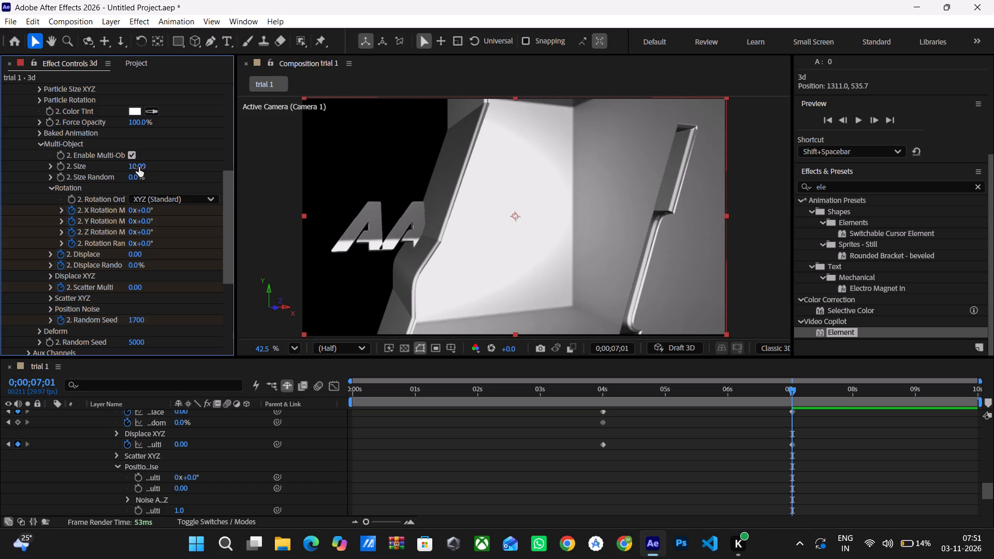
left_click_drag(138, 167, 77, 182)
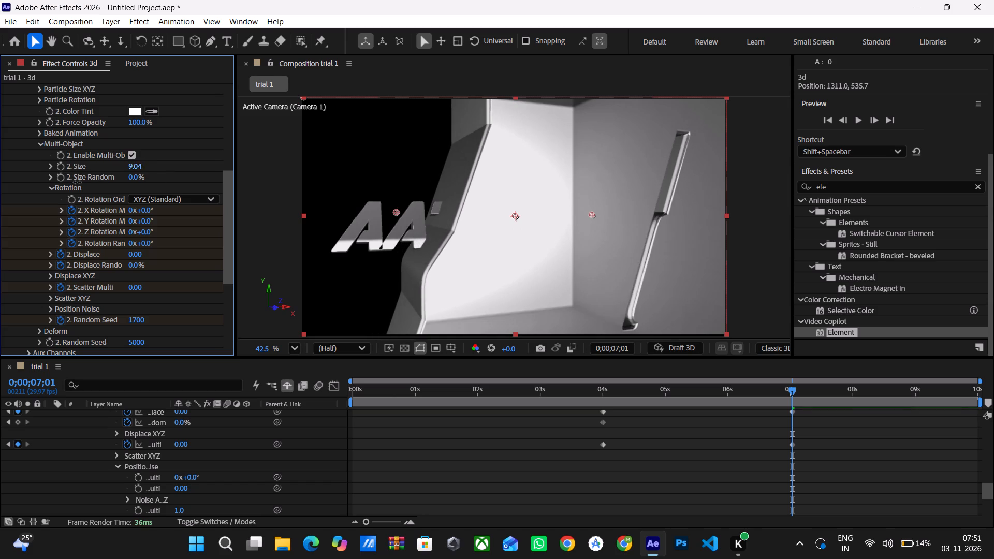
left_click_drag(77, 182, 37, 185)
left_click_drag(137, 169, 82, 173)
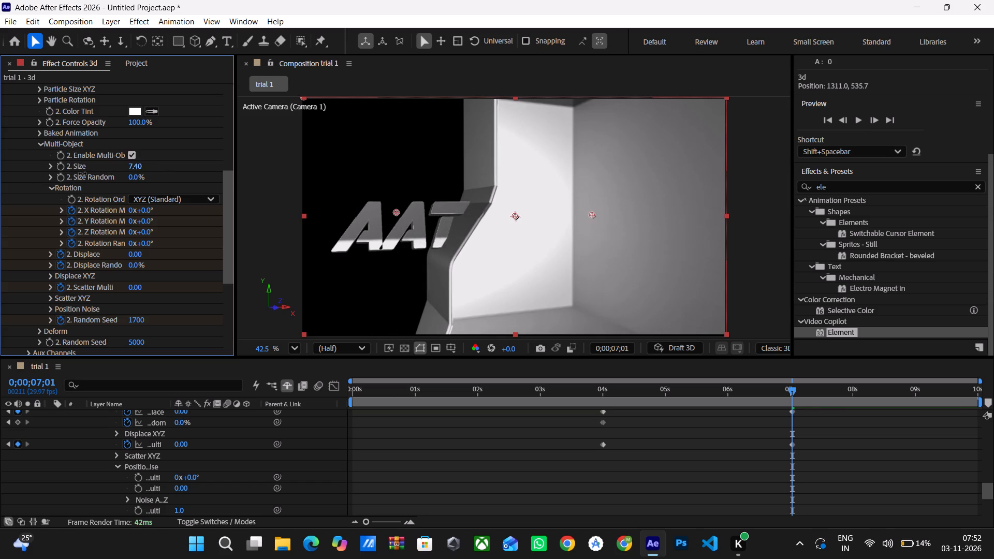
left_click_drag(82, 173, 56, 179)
Set Group 2's Multi-Object Size to 1.00, keeping Multi-Object enabled.
left_click(135, 158)
left_click(135, 164)
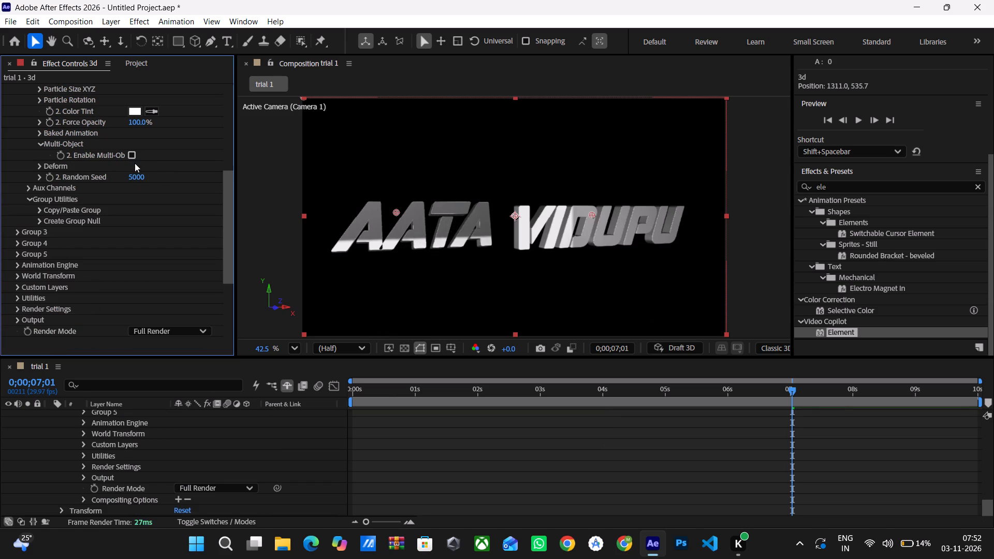
left_click(132, 157)
left_click(137, 163)
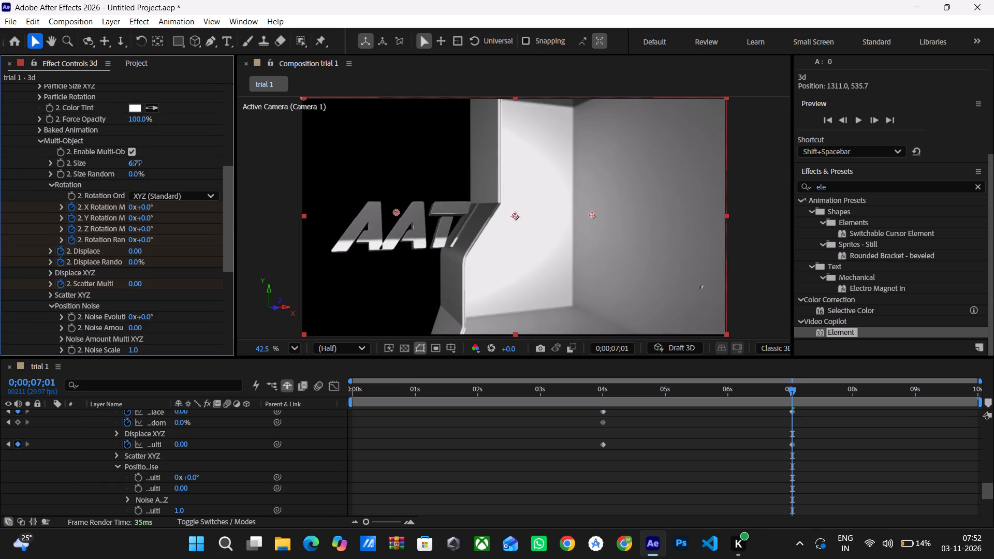
key("1")
key("Return")
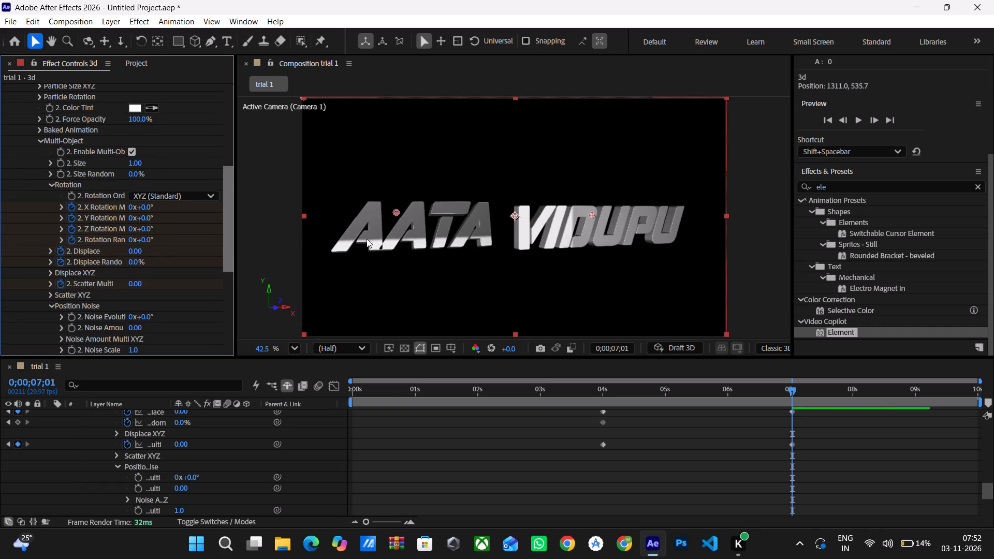
Move the VIDUPU group to position 1282.8, 523.9 at 0;00;07;01, lining it up beside AATA.
left_click_drag(593, 215, 589, 210)
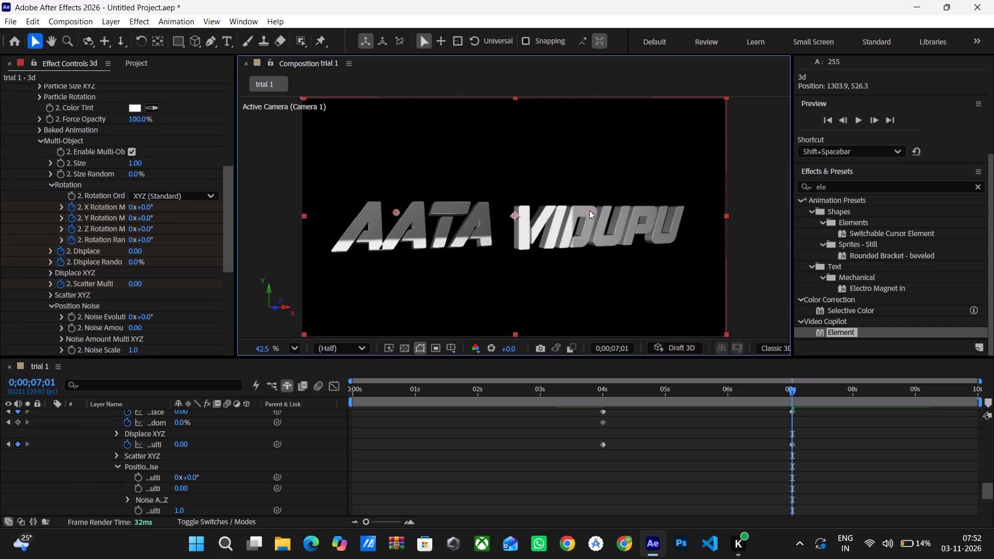
left_click_drag(589, 210, 587, 213)
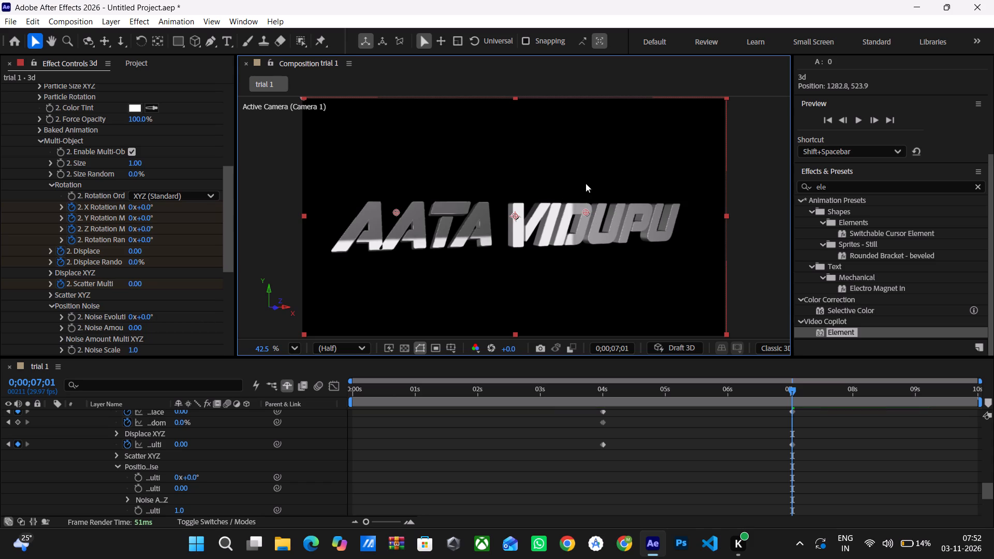
Preview the whole title animation from 0;00;00;00, collapse Group 2's settings, and stop playback at 0;00;07;18.
left_click_drag(792, 387, 763, 396)
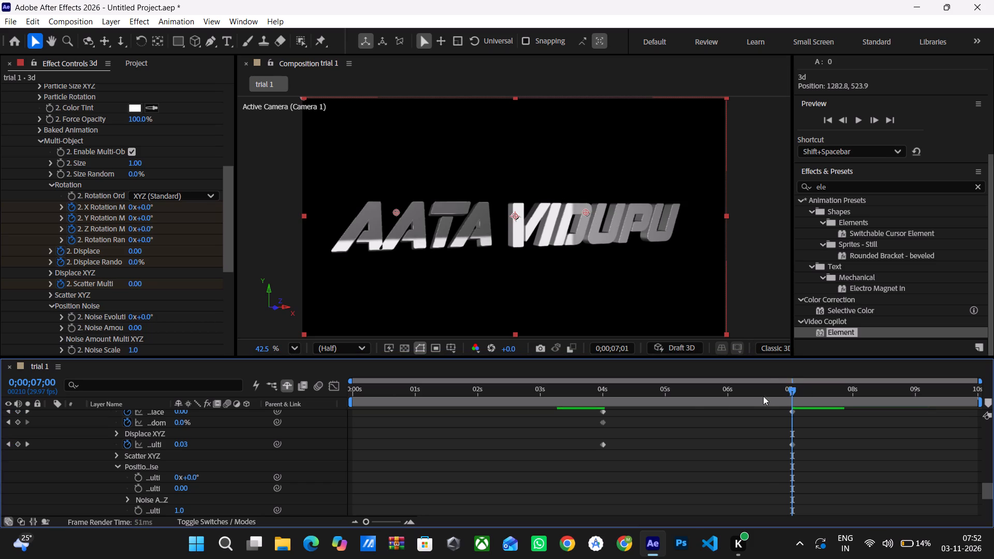
left_click_drag(763, 396, 256, 409)
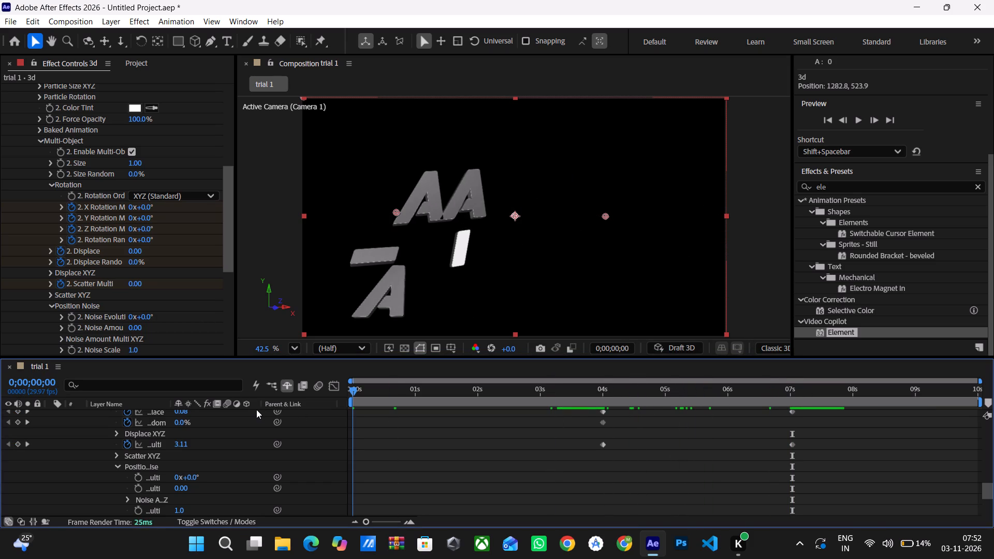
left_click_drag(256, 409, 245, 409)
key("space")
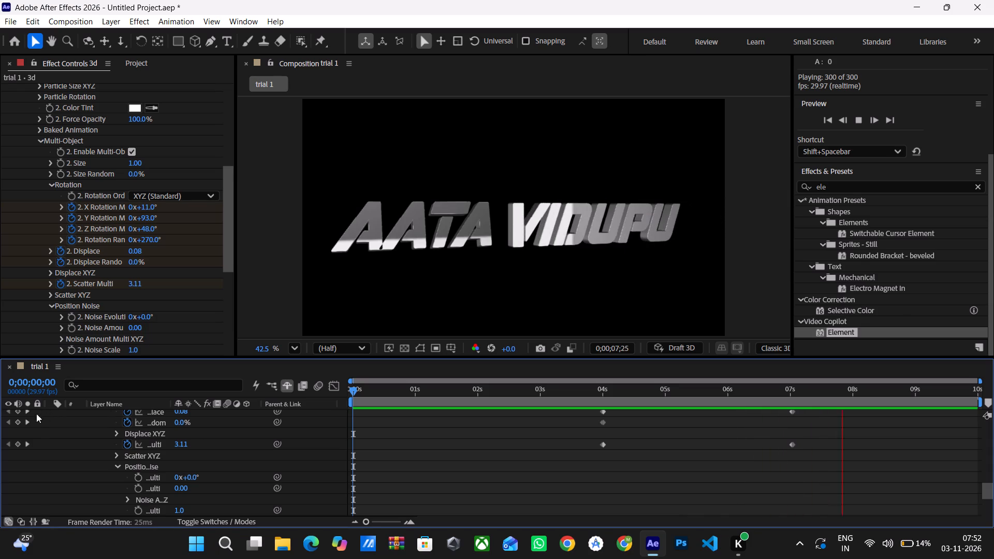
scroll(73, 167, "up", 2)
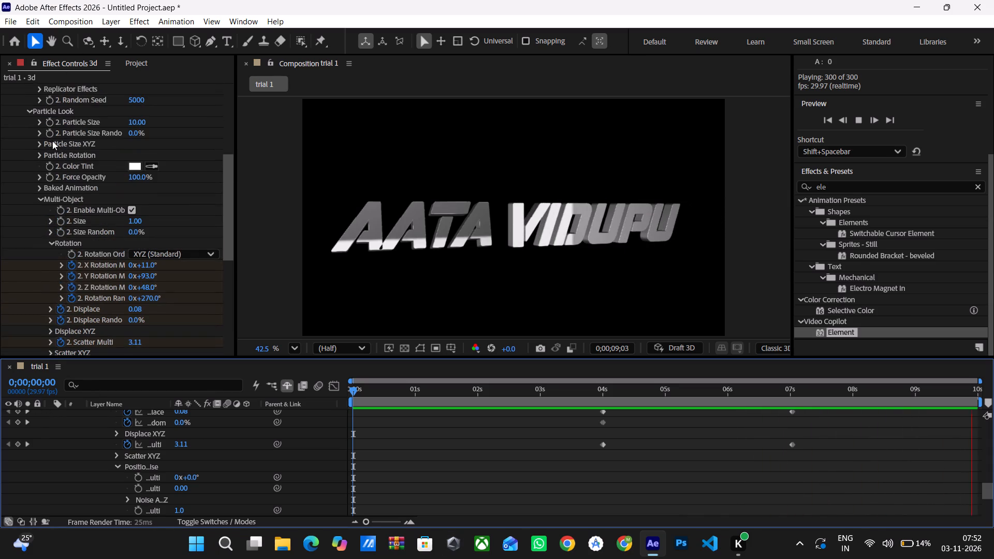
scroll(51, 140, "up", 2)
left_click(27, 169)
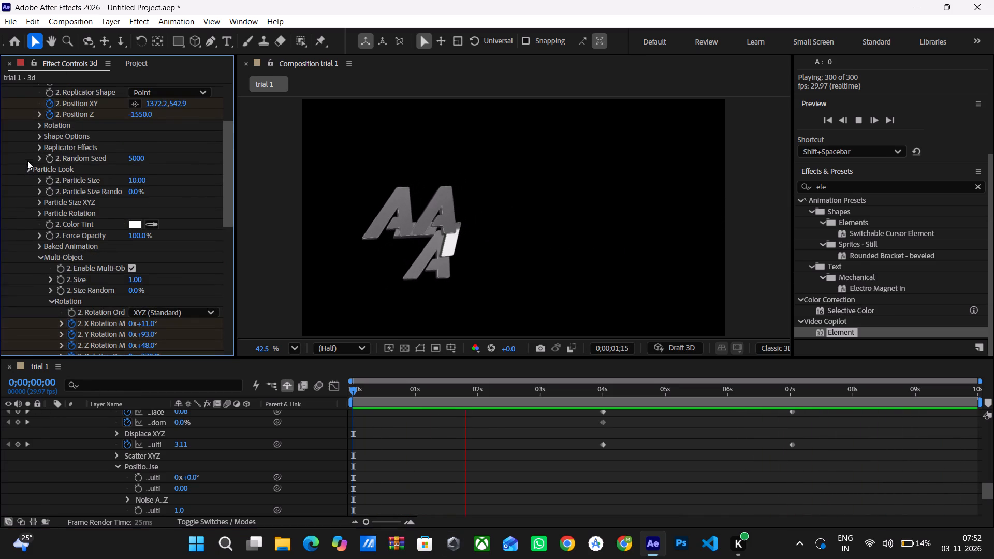
left_click(28, 96)
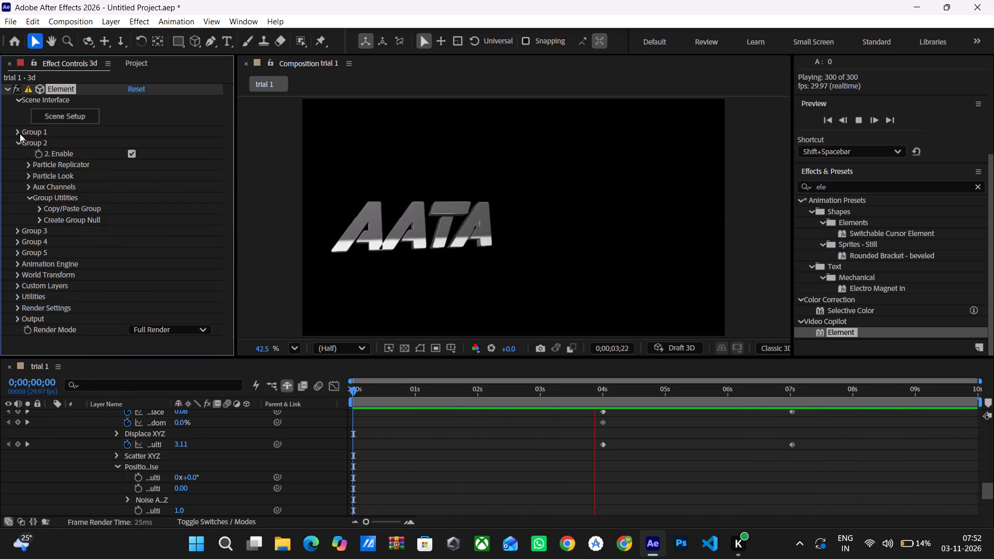
left_click(17, 140)
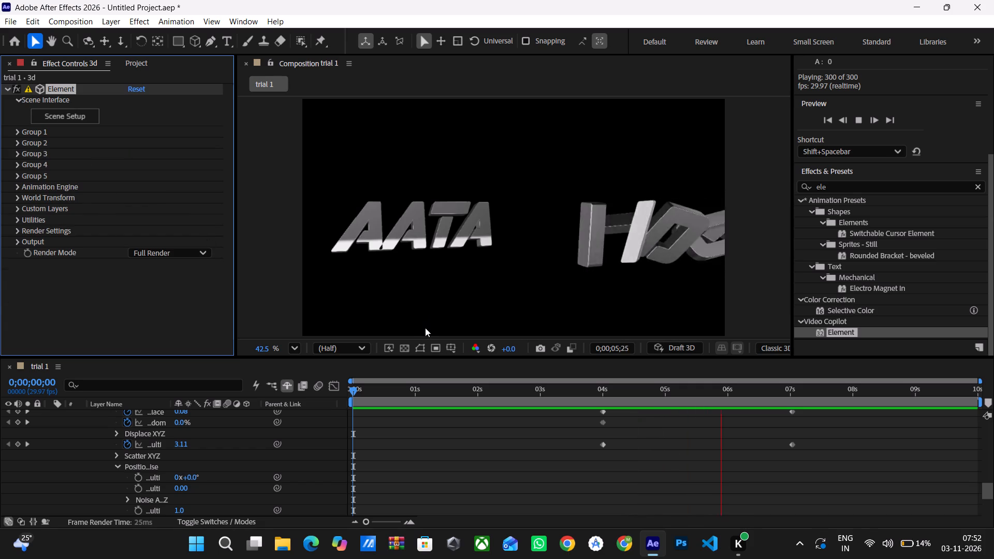
key("space")
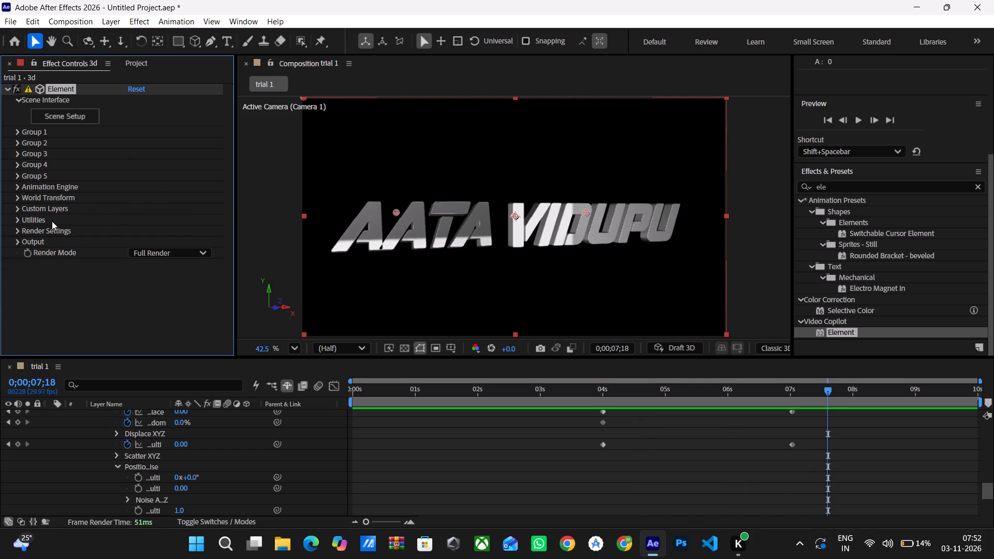
In Element's Render Settings, expand the Physical Environment's Rotate Environment options and set X Rotation Environment to 4°.
left_click(14, 229)
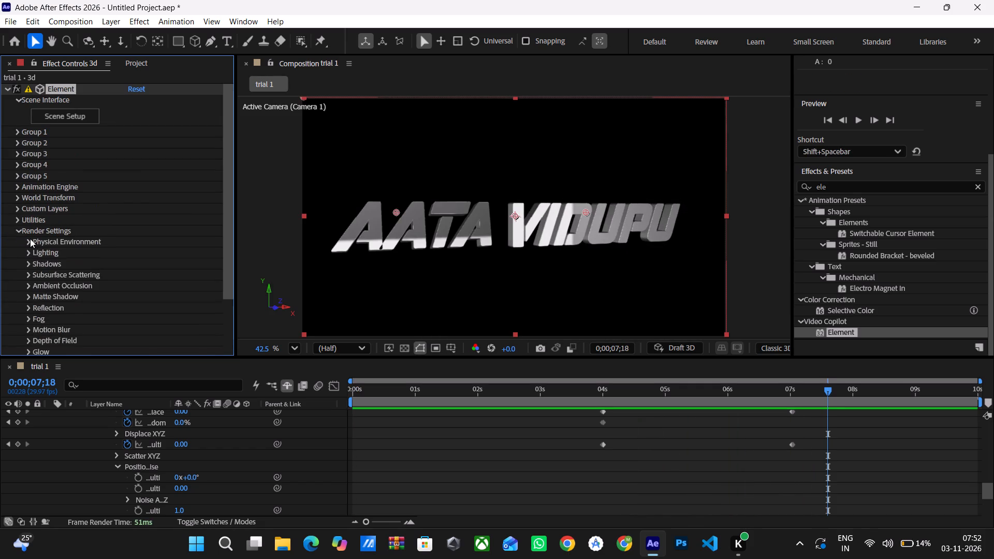
scroll(30, 239, "down", 2)
left_click(25, 182)
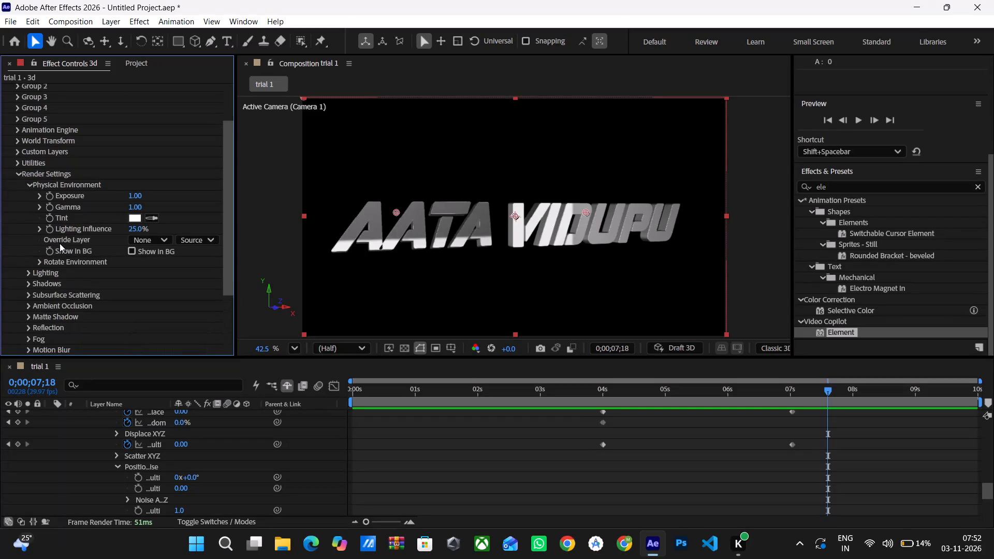
left_click(33, 263)
left_click(36, 261)
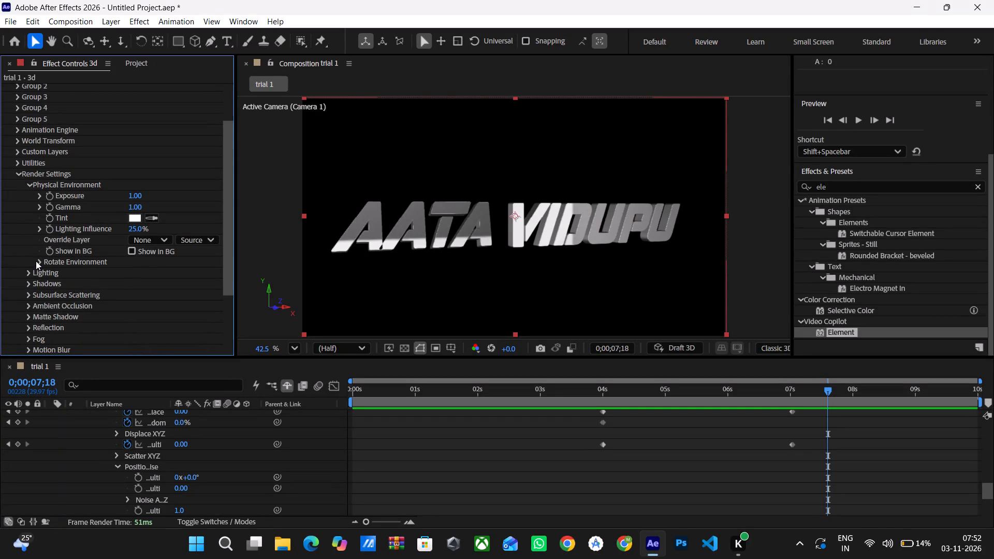
scroll(32, 260, "down", 2)
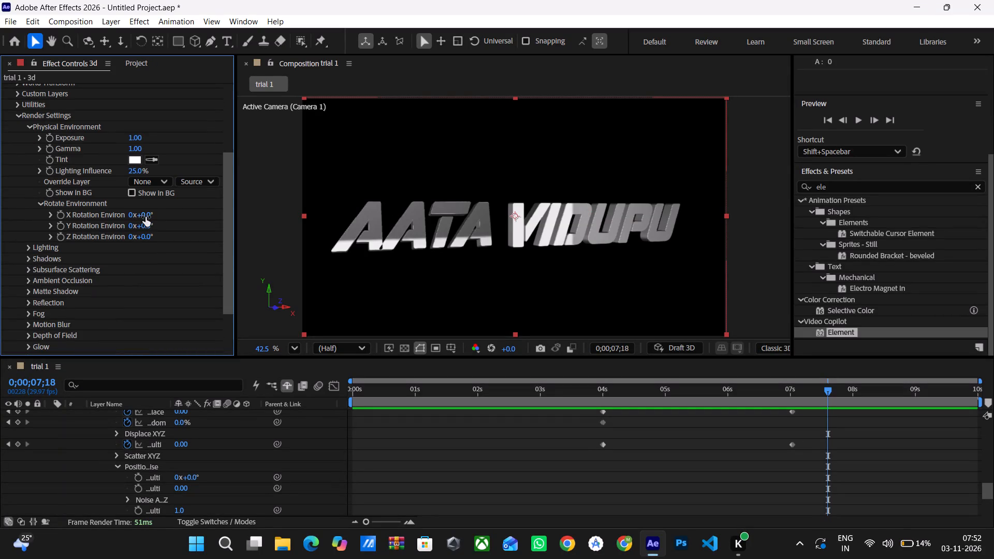
left_click_drag(145, 217, 164, 217)
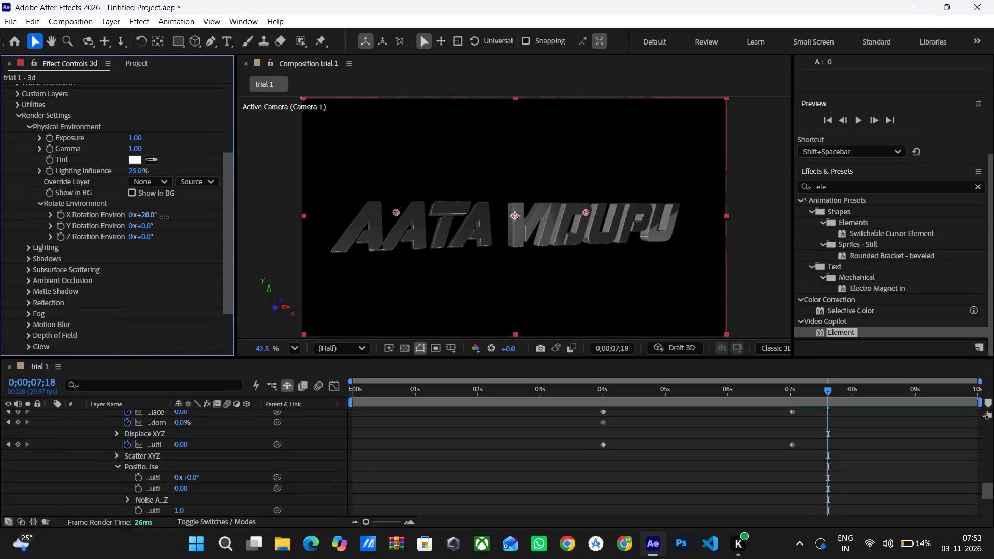
left_click_drag(164, 217, 164, 207)
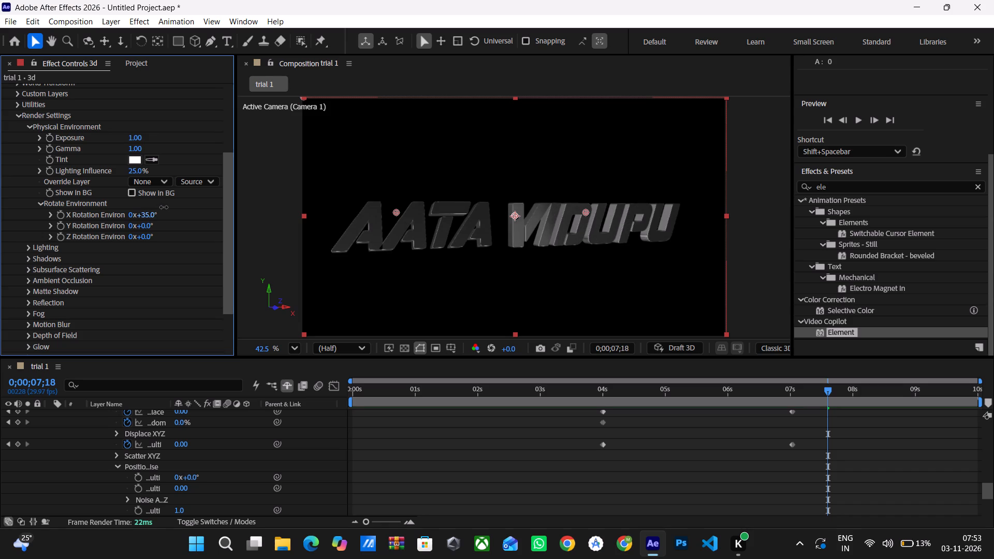
left_click_drag(164, 207, 155, 223)
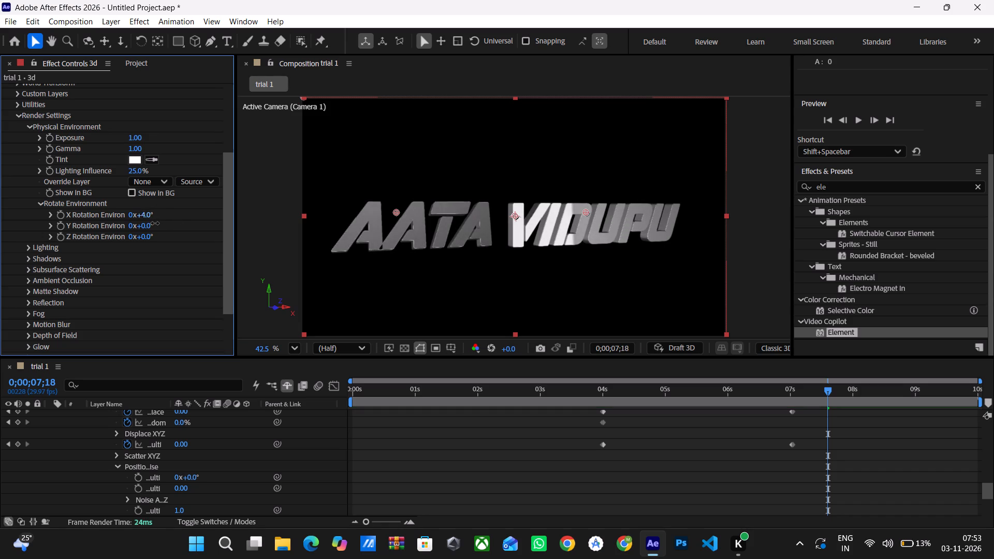
left_click_drag(155, 223, 163, 222)
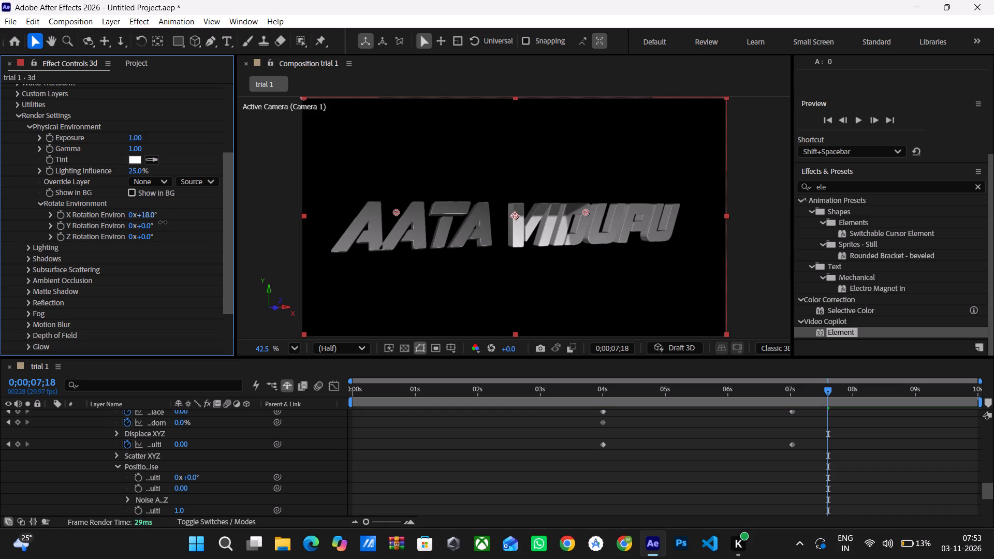
left_click_drag(163, 222, 153, 221)
Try several Y Rotation Environment angles and settle on -10°, and set Z Rotation Environment to 50°.
left_click_drag(145, 224, 163, 226)
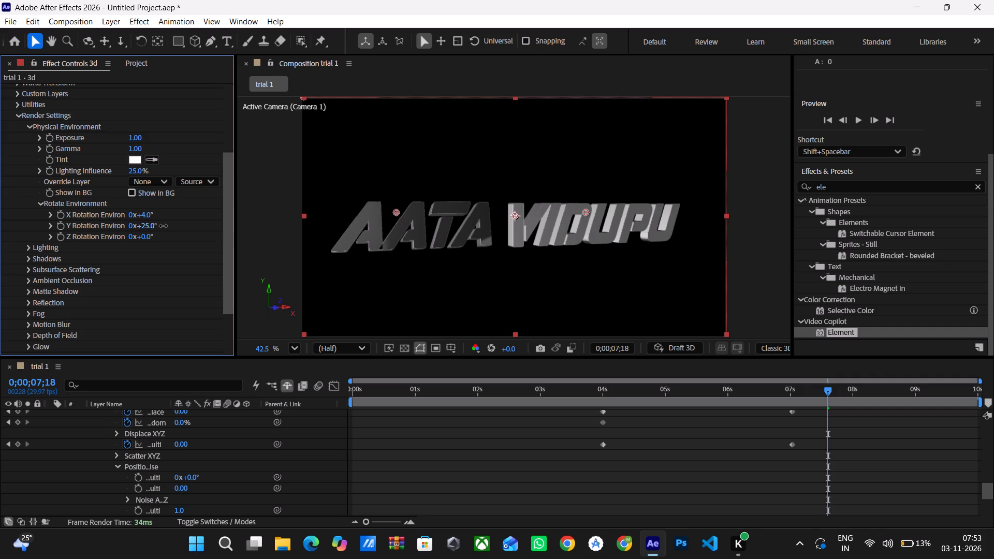
left_click_drag(163, 226, 179, 224)
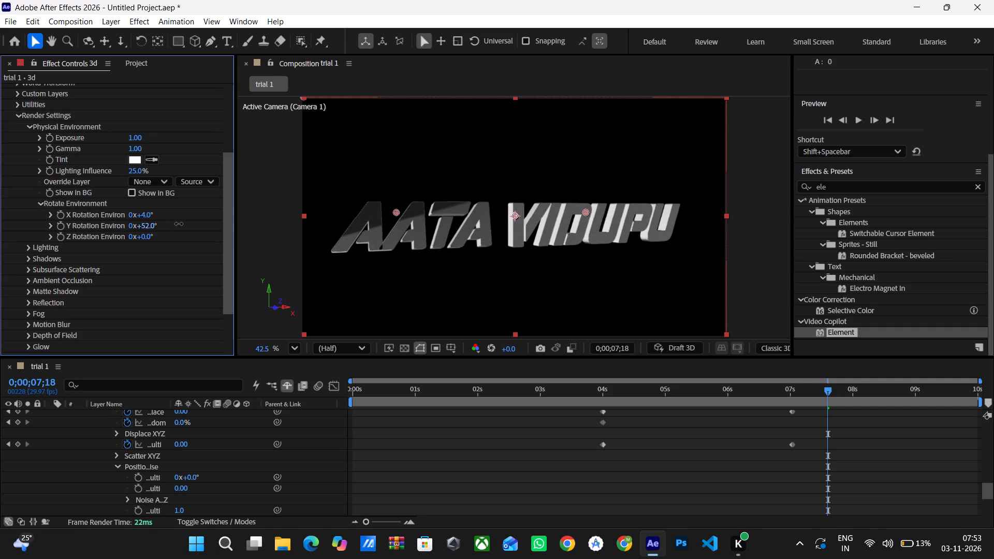
left_click_drag(179, 224, 140, 236)
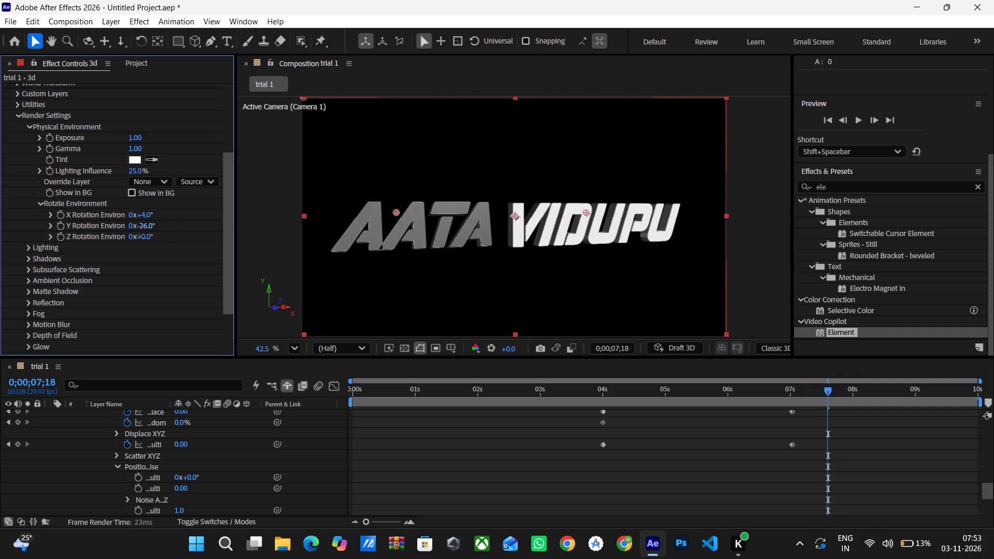
left_click_drag(140, 236, 227, 230)
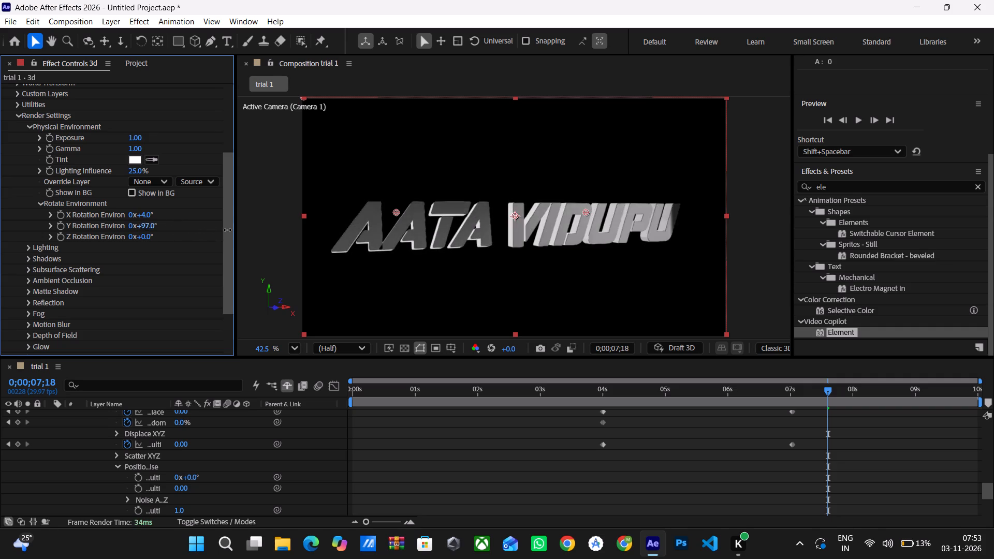
left_click_drag(227, 230, 196, 228)
left_click_drag(196, 228, 149, 232)
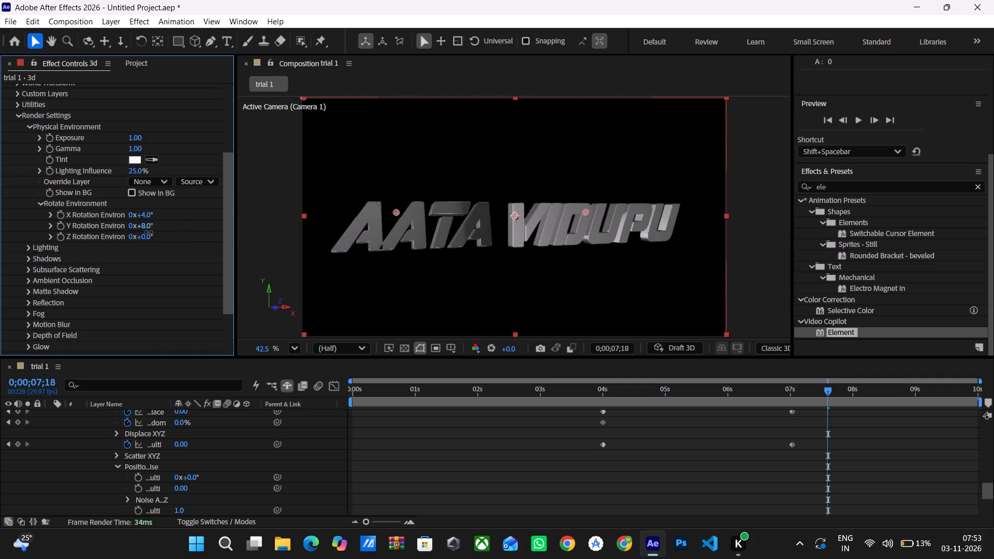
left_click_drag(149, 232, 147, 232)
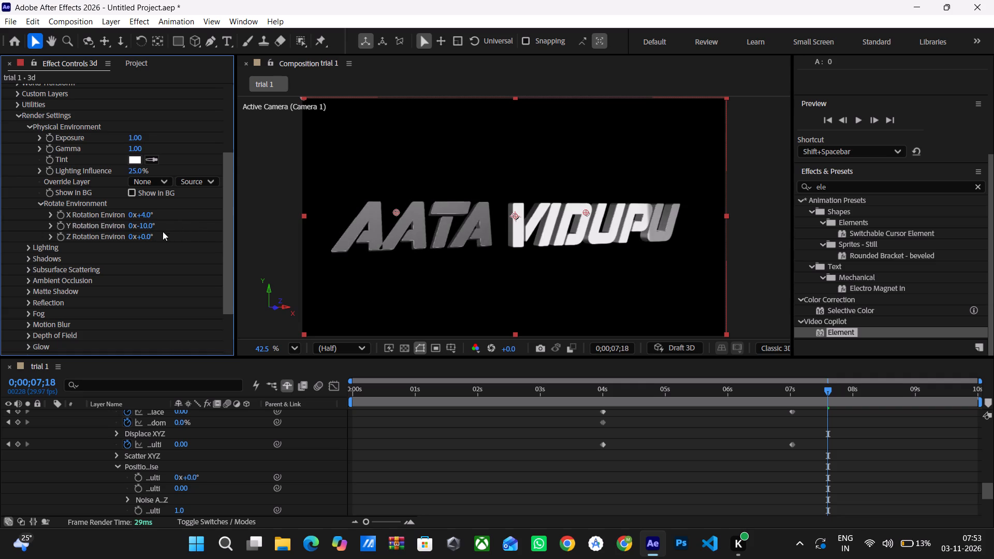
left_click_drag(143, 236, 177, 237)
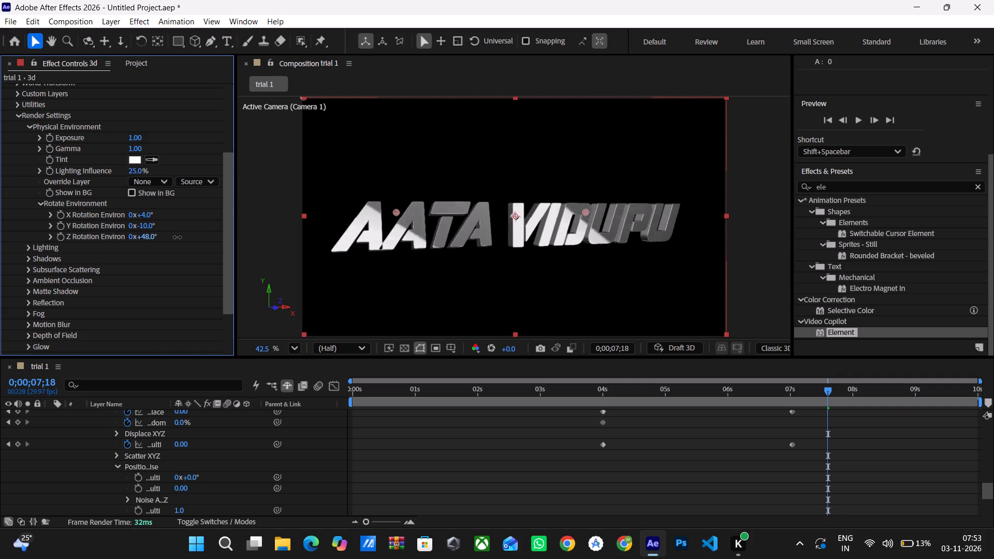
left_click_drag(177, 237, 178, 237)
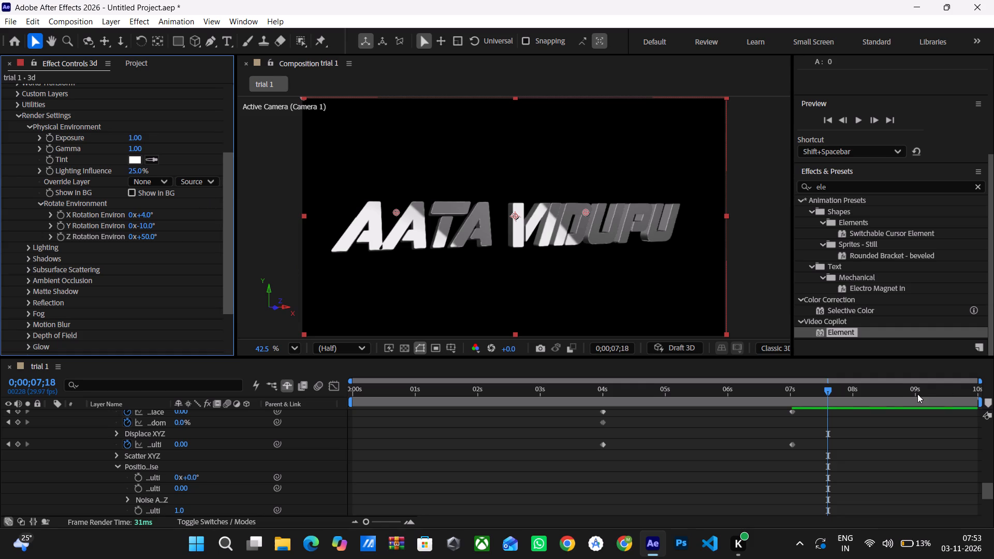
Turn on keyframing for the X, Y and Z Rotation Environment values at 0;00;08;18.
left_click_drag(825, 389, 840, 392)
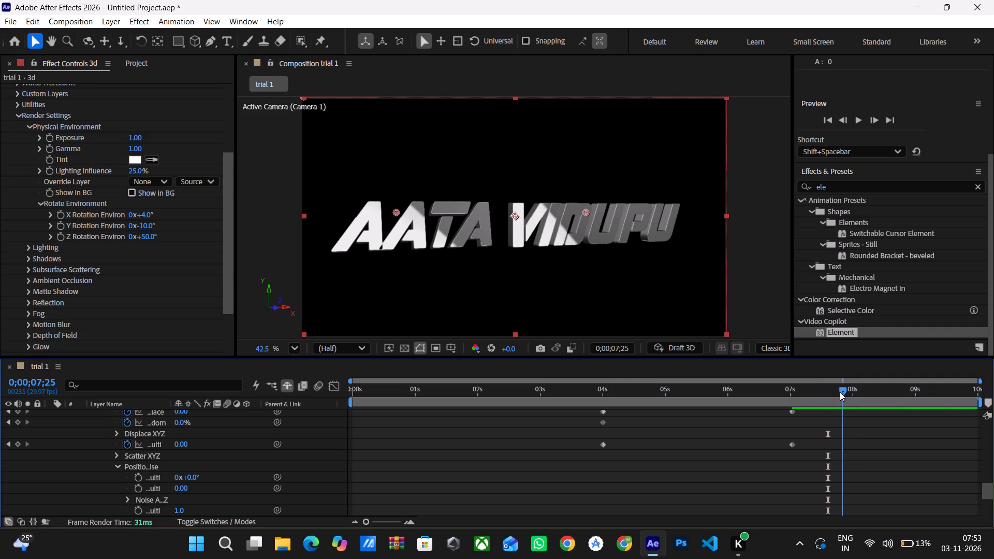
left_click_drag(840, 392, 887, 387)
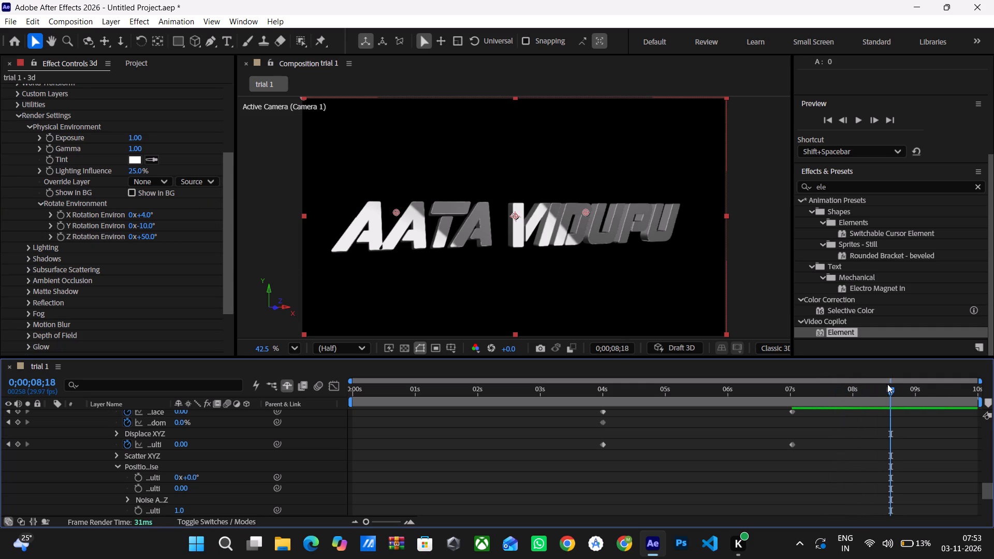
left_click_drag(890, 391, 854, 395)
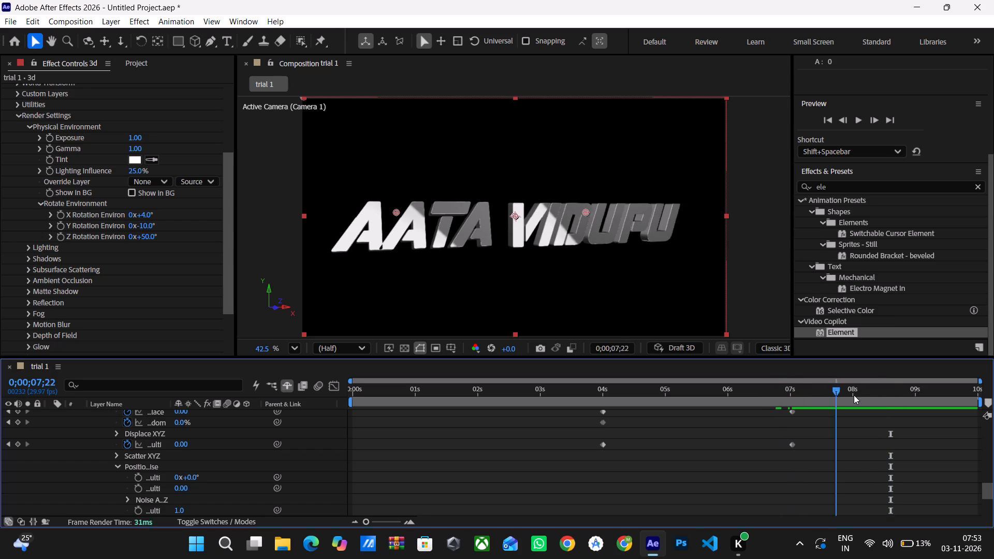
left_click_drag(854, 395, 891, 397)
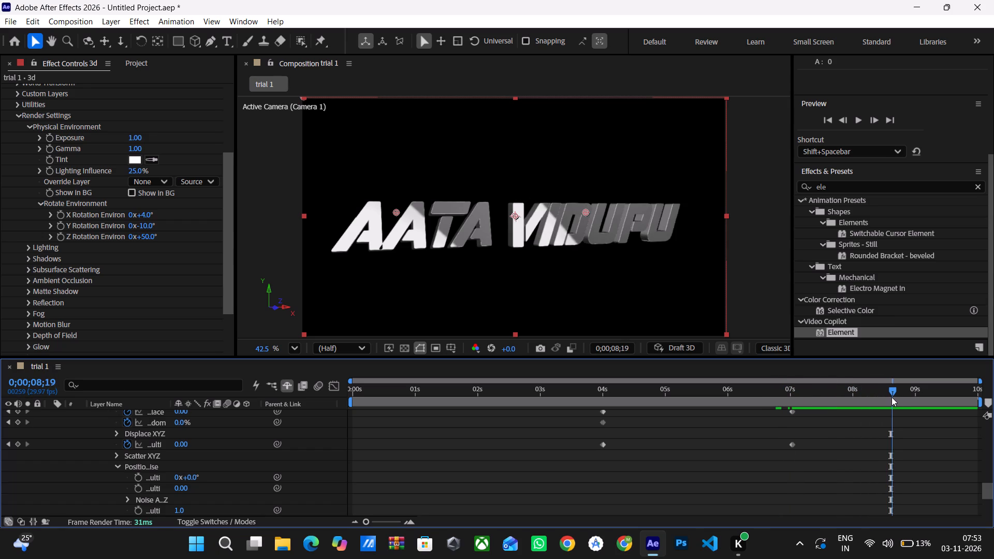
left_click_drag(891, 397, 890, 396)
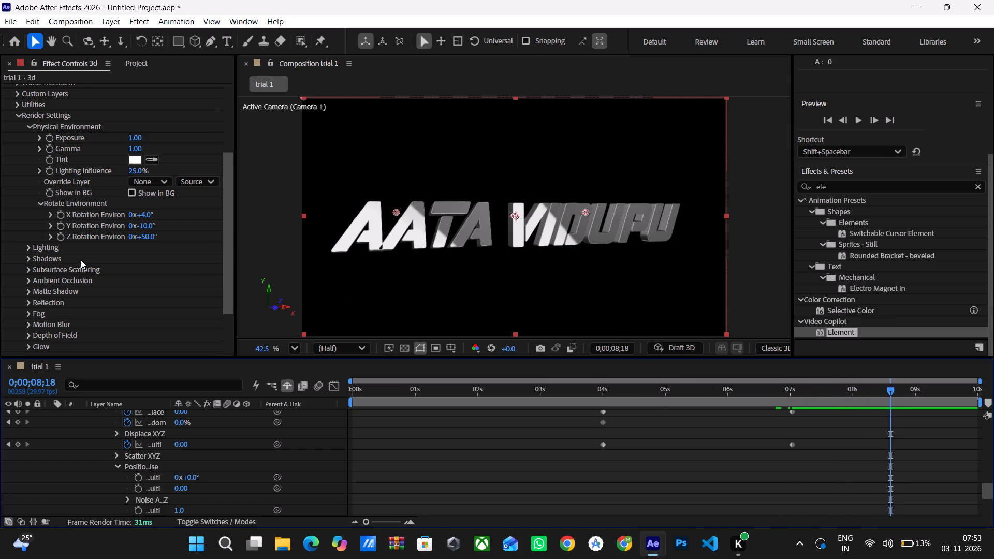
left_click(62, 216)
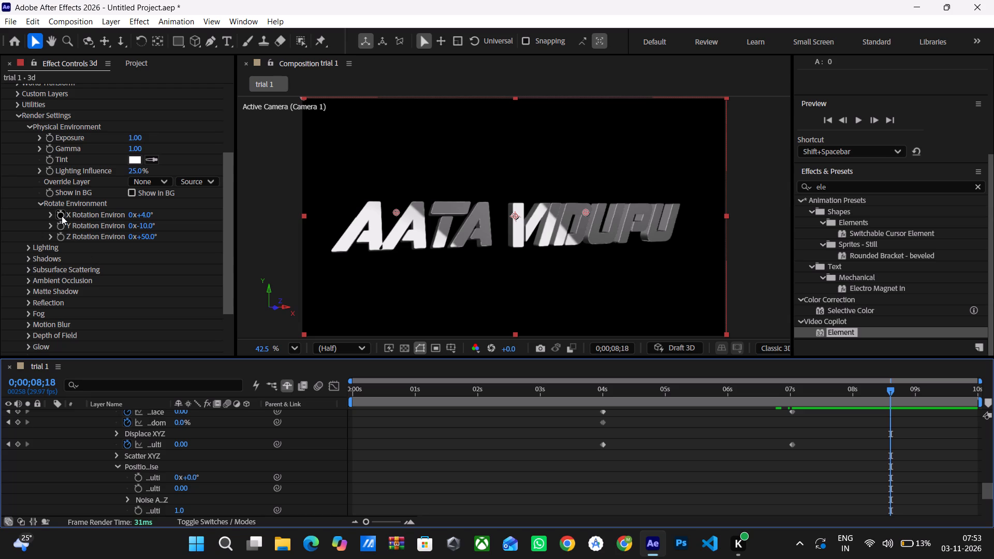
left_click(61, 223)
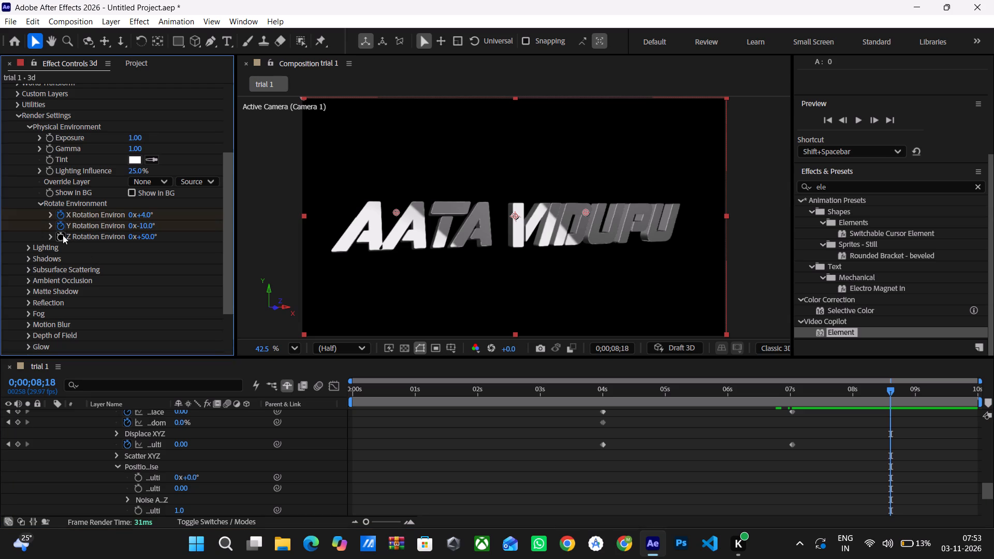
left_click(63, 235)
At 0;00;07;02, keyframe the environment rotation at X -10°, Y 1° and Z -30°.
left_click_drag(889, 386, 839, 385)
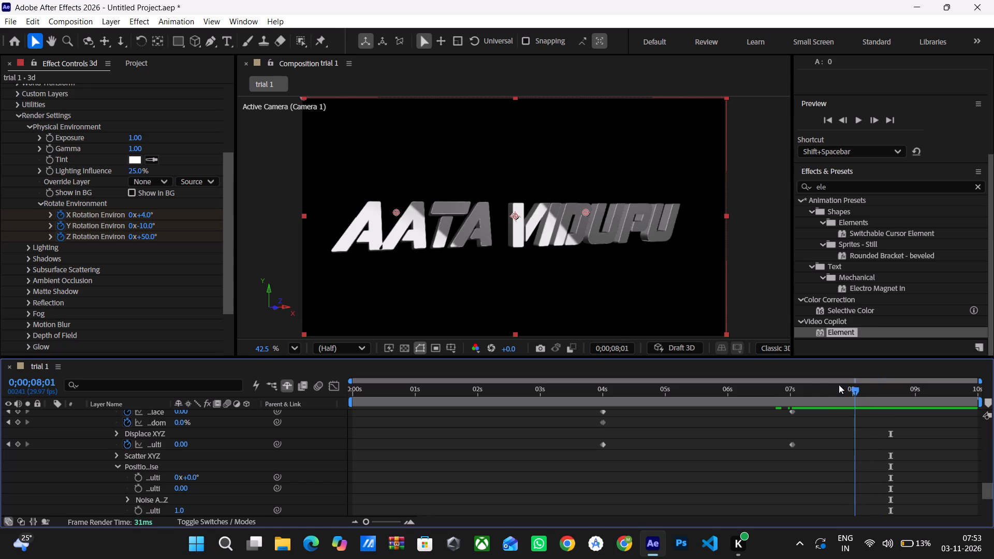
left_click_drag(839, 385, 794, 383)
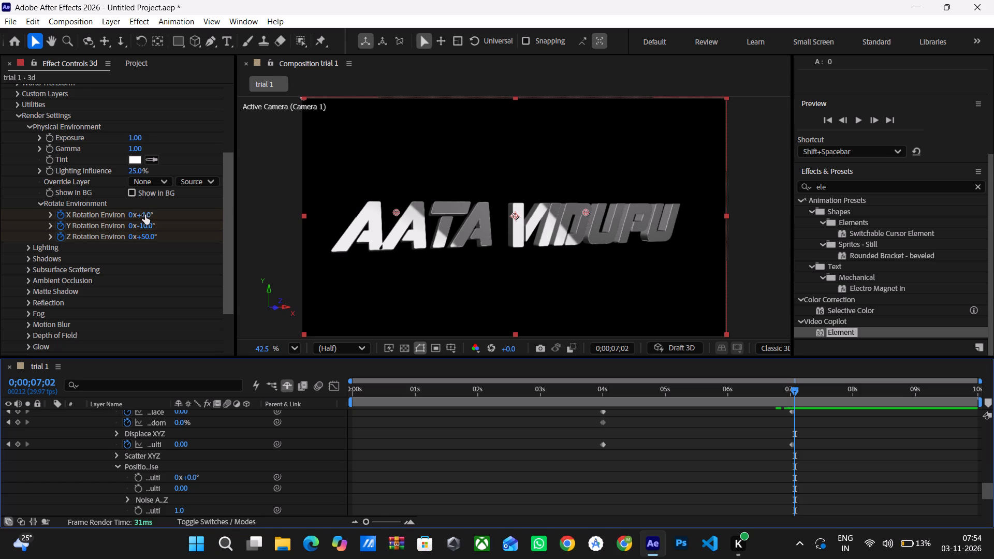
left_click_drag(145, 215, 143, 217)
left_click_drag(143, 217, 141, 220)
left_click_drag(145, 226, 149, 227)
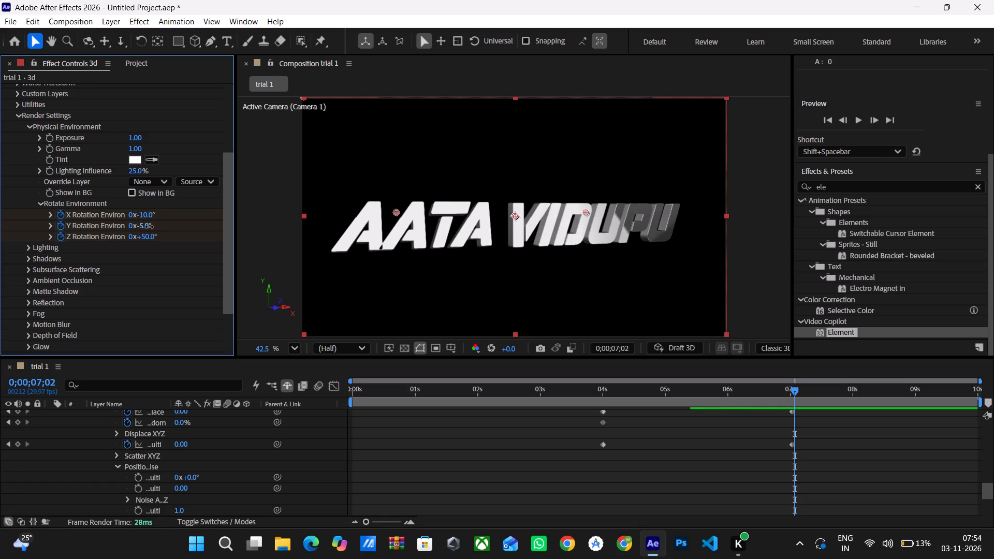
left_click_drag(149, 227, 153, 227)
left_click_drag(151, 239, 137, 242)
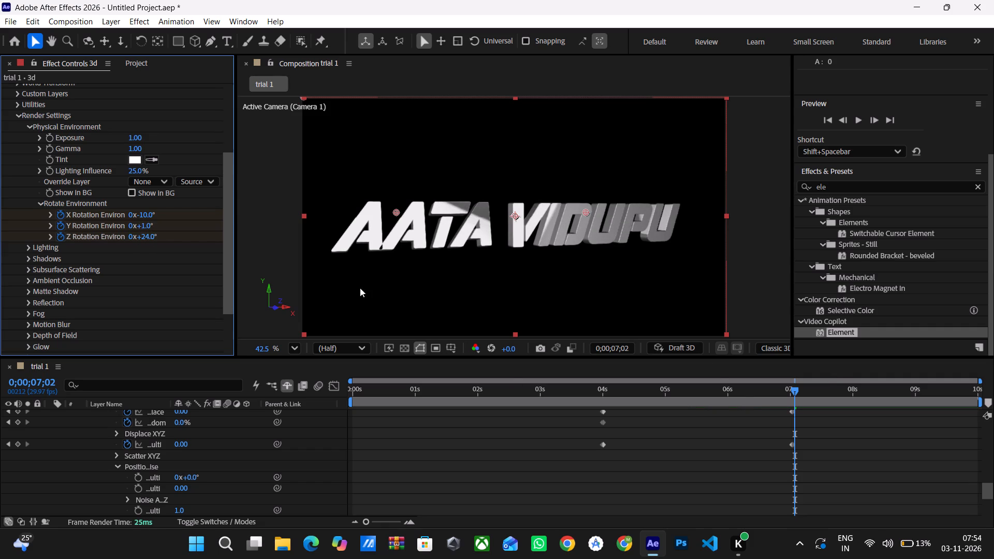
left_click_drag(149, 234, 124, 244)
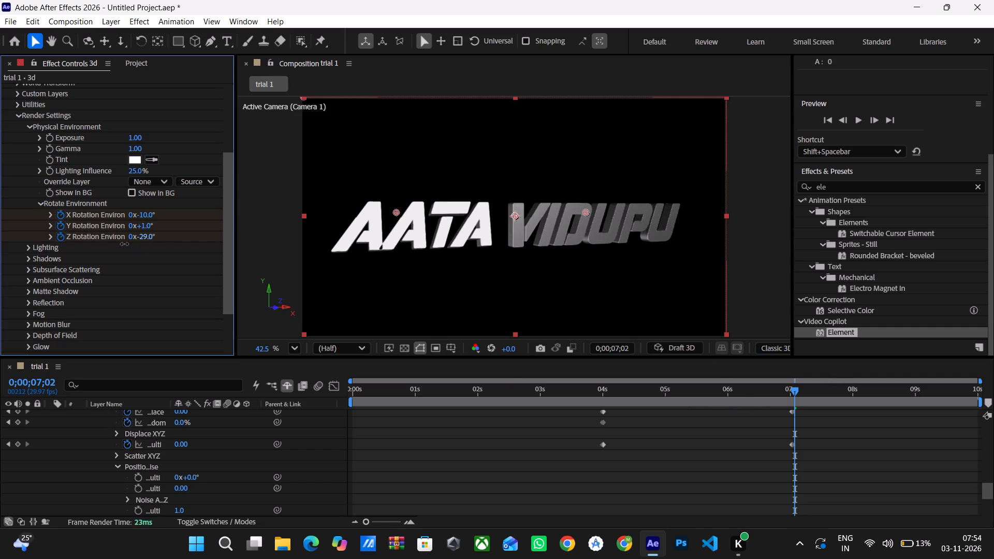
left_click_drag(124, 244, 124, 244)
Scrub from 0;00;07;02 to 0;00;09;29 to check the moving reflections, and return to 0;00;00;00.
left_click_drag(794, 387, 815, 389)
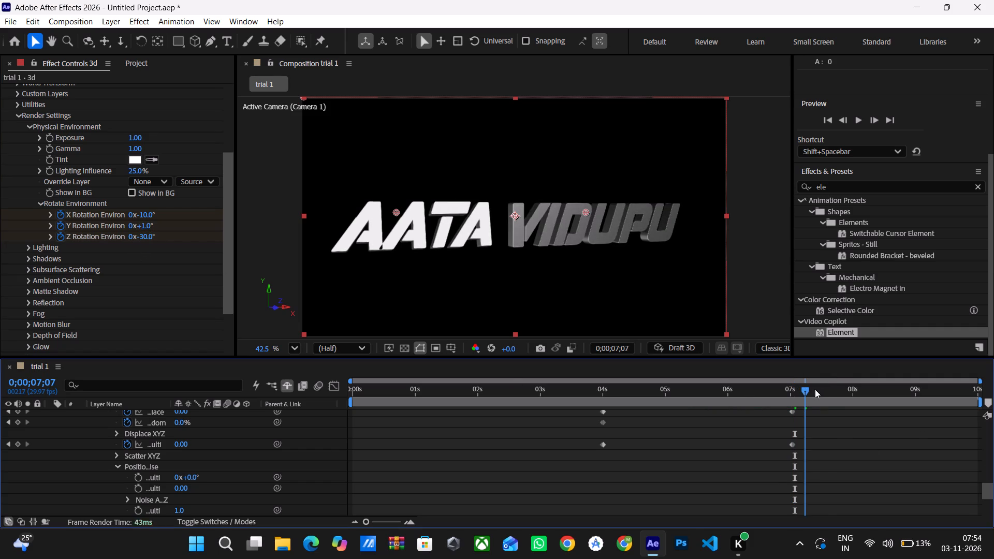
left_click_drag(815, 389, 894, 400)
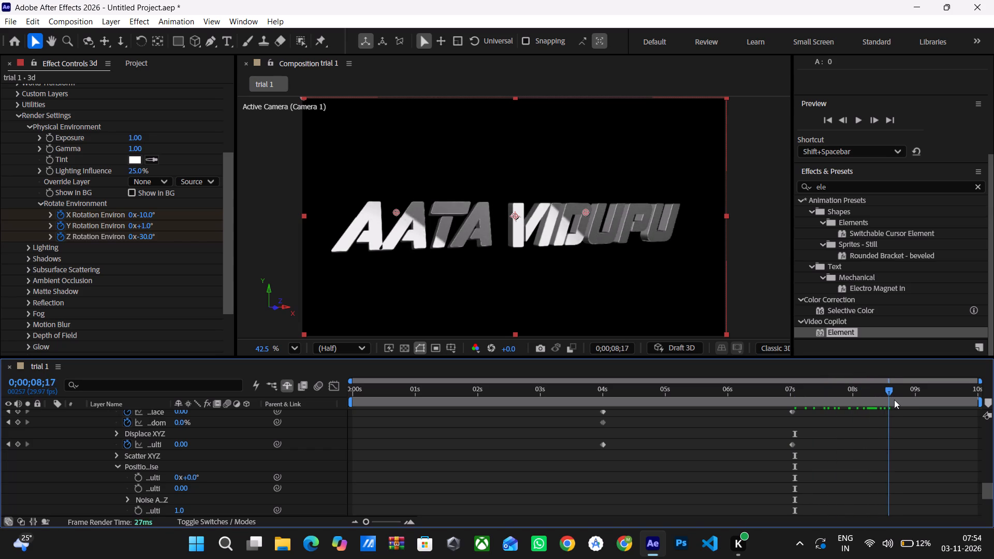
left_click_drag(894, 400, 990, 394)
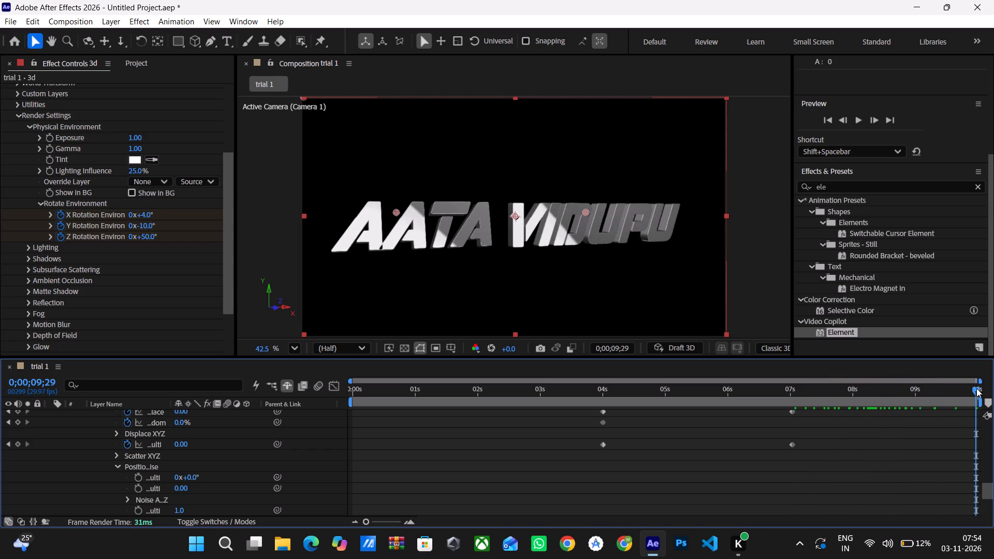
left_click_drag(976, 388, 231, 434)
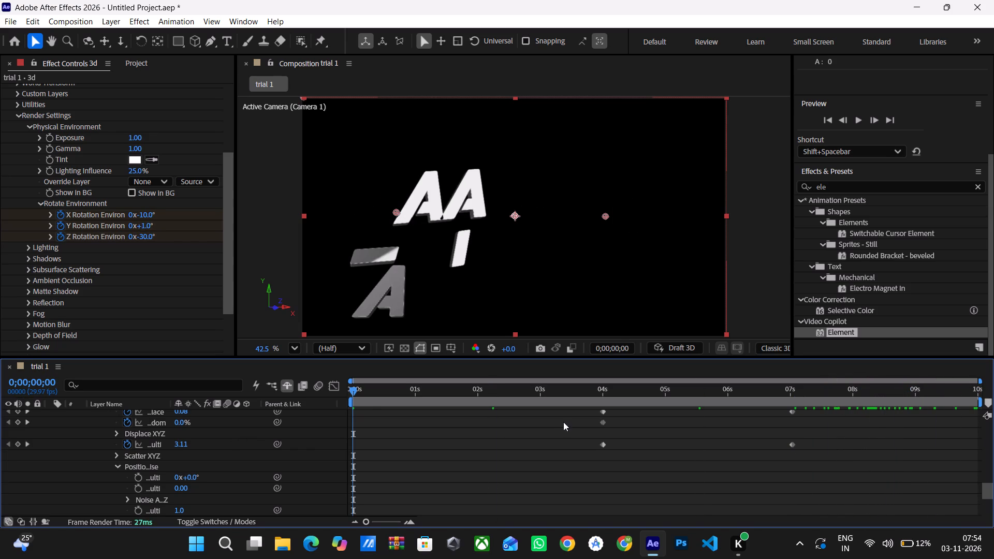
Play back the 10-second animation to check it, collapse the 3d layer's properties, and return to 0;00;00;00.
key("space")
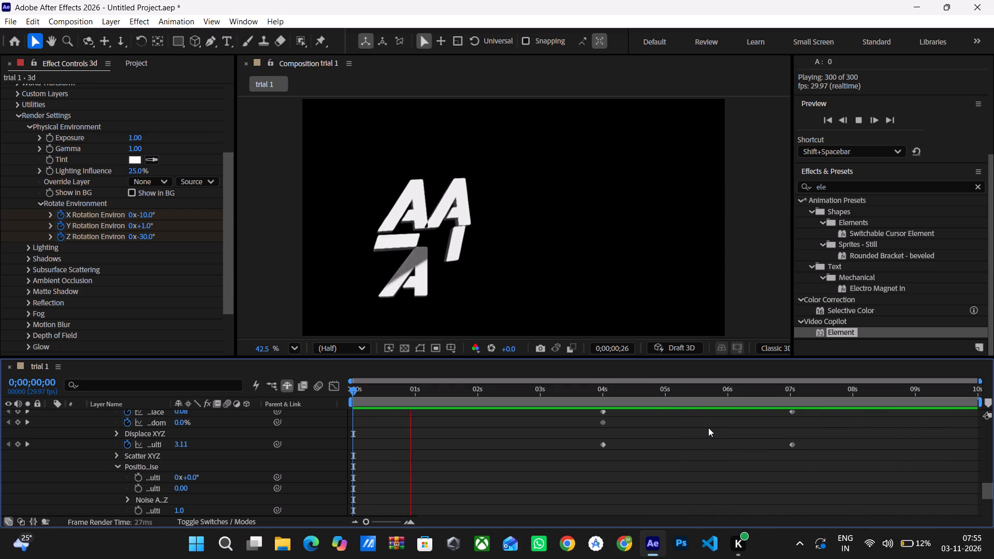
scroll(281, 423, "up", 1)
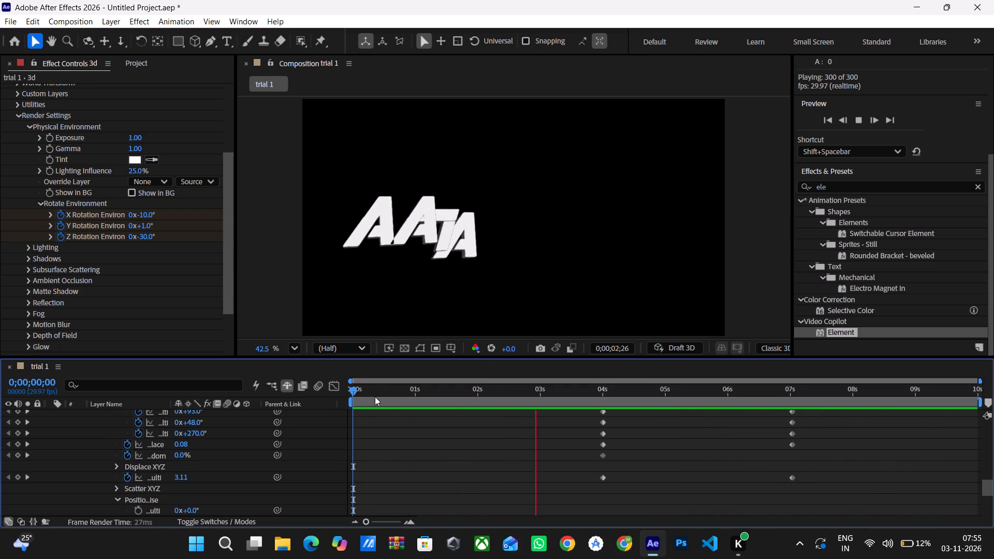
scroll(107, 419, "up", 3)
scroll(55, 432, "up", 4)
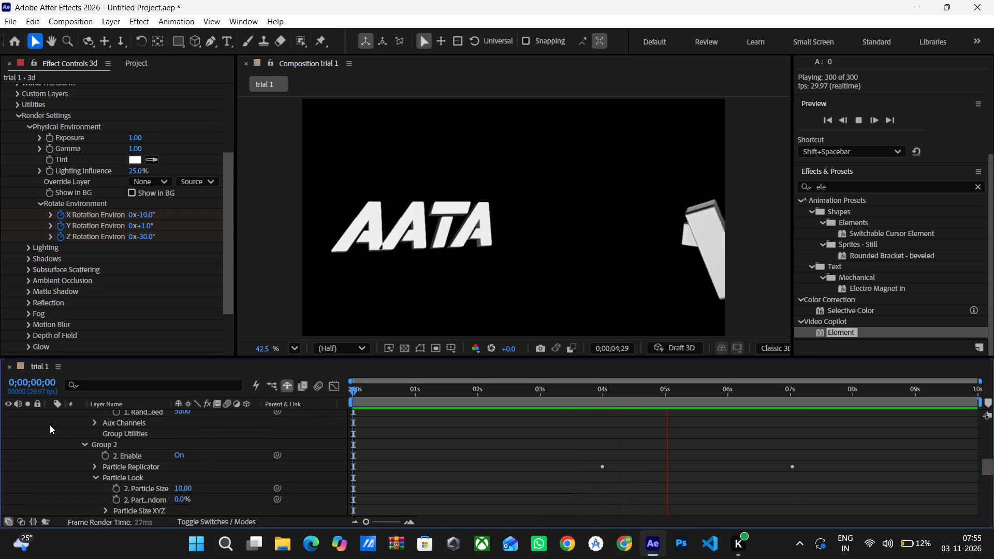
scroll(50, 425, "up", 19)
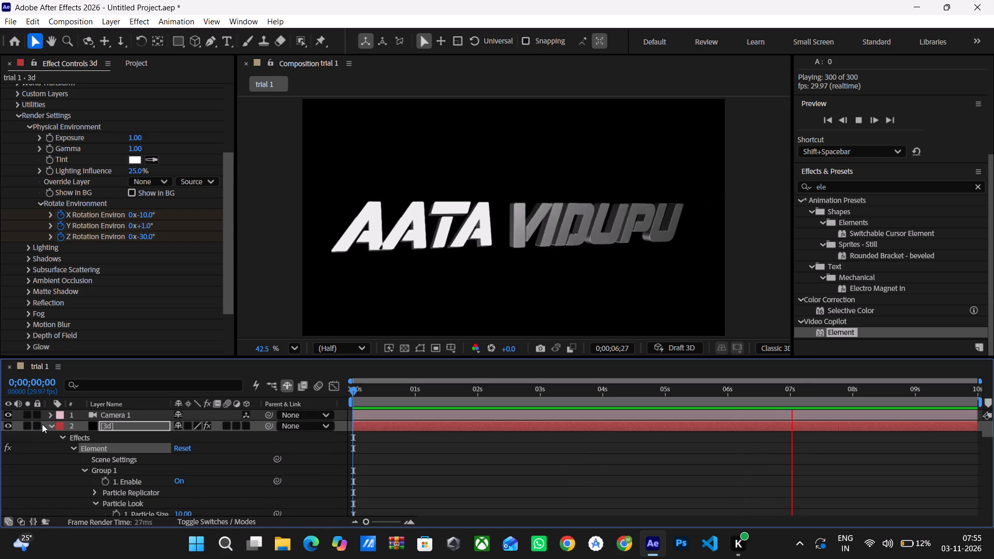
left_click(53, 423)
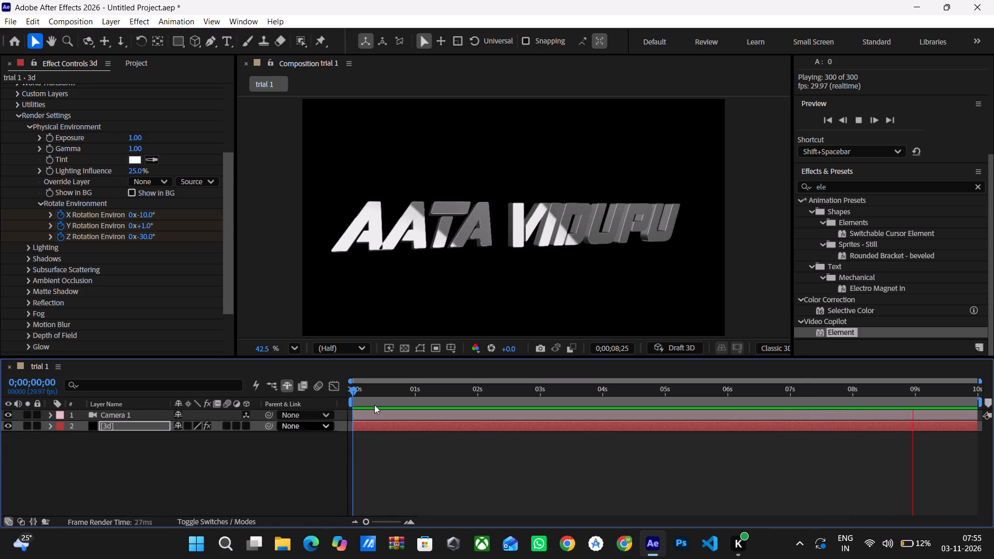
left_click_drag(349, 388, 365, 393)
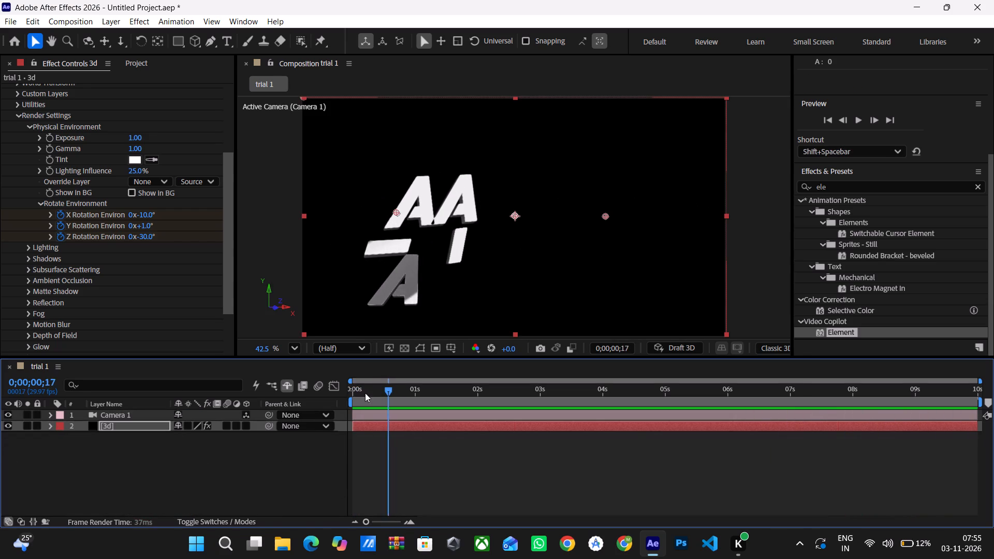
left_click_drag(365, 393, 286, 391)
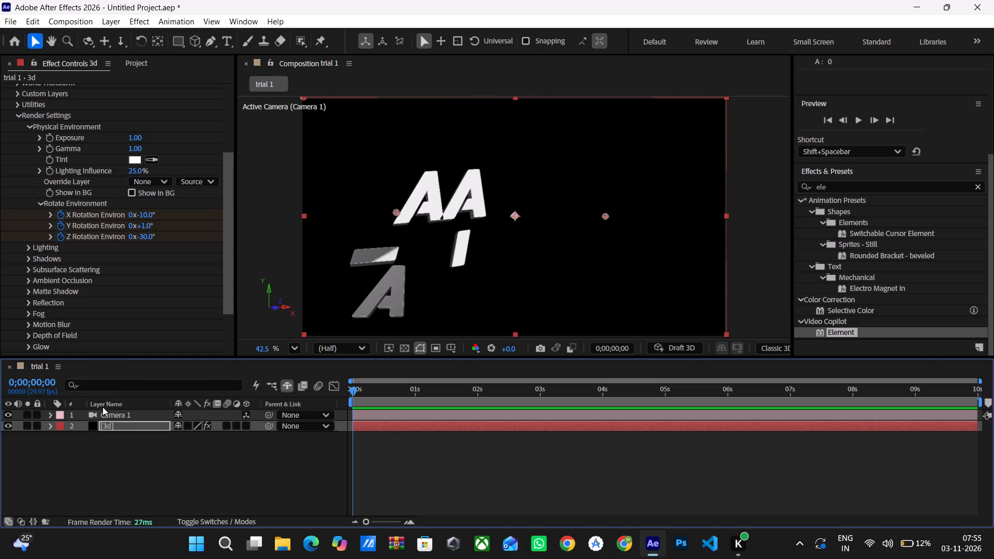
Select Camera 1, widen the composition viewer, and show the composition in two side-by-side views.
left_click(105, 412)
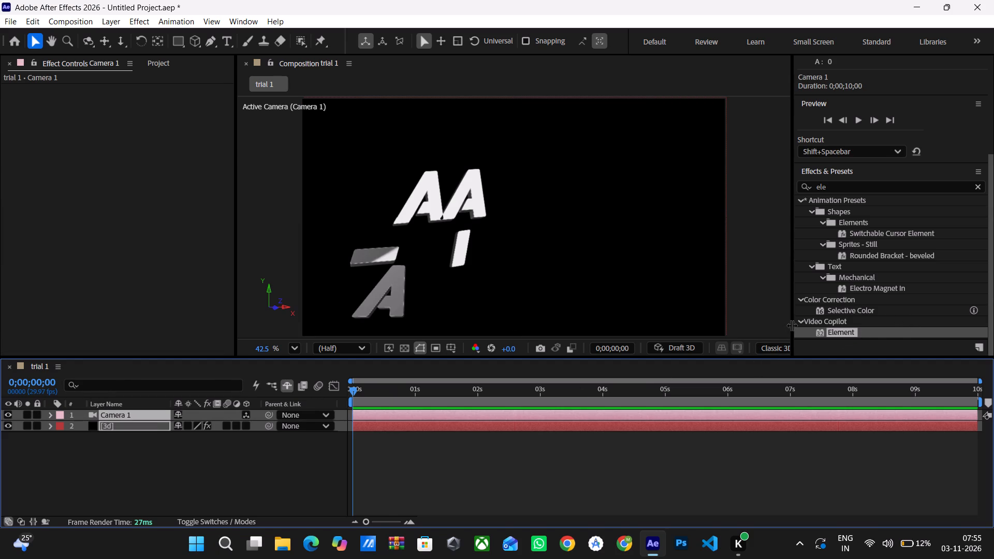
left_click_drag(792, 325, 890, 332)
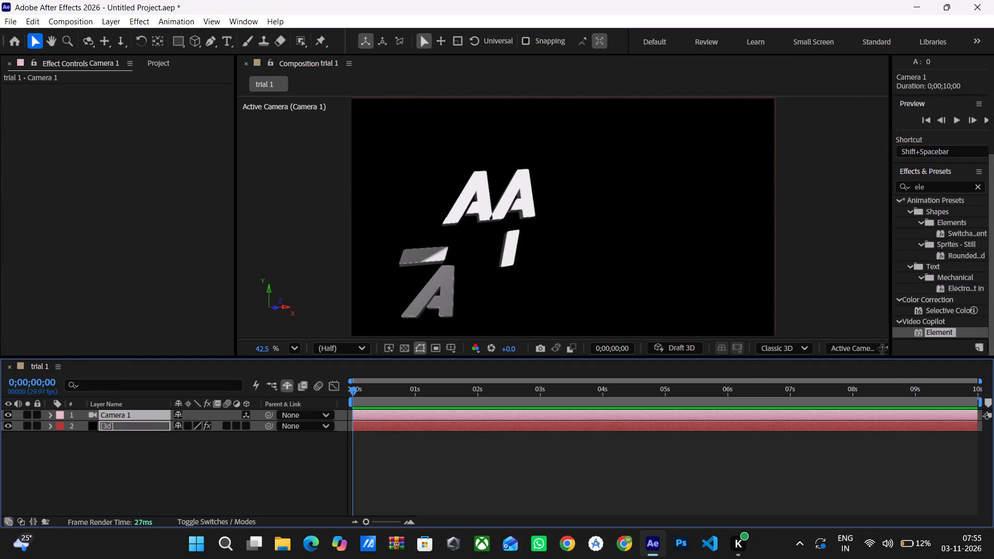
left_click_drag(891, 326, 928, 325)
left_click(916, 349)
left_click(925, 381)
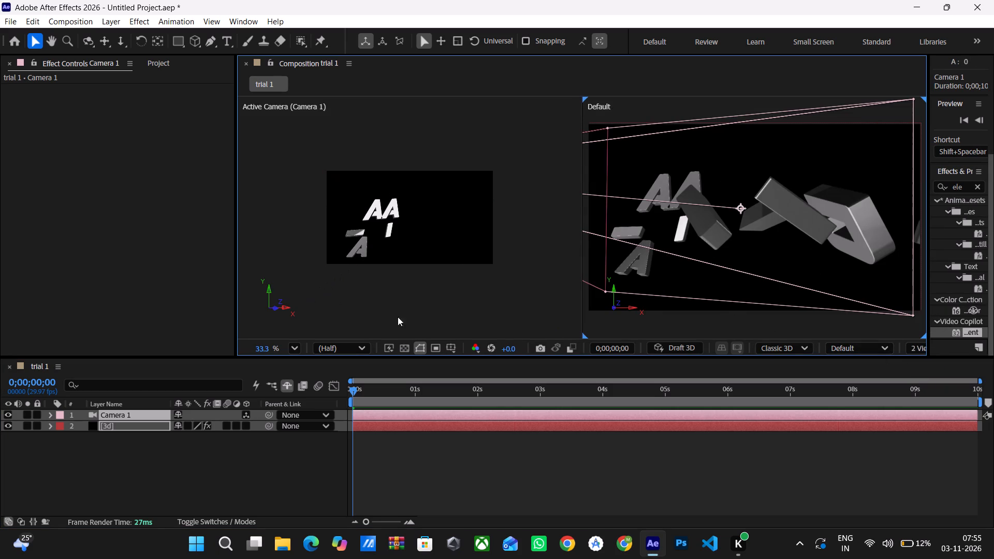
Turn on keyframing for Camera 1's Position at 0;00;00;00.
left_click(102, 414)
key("p")
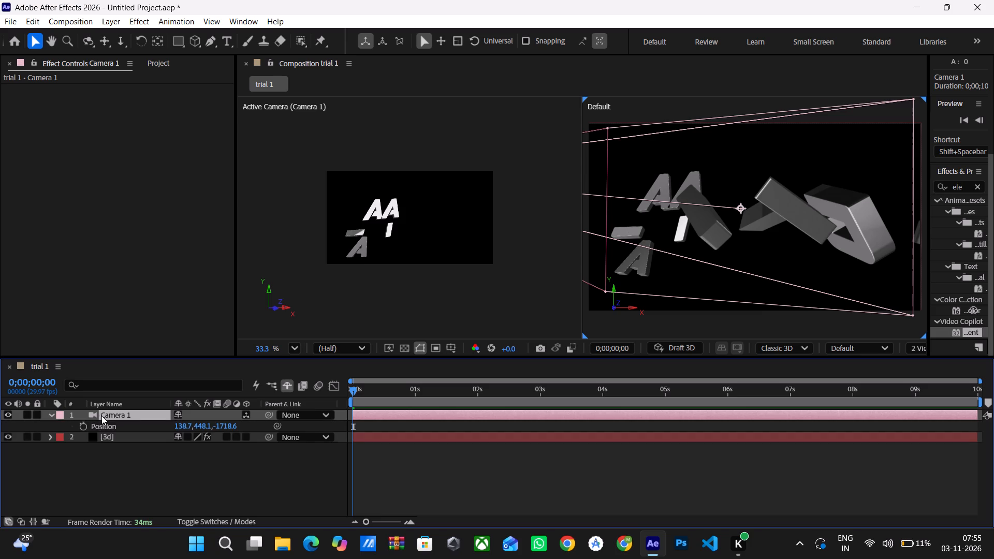
left_click(87, 425)
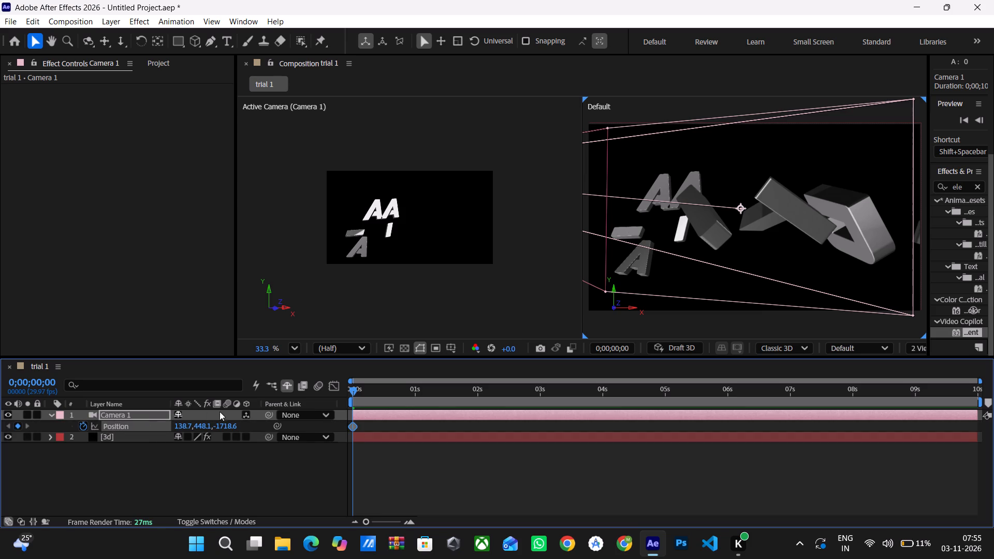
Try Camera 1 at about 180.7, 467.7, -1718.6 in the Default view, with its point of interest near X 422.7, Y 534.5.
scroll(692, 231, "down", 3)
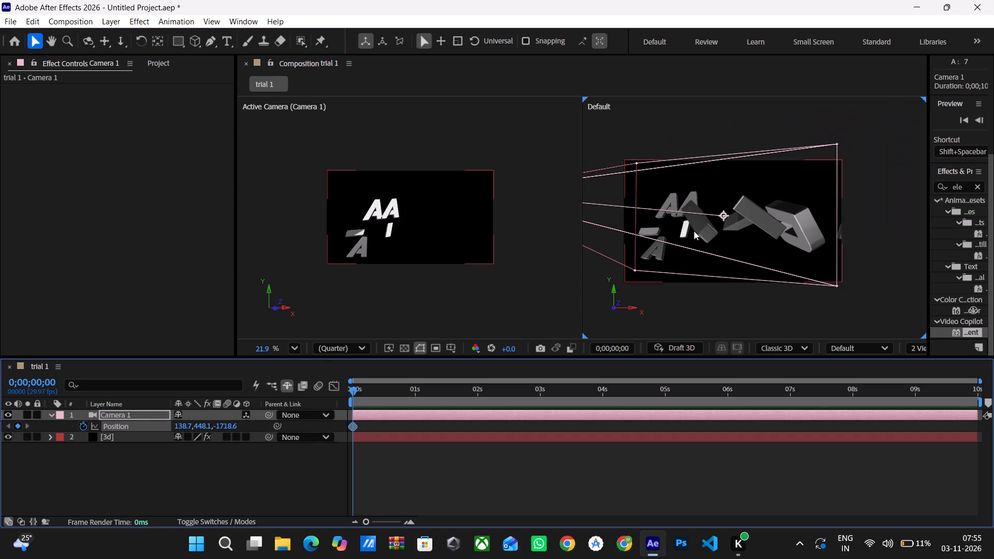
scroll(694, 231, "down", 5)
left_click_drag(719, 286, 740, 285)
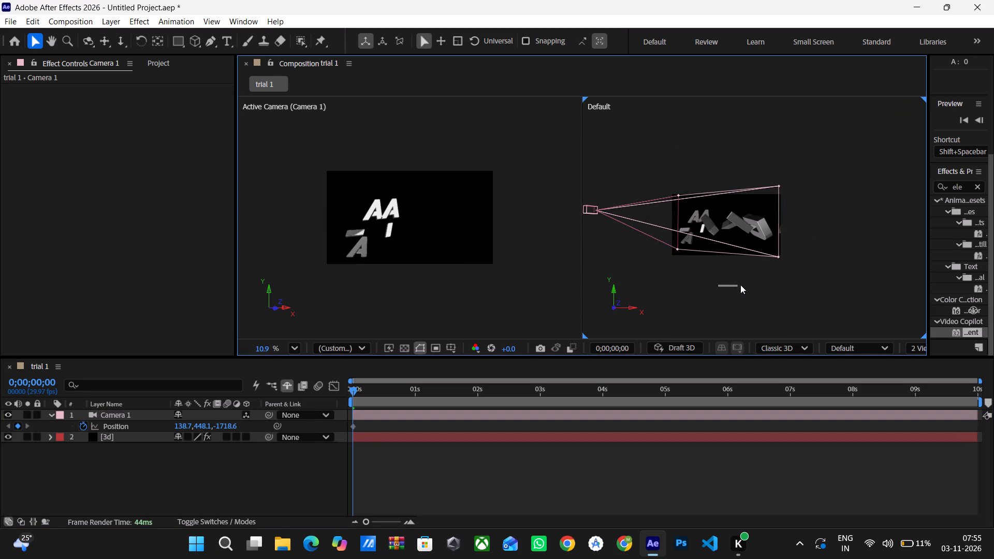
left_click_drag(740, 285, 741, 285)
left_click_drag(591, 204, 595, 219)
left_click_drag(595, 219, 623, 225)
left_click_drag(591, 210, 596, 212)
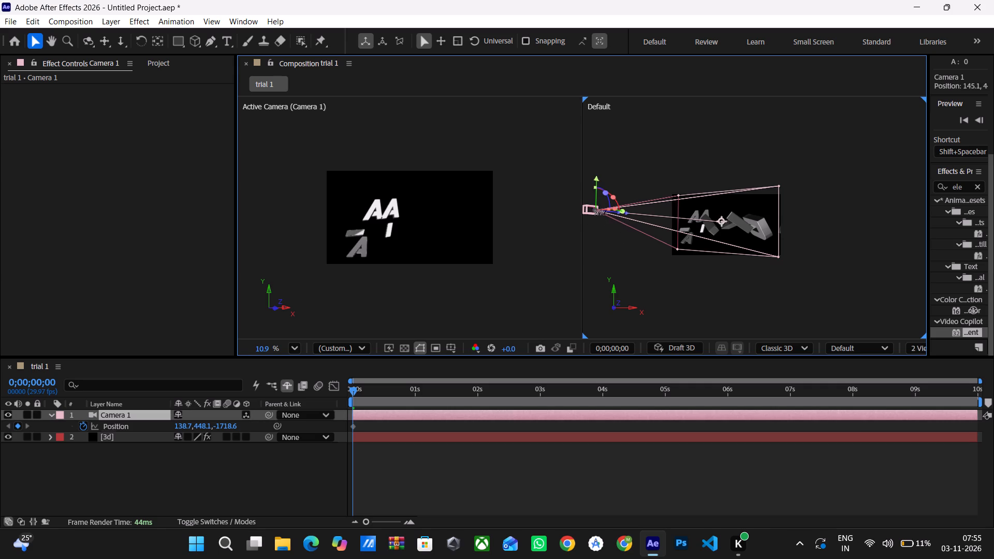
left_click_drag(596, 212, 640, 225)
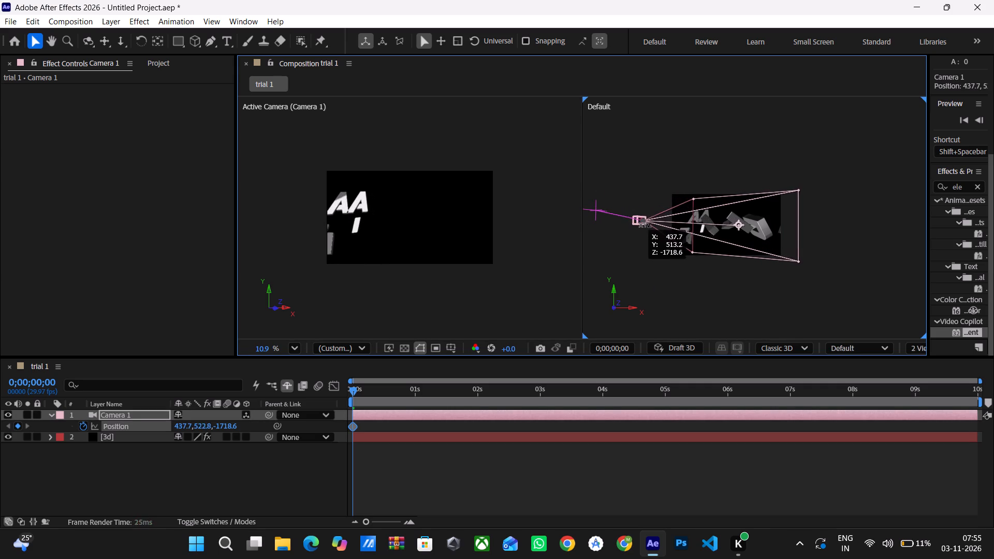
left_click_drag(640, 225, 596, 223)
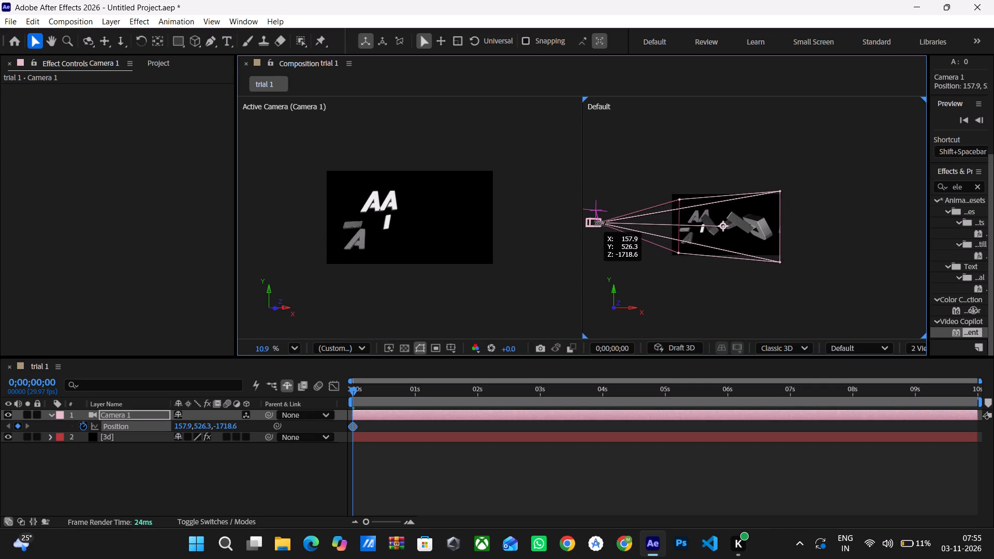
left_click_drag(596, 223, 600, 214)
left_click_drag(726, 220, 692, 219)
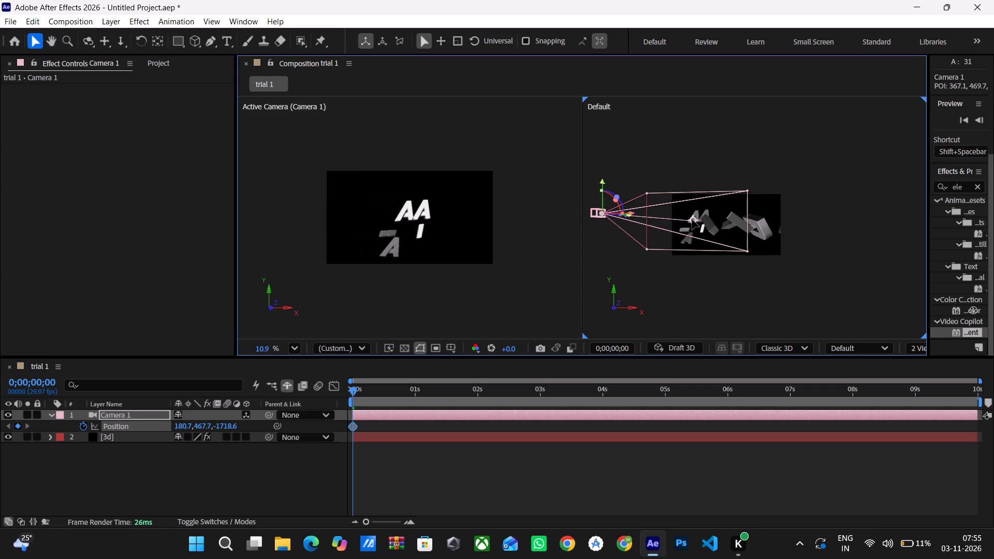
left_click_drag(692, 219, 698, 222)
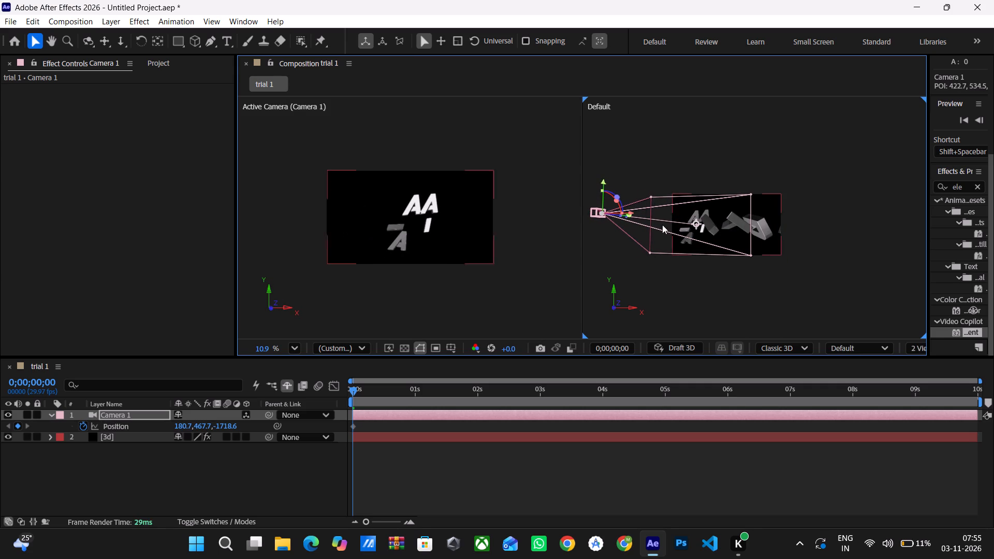
Move Camera 1 to about 648.5, 497.2, -1718.6 and shift its point of interest to about X 390.4, Y 443.6.
left_click_drag(596, 214, 624, 215)
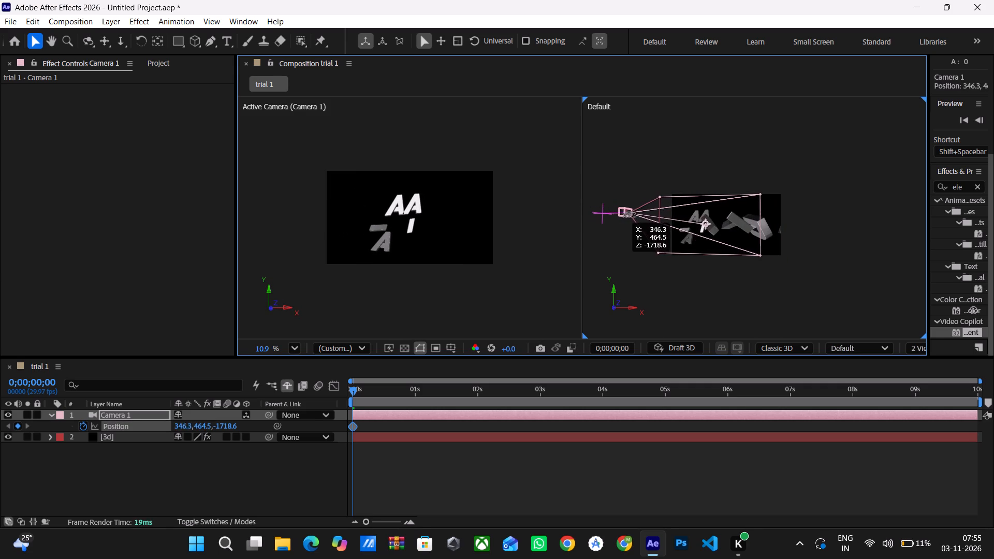
left_click_drag(624, 215, 670, 220)
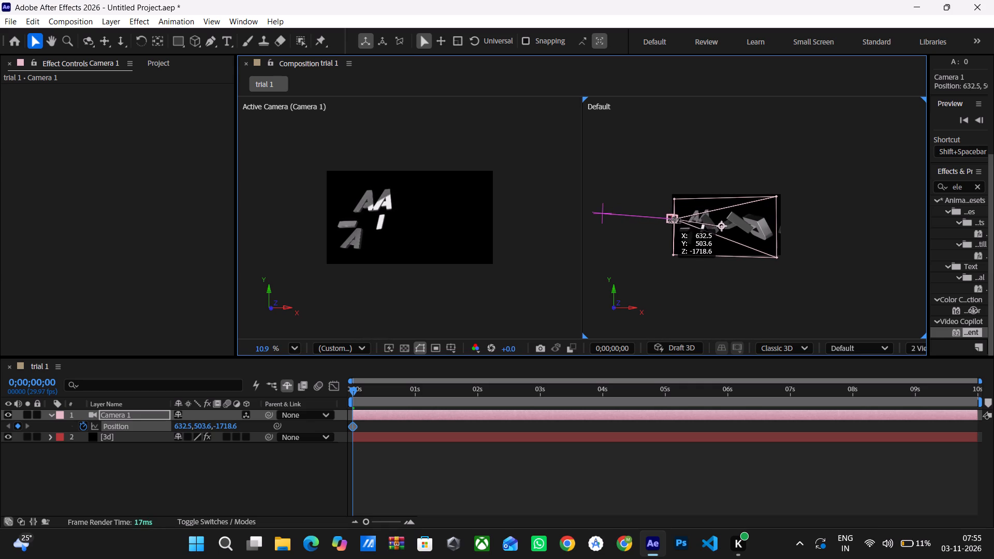
left_click_drag(670, 220, 672, 220)
left_click_drag(725, 226, 697, 219)
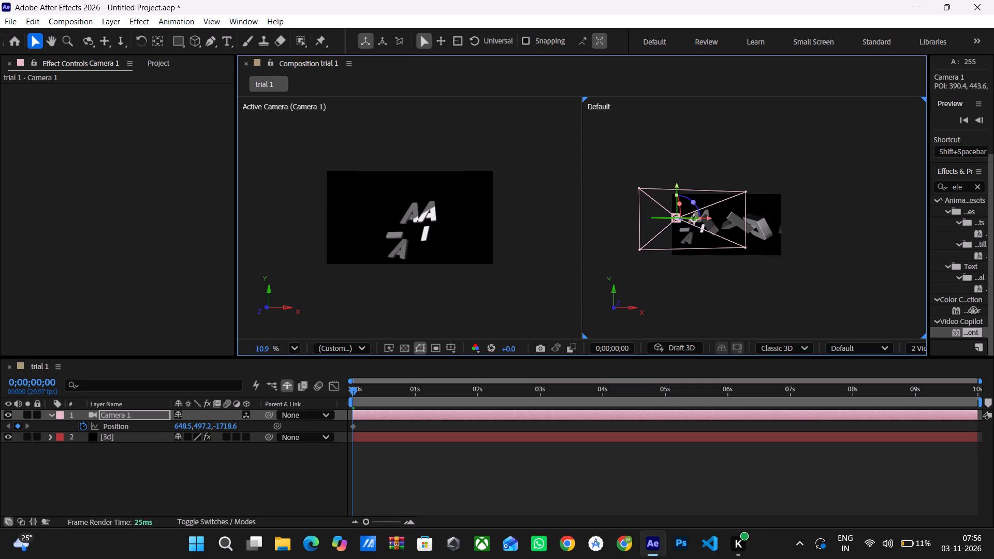
Move Camera 1 closer to the scattered letters at 0;00;00;00, placing it at about 841.3, 536.9, -1699.9.
left_click_drag(708, 220, 708, 219)
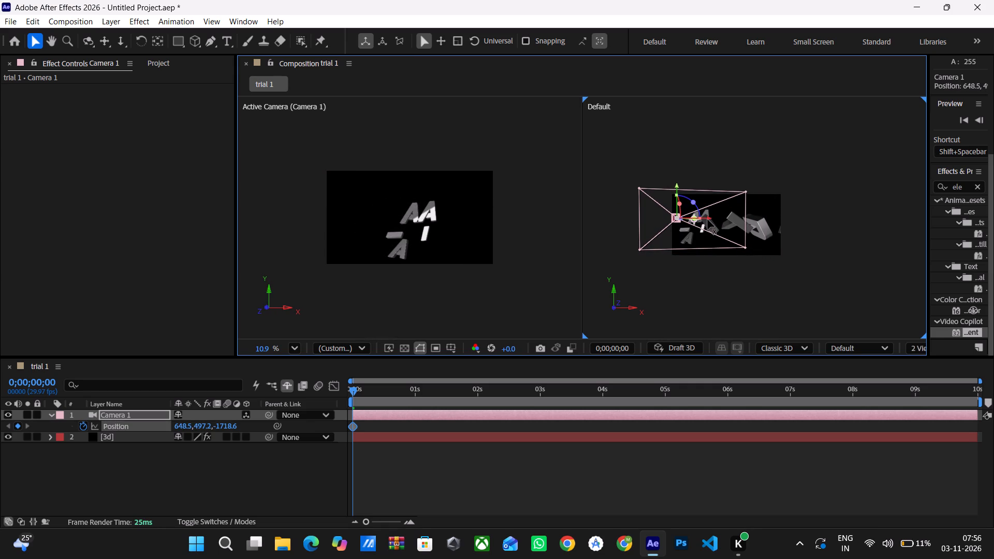
left_click_drag(708, 219, 745, 214)
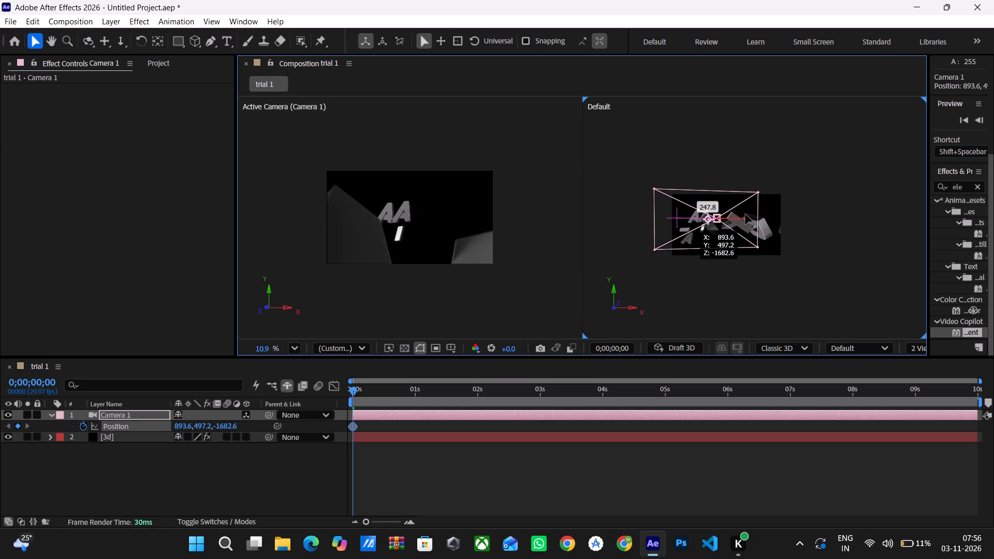
left_click_drag(745, 214, 726, 219)
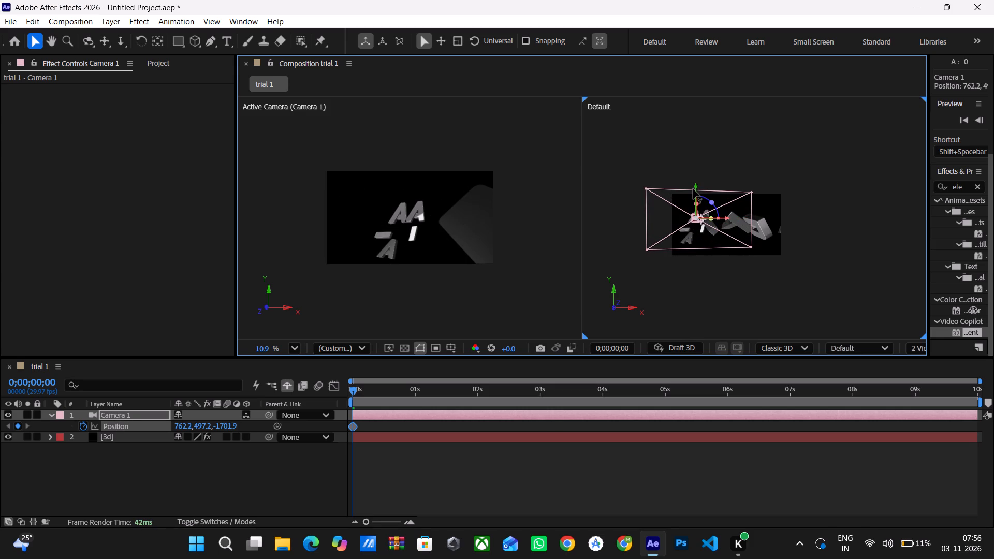
left_click_drag(694, 189, 696, 194)
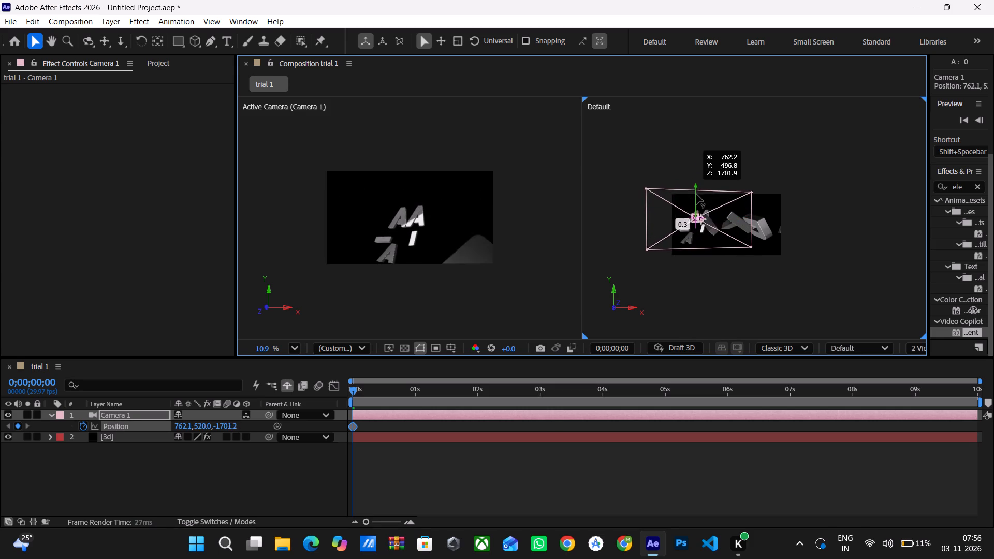
left_click_drag(696, 194, 696, 198)
left_click_drag(694, 228, 708, 224)
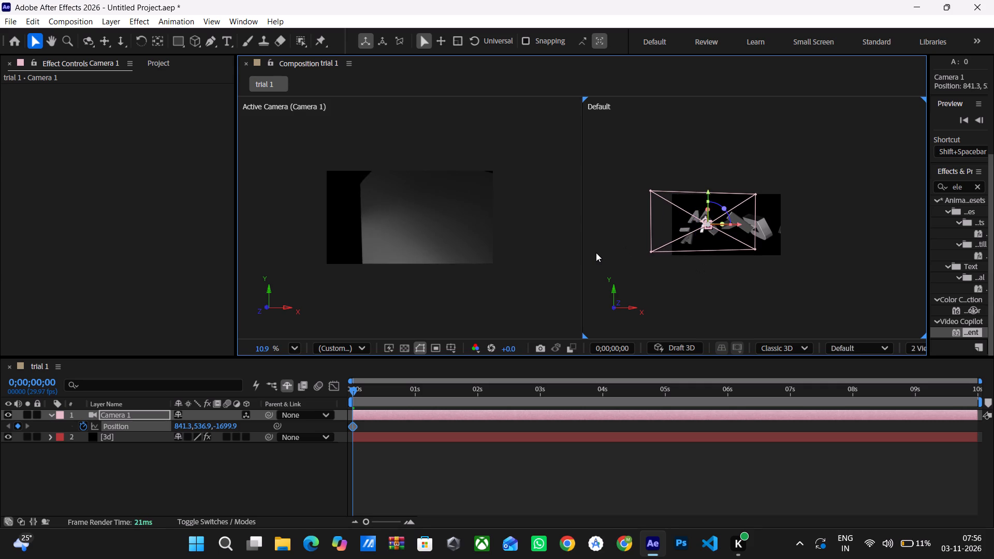
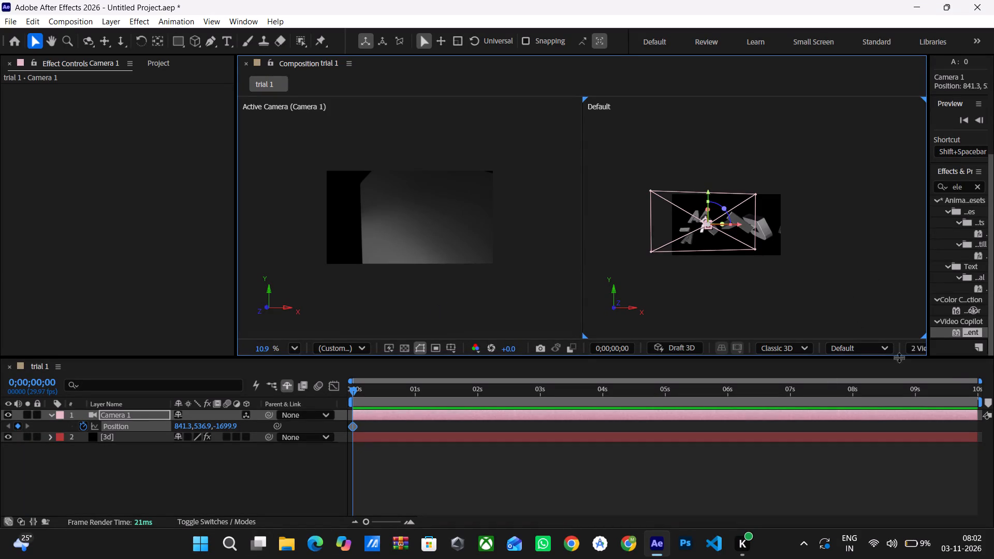
Turn on keyframing for Camera 1's Point of Interest, Orientation, and X, Y and Z Rotation at 0;00;00;00.
right_click(710, 413)
left_click(600, 267)
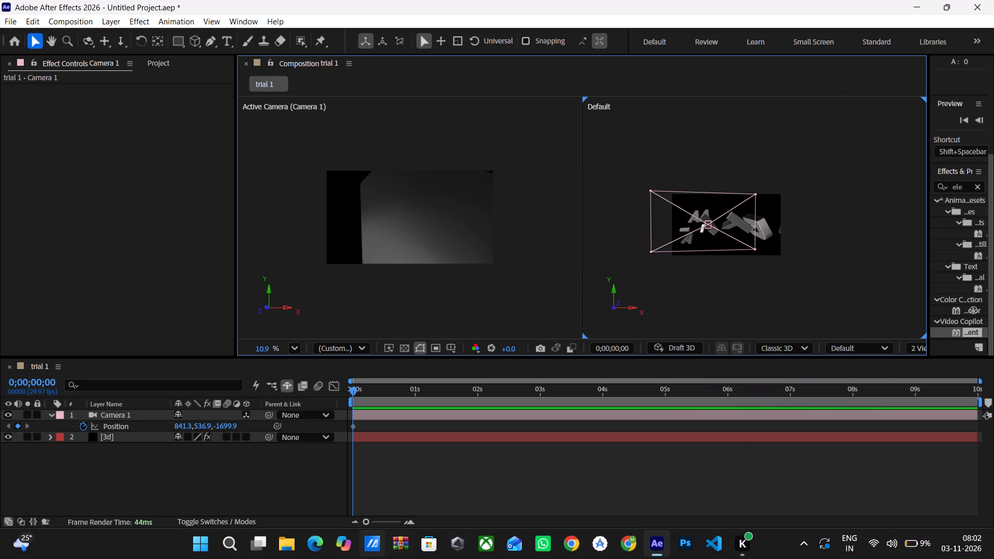
left_click(53, 416)
left_click(51, 414)
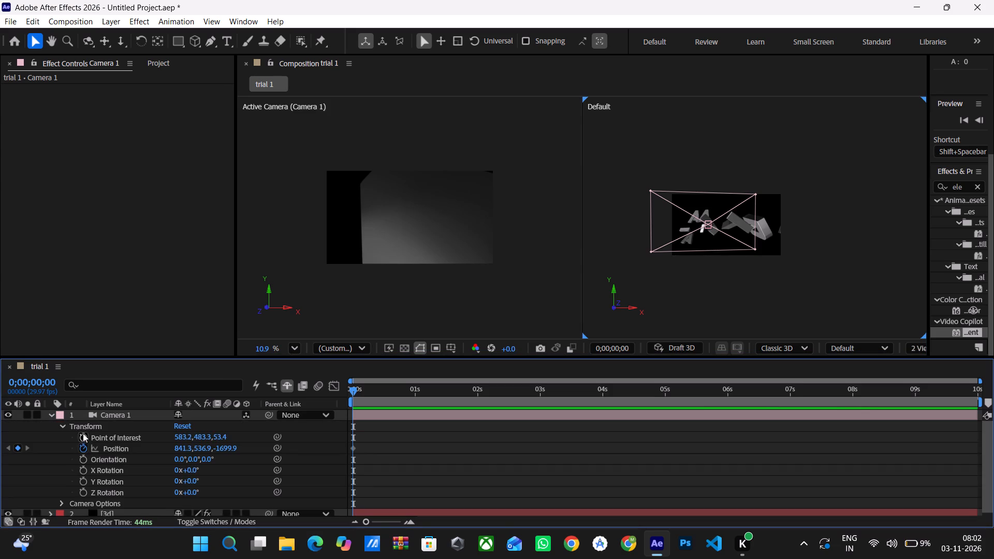
left_click(83, 438)
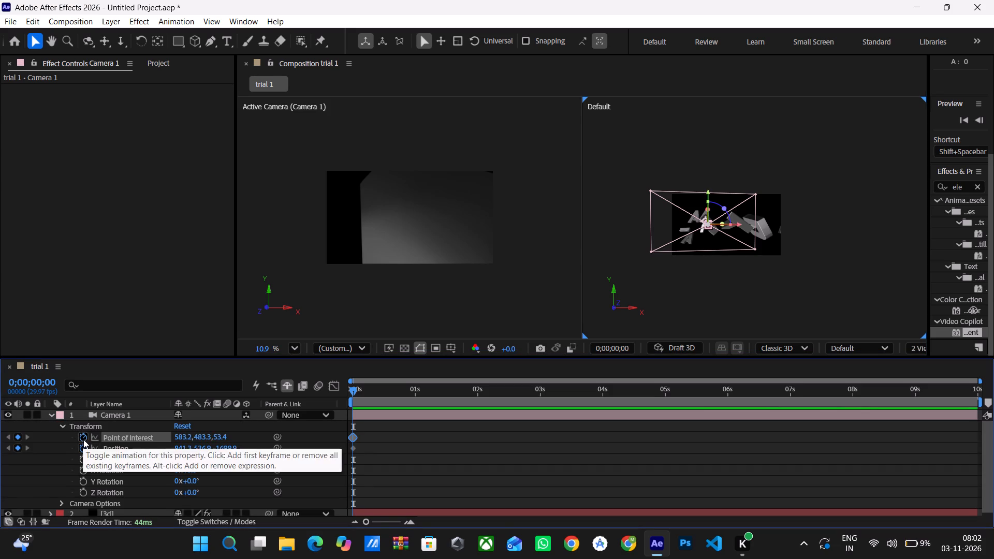
left_click(83, 459)
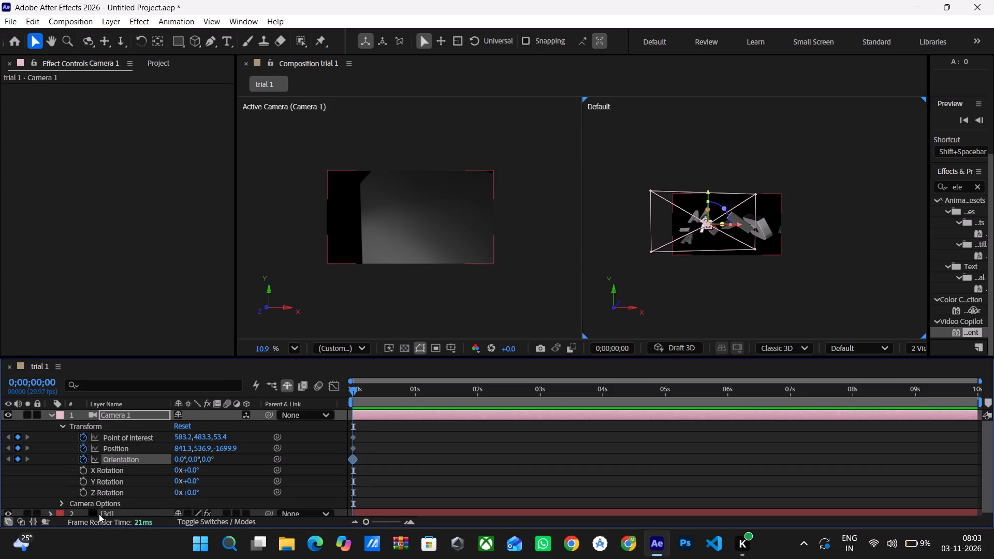
left_click(84, 469)
left_click(85, 481)
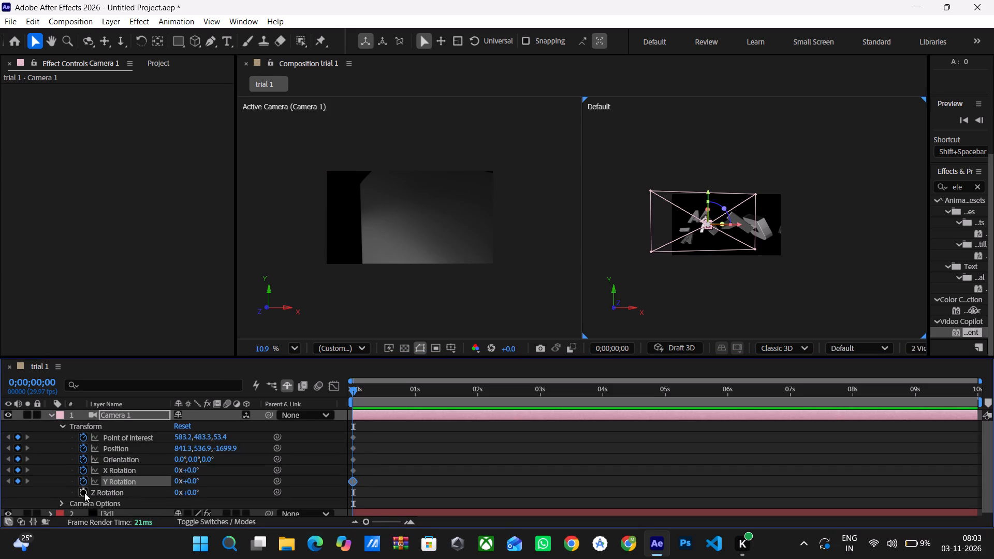
left_click(82, 491)
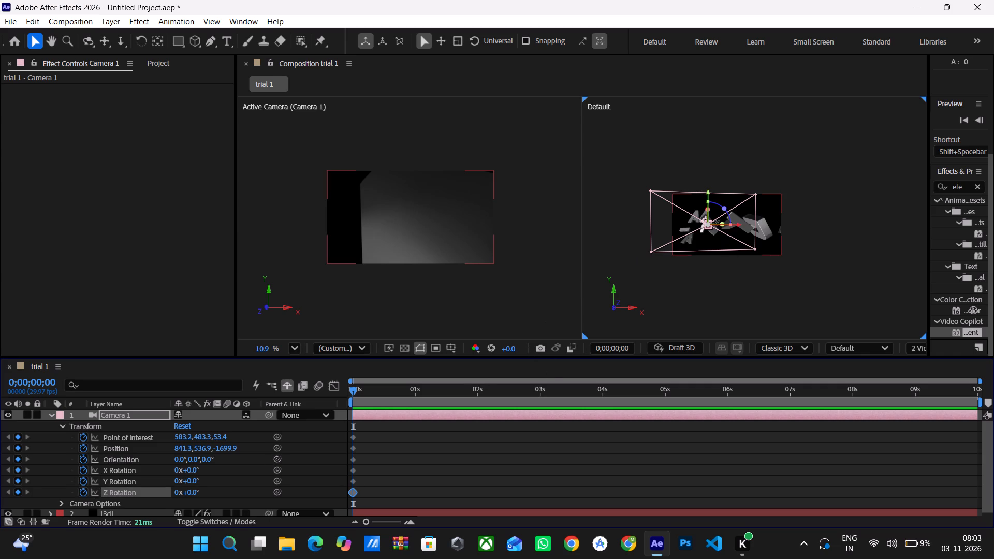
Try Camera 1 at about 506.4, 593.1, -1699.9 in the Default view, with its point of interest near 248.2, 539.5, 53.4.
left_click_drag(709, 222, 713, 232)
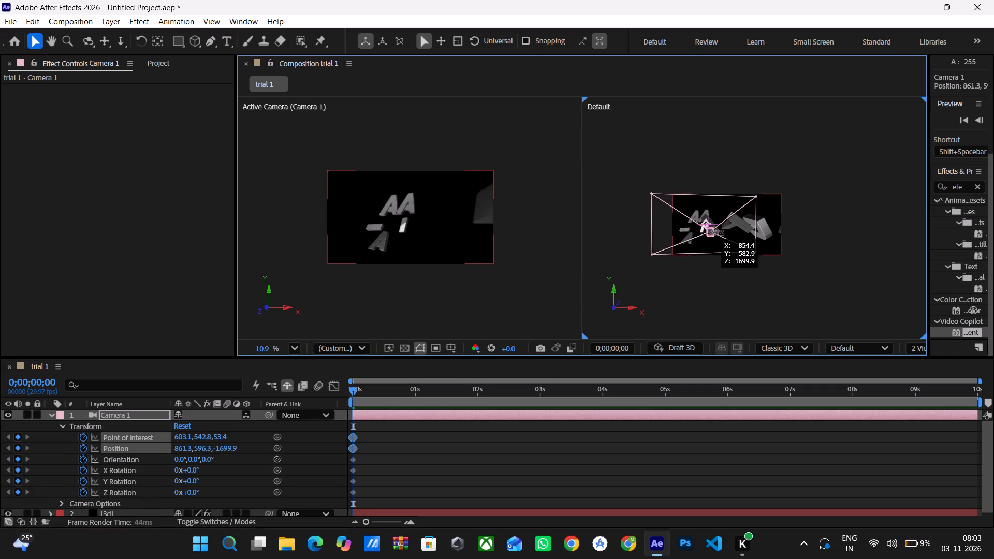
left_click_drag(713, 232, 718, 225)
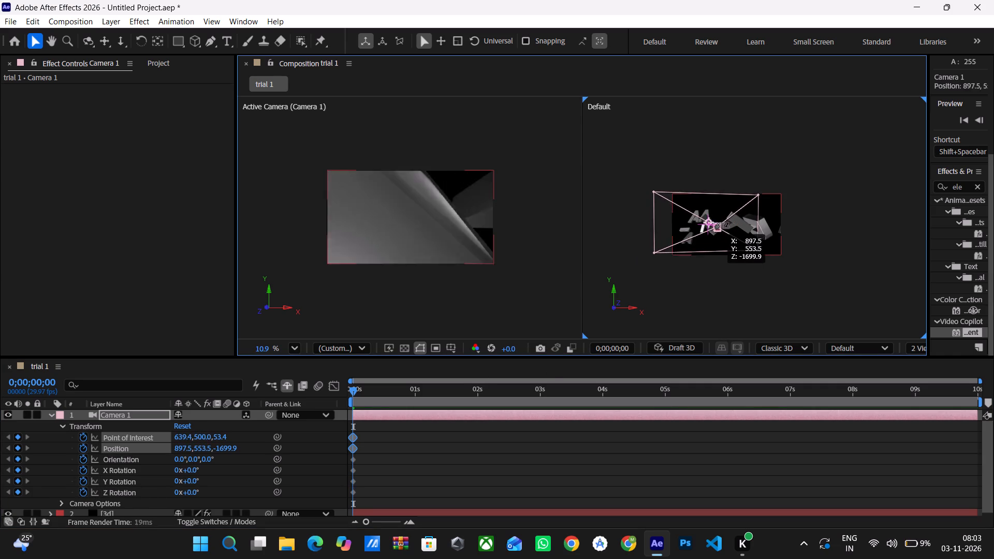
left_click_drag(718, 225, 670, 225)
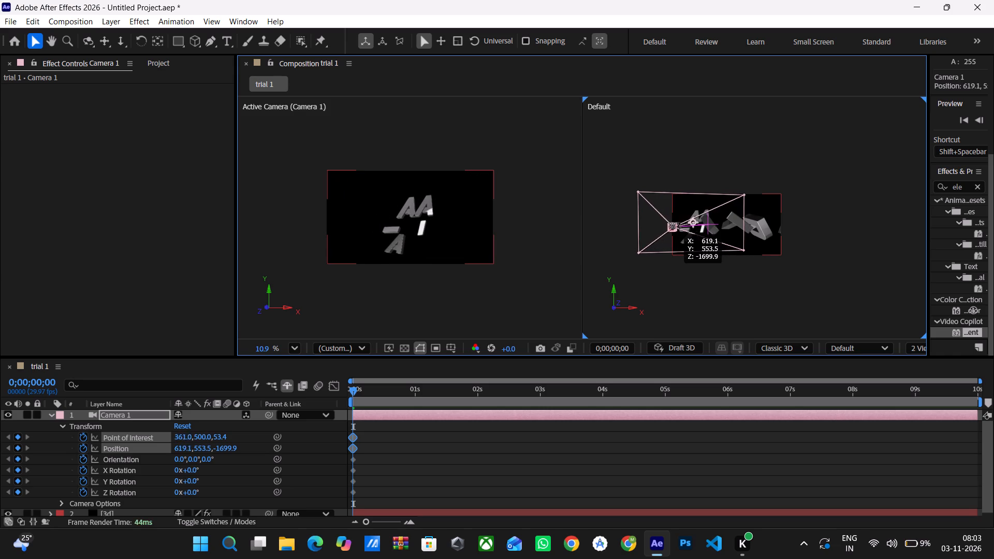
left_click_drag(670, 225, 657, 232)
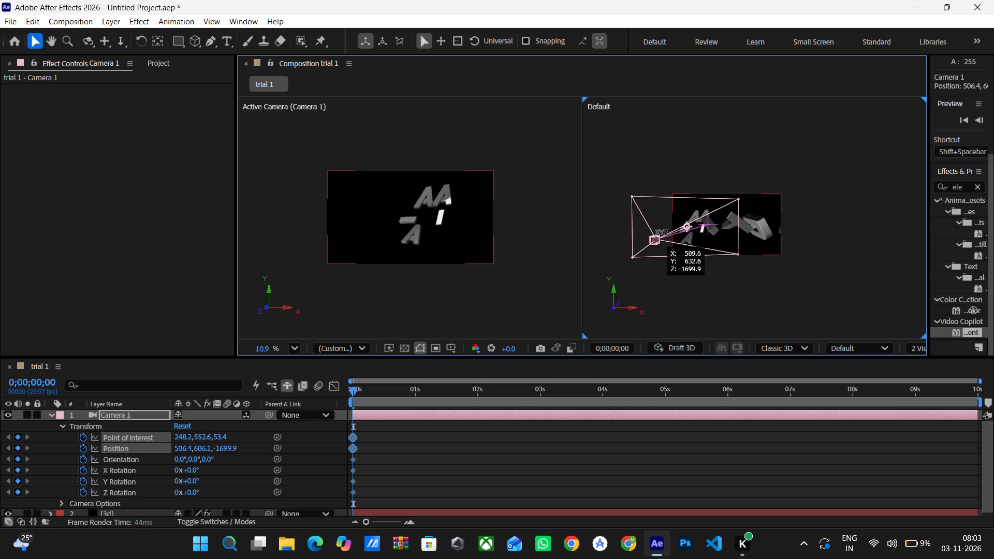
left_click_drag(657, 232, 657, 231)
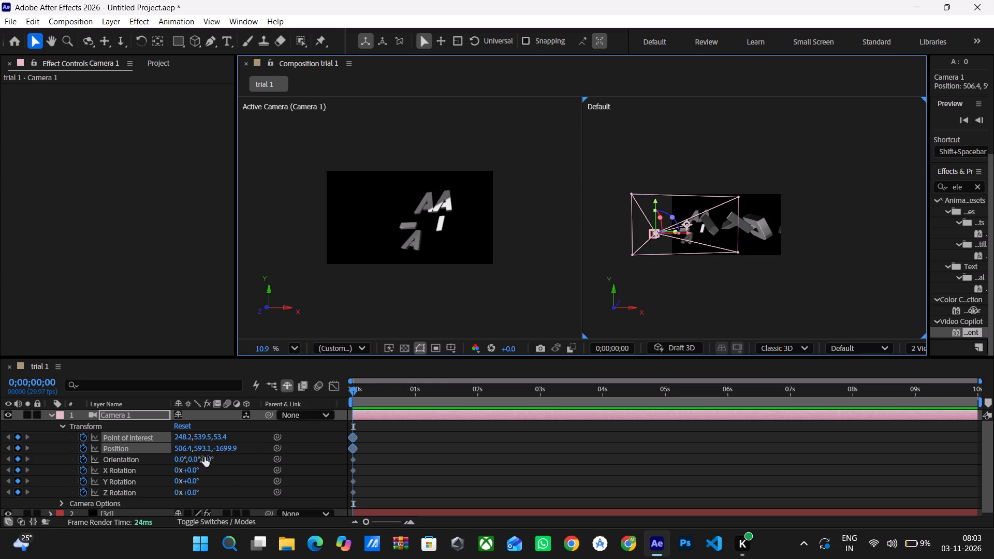
Set Camera 1's Orientation to 1.0°, 14.0°, 7.0° at 0;00;00;00.
left_click_drag(205, 457, 221, 464)
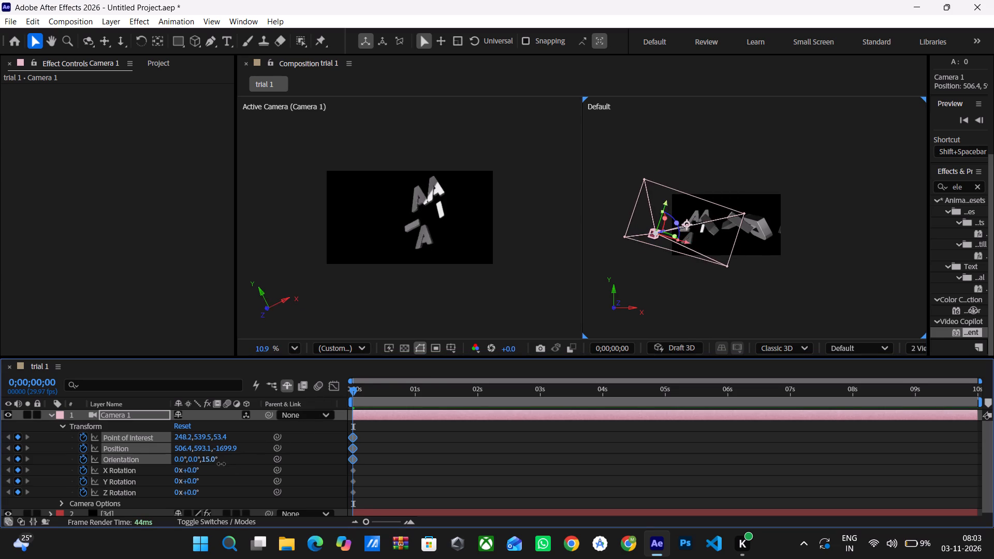
left_click_drag(221, 464, 204, 452)
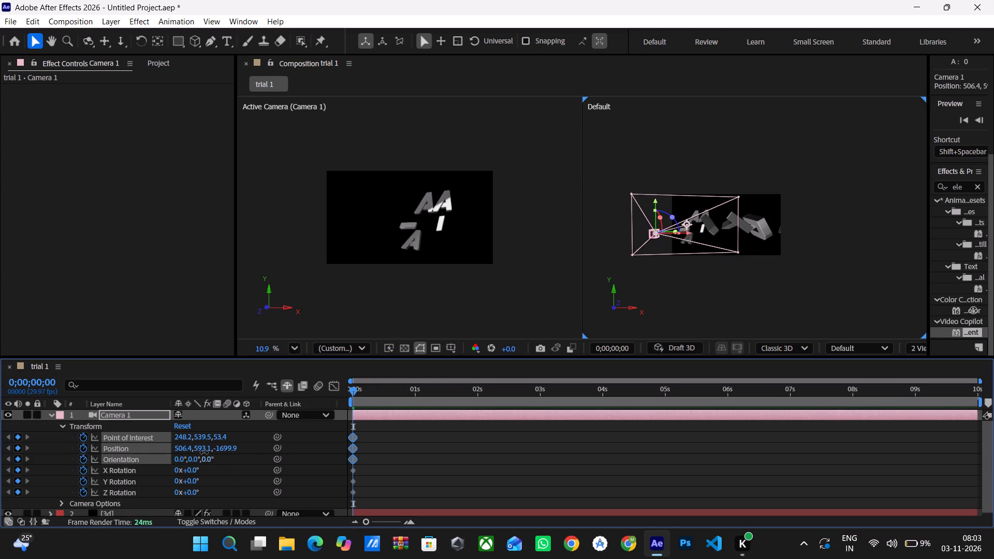
left_click_drag(204, 452, 204, 452)
left_click_drag(179, 461, 190, 461)
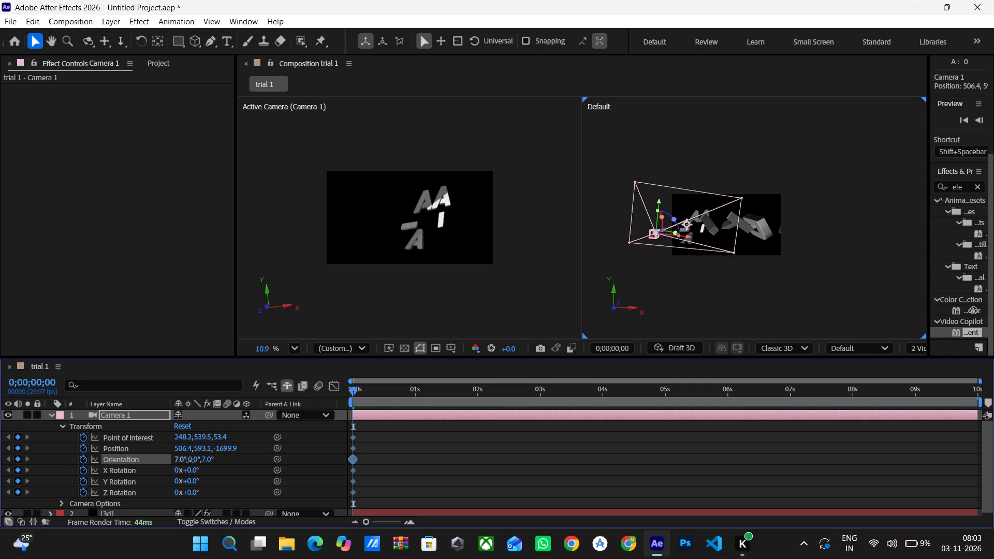
left_click_drag(190, 461, 189, 470)
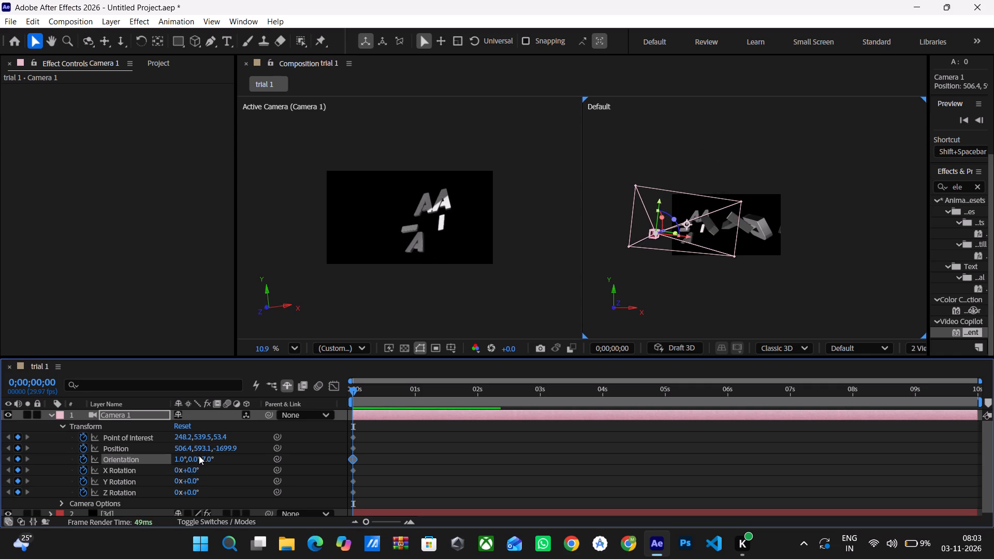
left_click_drag(193, 460, 202, 460)
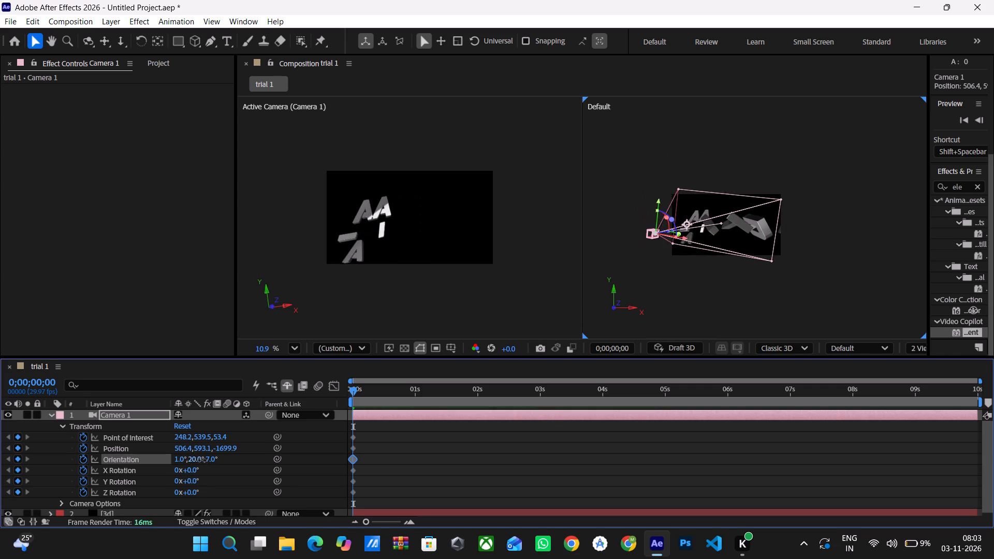
left_click_drag(202, 460, 201, 461)
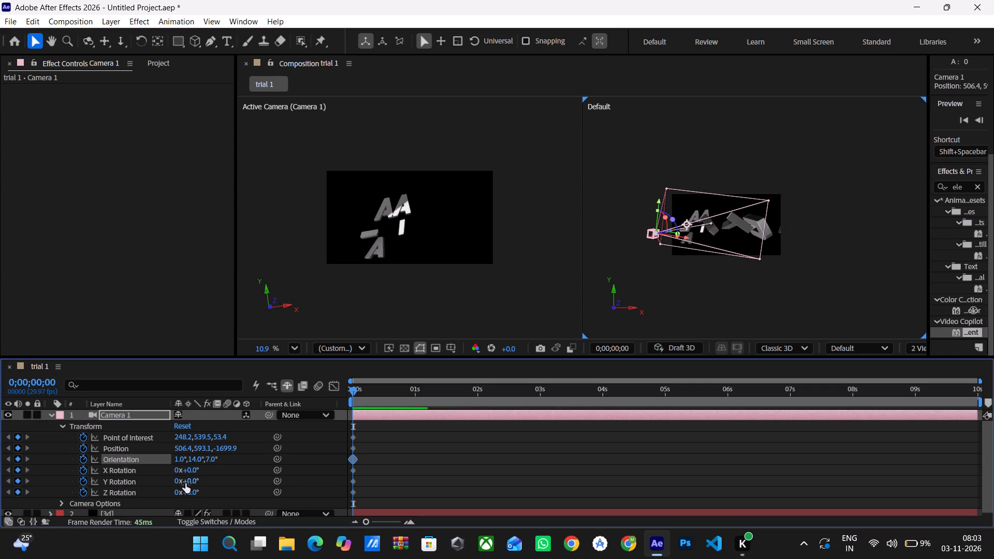
Set Camera 1's X Rotation to -2.0°, Y Rotation to +1.0° and Z Rotation to 9x+356.0° at the first frame.
left_click(192, 468)
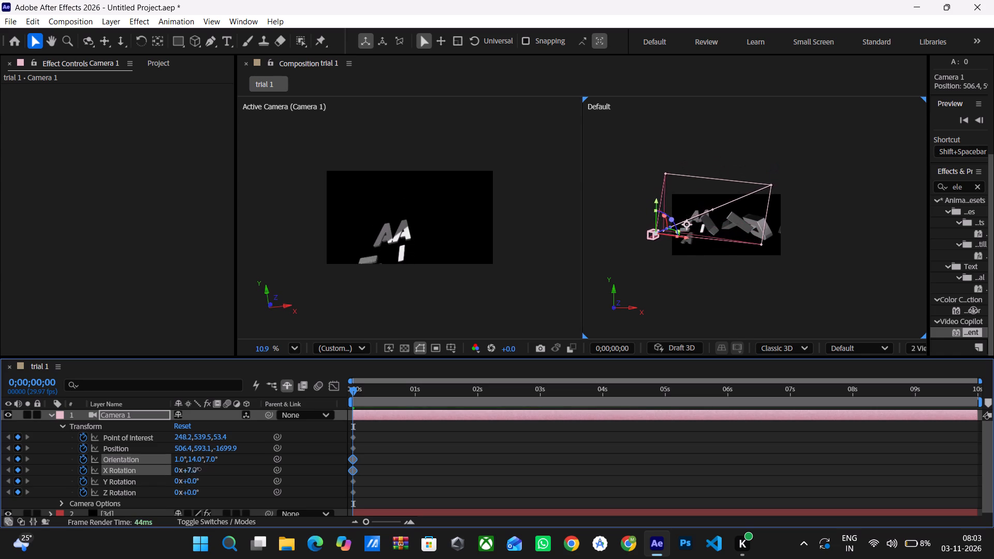
left_click(190, 482)
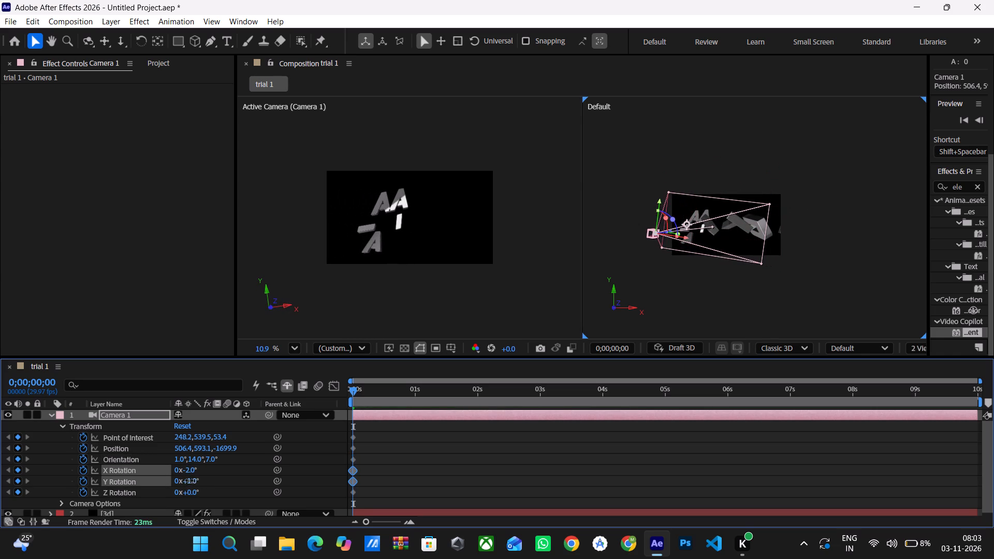
left_click_drag(189, 493, 197, 490)
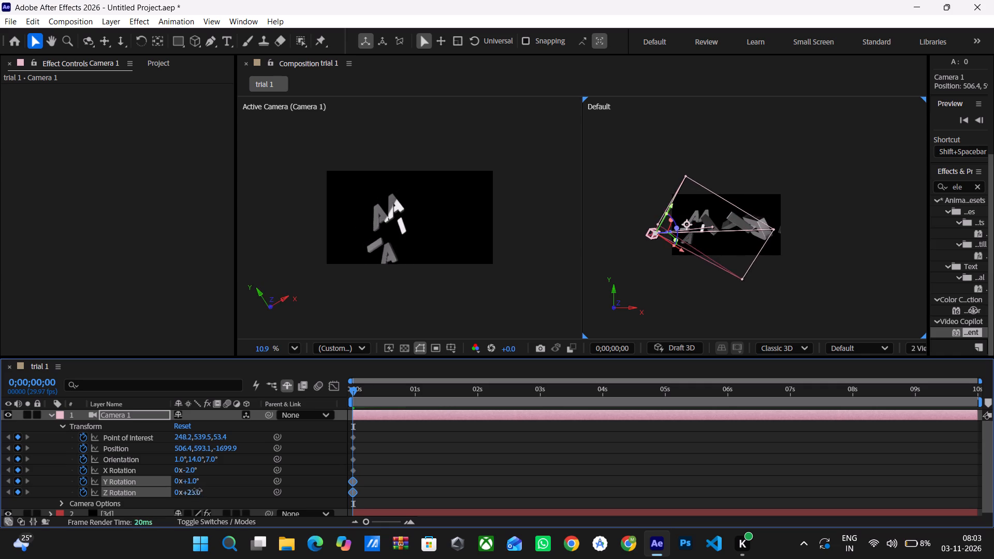
left_click_drag(197, 490, 174, 486)
scroll(181, 481, "down", 1)
left_click(192, 487)
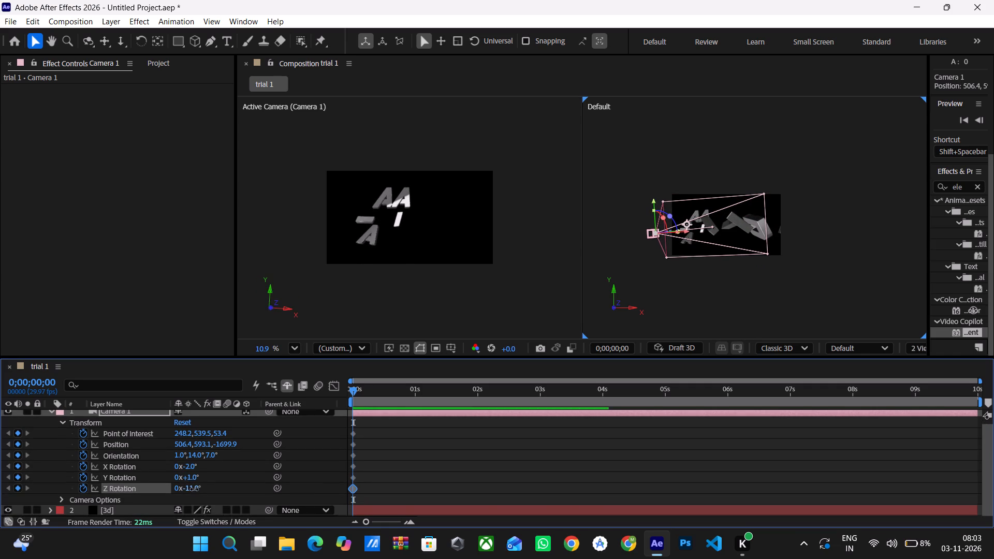
left_click_drag(174, 489, 177, 491)
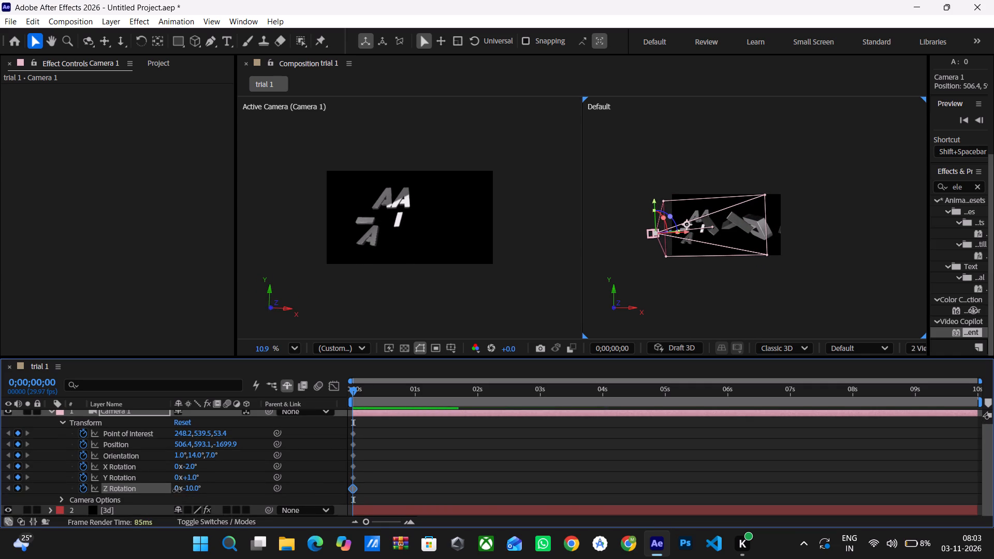
left_click_drag(177, 491, 200, 492)
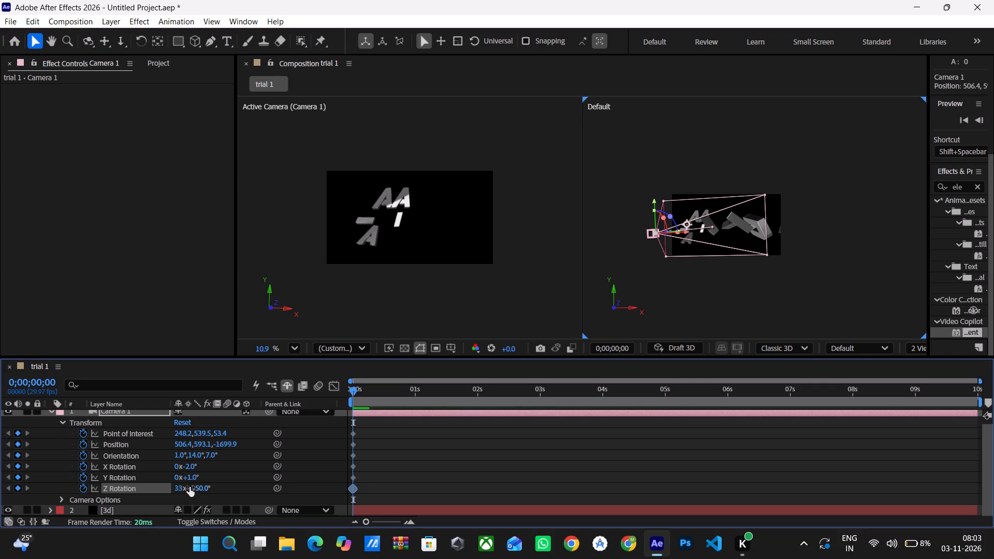
left_click_drag(178, 488, 165, 491)
left_click_drag(165, 491, 165, 491)
left_click_drag(191, 489, 188, 489)
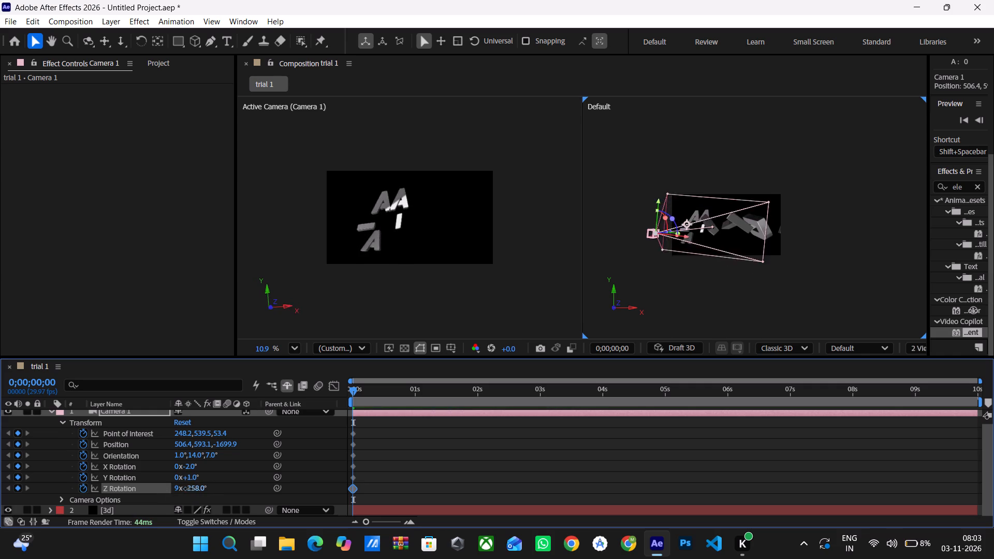
left_click_drag(188, 489, 199, 494)
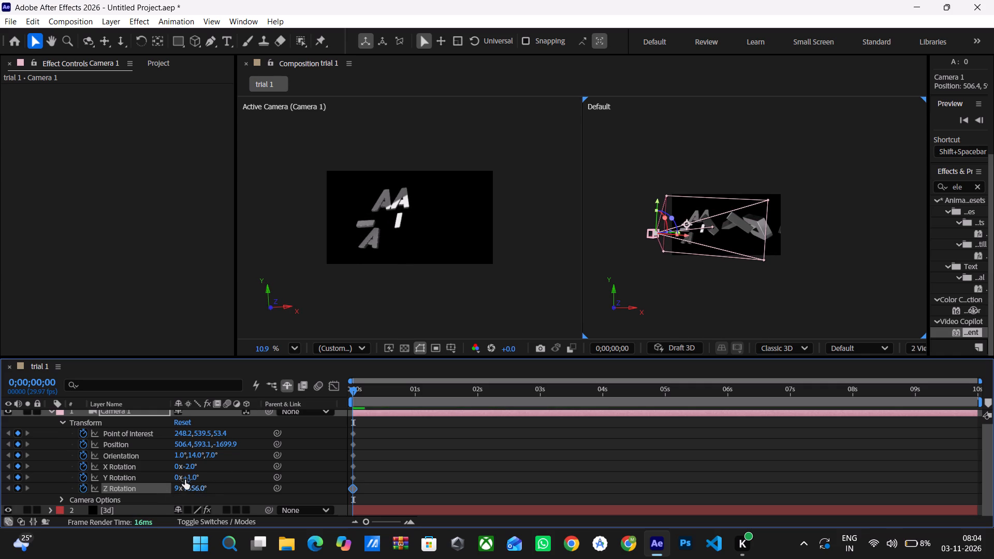
Move Camera 1 together with its point of interest in the Default view, placing the camera at about 755.1, 536.9, -1699.9.
left_click_drag(654, 236, 654, 236)
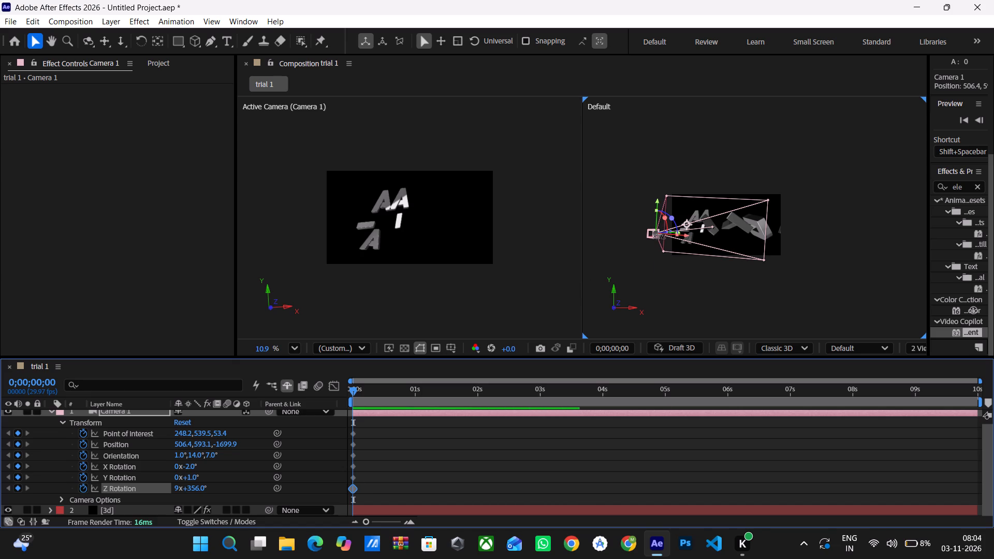
left_click_drag(654, 236, 698, 227)
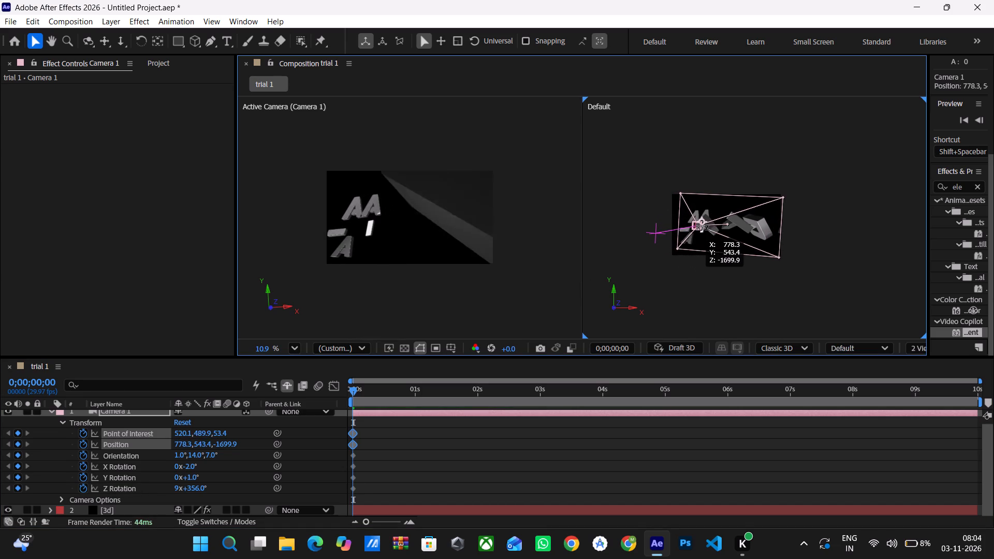
left_click_drag(698, 227, 695, 226)
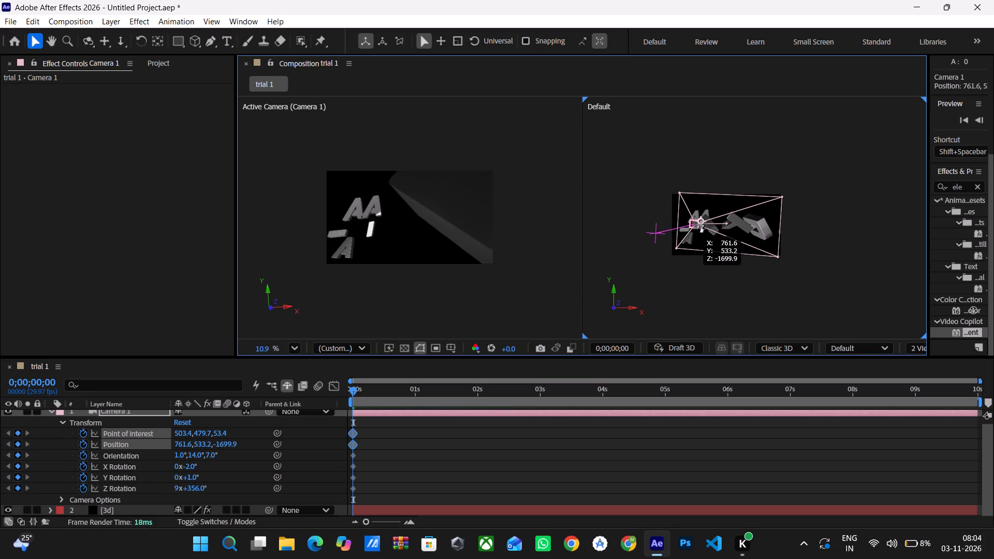
left_click_drag(695, 226, 694, 227)
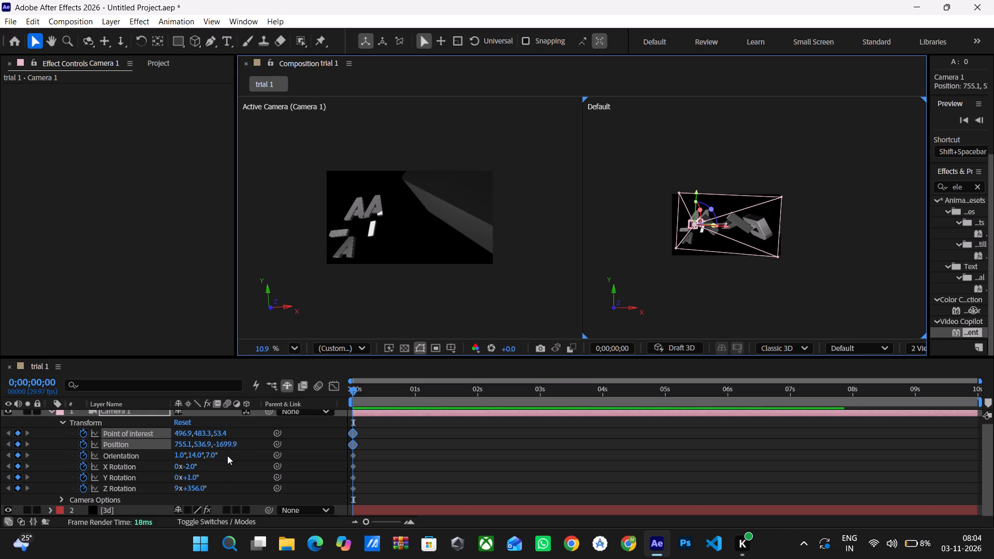
Adjust Camera 1's Point of Interest to about 446.9, 472.3, 3.4 at 0;00;00;00.
left_click_drag(199, 432, 199, 431)
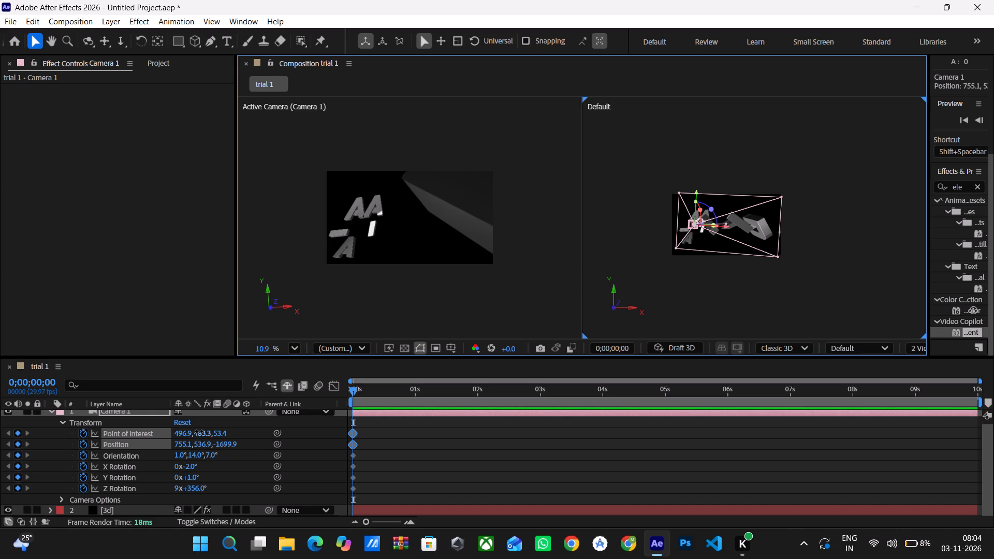
left_click_drag(199, 431, 189, 433)
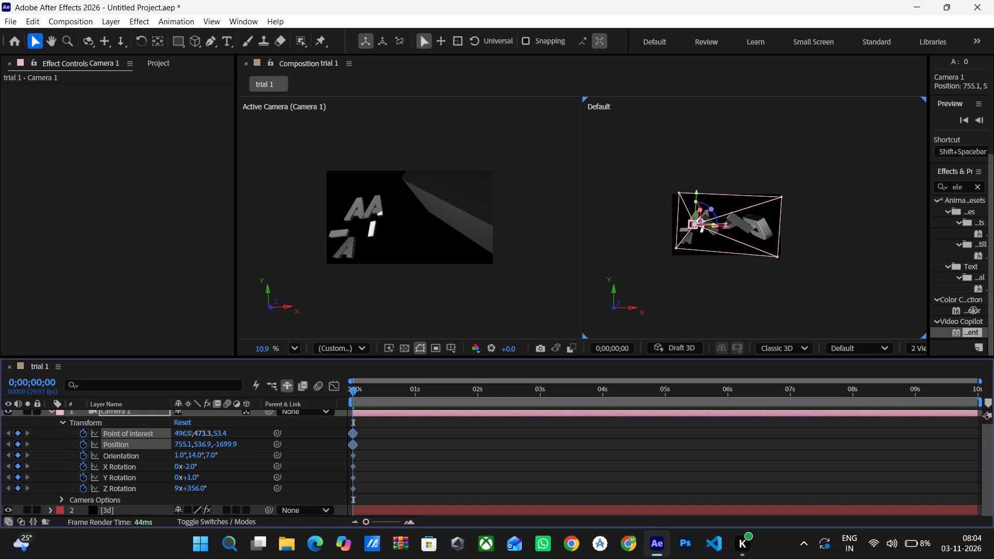
left_click_drag(189, 433, 186, 436)
left_click_drag(217, 435, 191, 441)
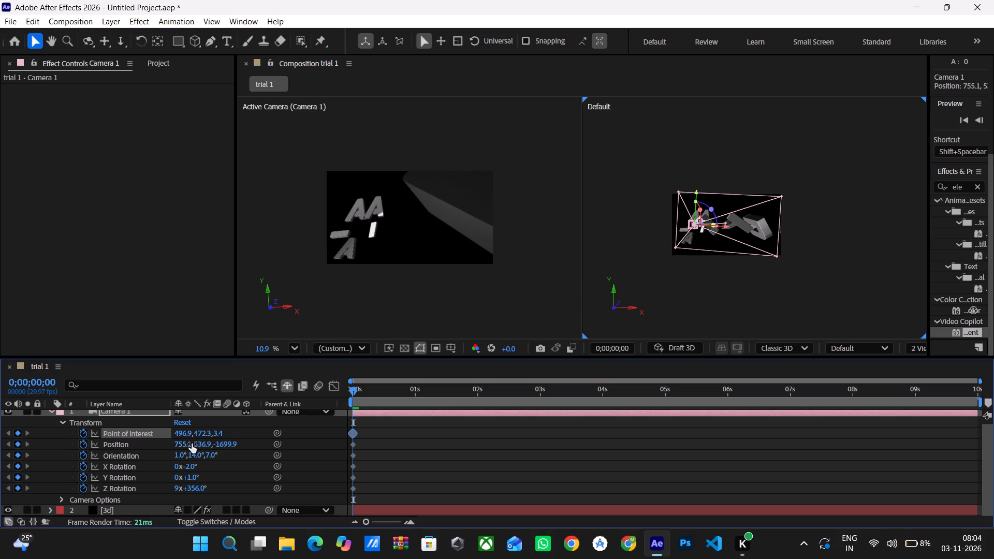
left_click_drag(181, 433, 193, 438)
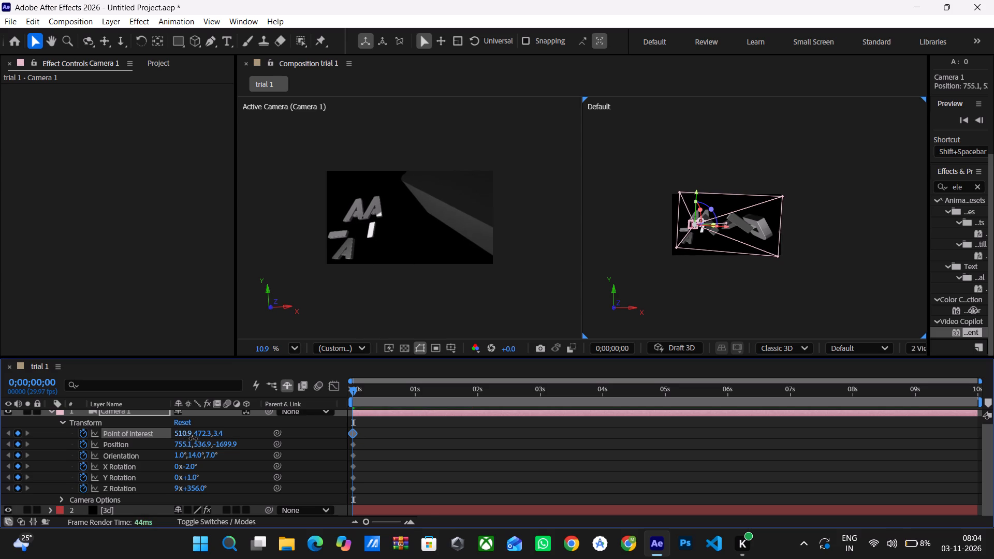
left_click_drag(193, 438, 154, 438)
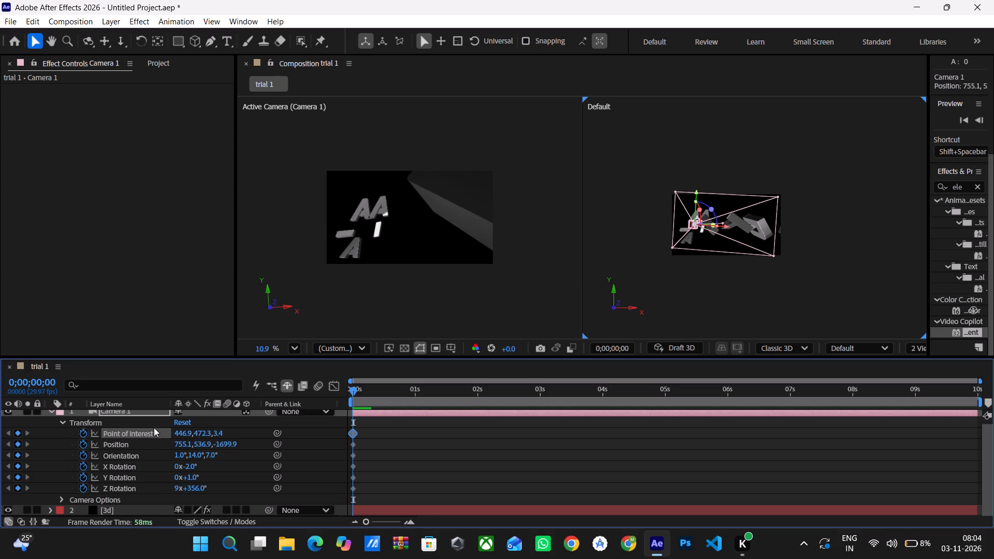
Set Camera 1's Point of Interest X to 385.9 and Position X to 950.1 at 0;00;00;00, checking the opening seconds of the animation.
left_click_drag(185, 434, 144, 432)
left_click_drag(179, 442, 194, 444)
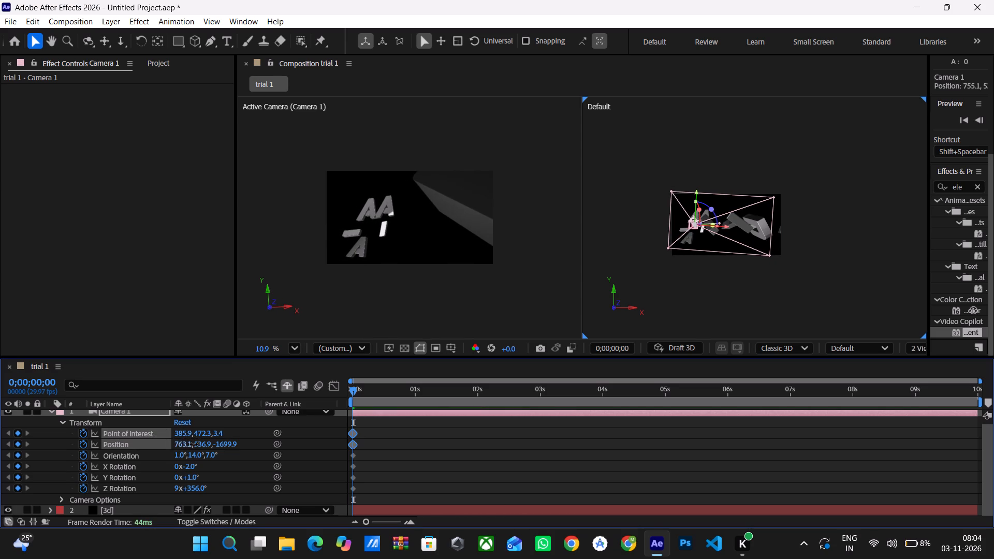
left_click_drag(194, 444, 252, 445)
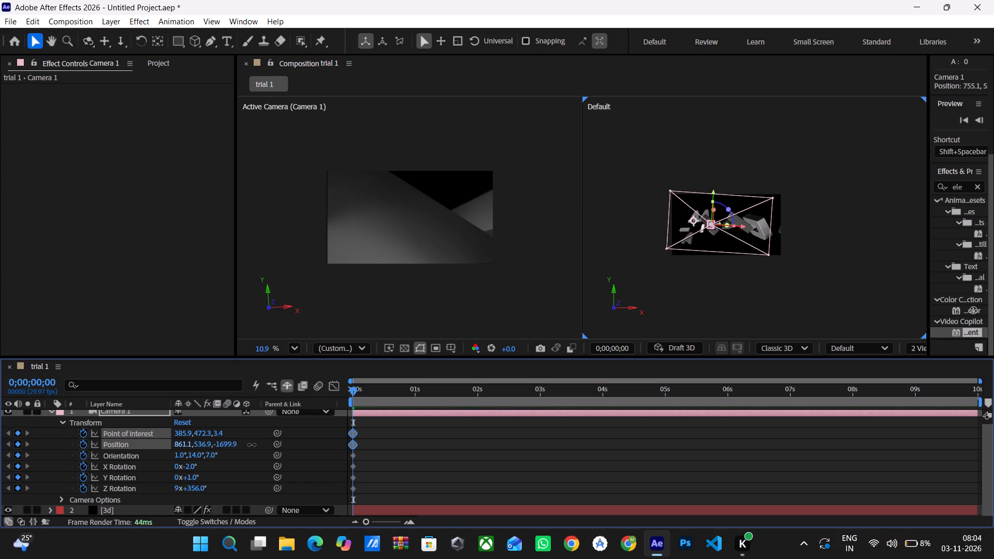
left_click_drag(252, 445, 277, 445)
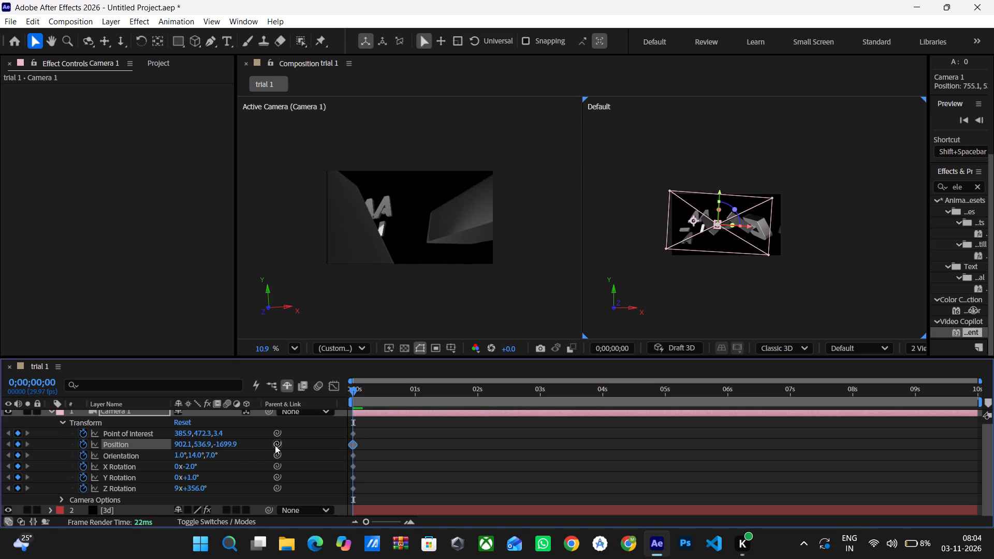
left_click_drag(183, 445, 211, 449)
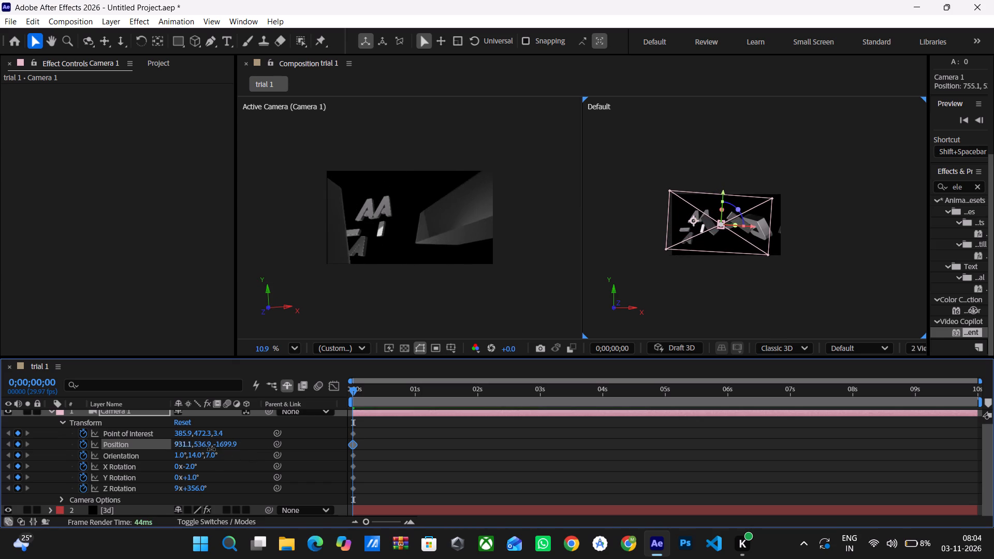
left_click_drag(211, 449, 220, 450)
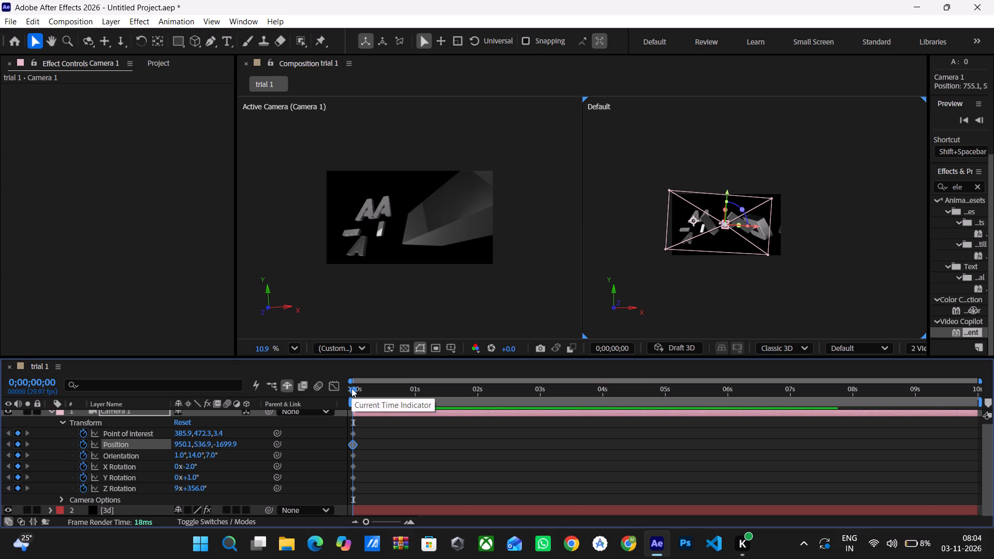
left_click_drag(352, 388, 447, 400)
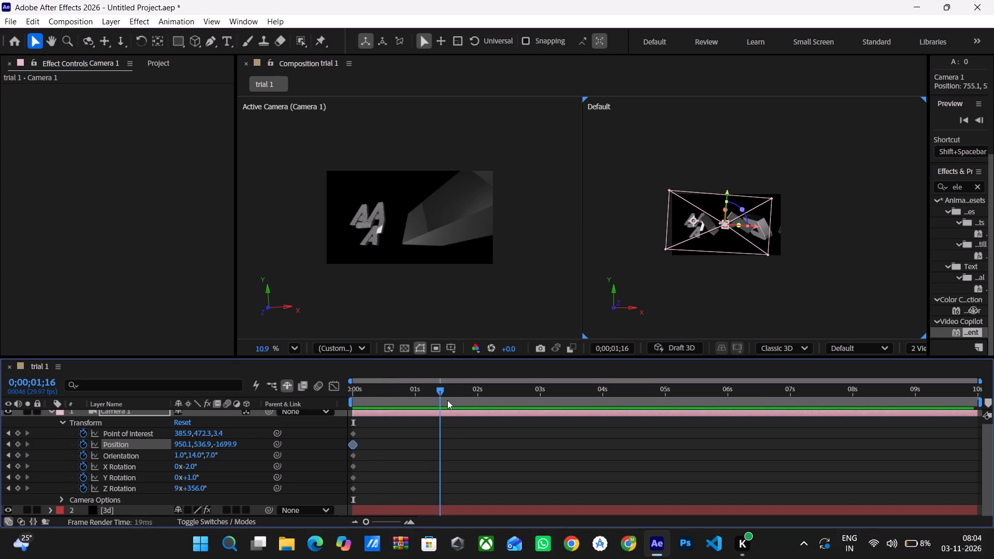
left_click_drag(447, 400, 522, 396)
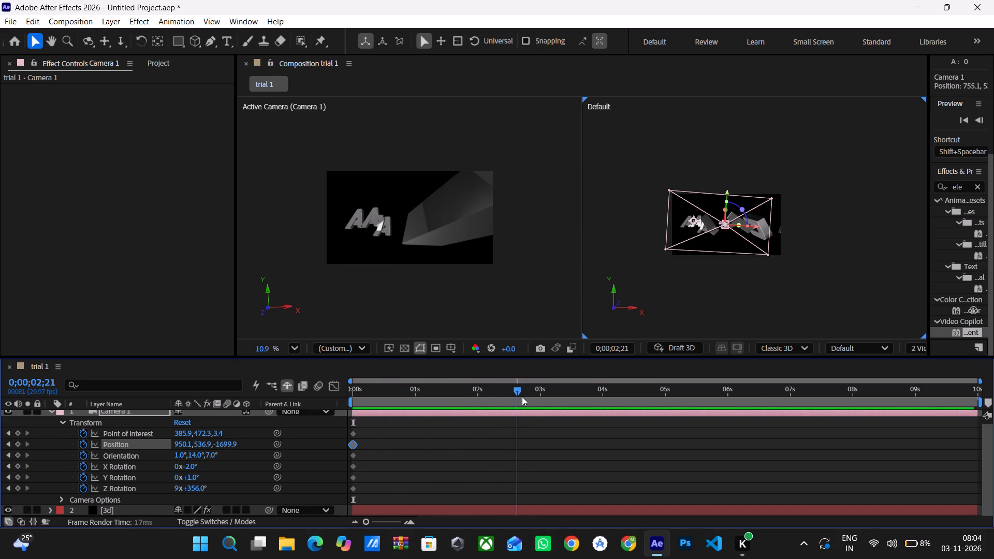
left_click_drag(522, 396, 287, 402)
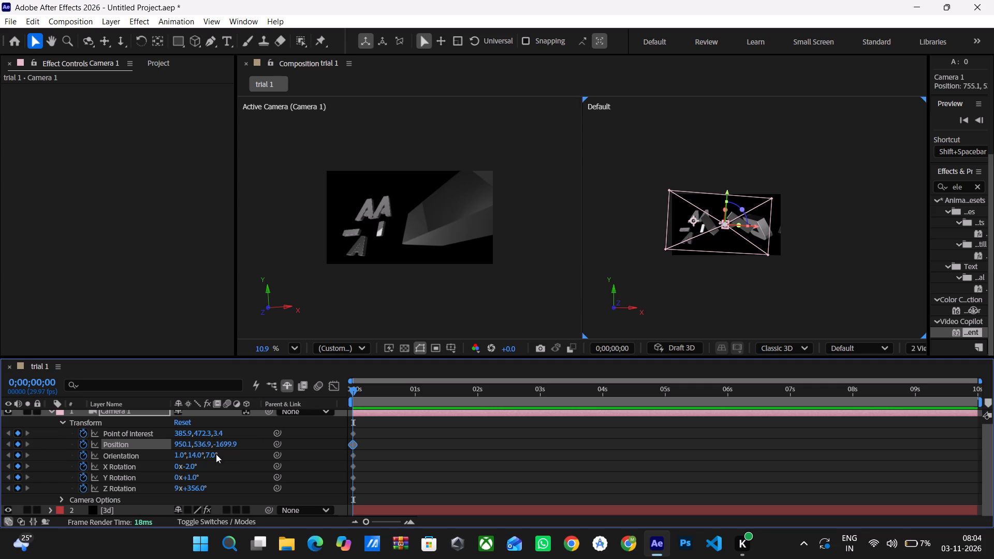
Set Camera 1's Position Z to -1358.9 at the first frame and check the framing over the first two seconds.
left_click_drag(228, 445, 238, 447)
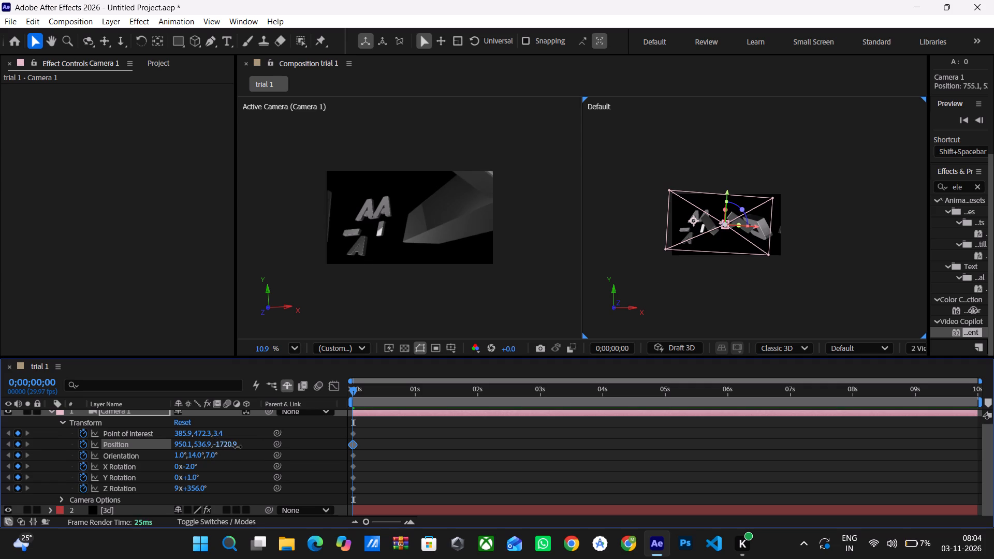
left_click_drag(238, 447, 457, 454)
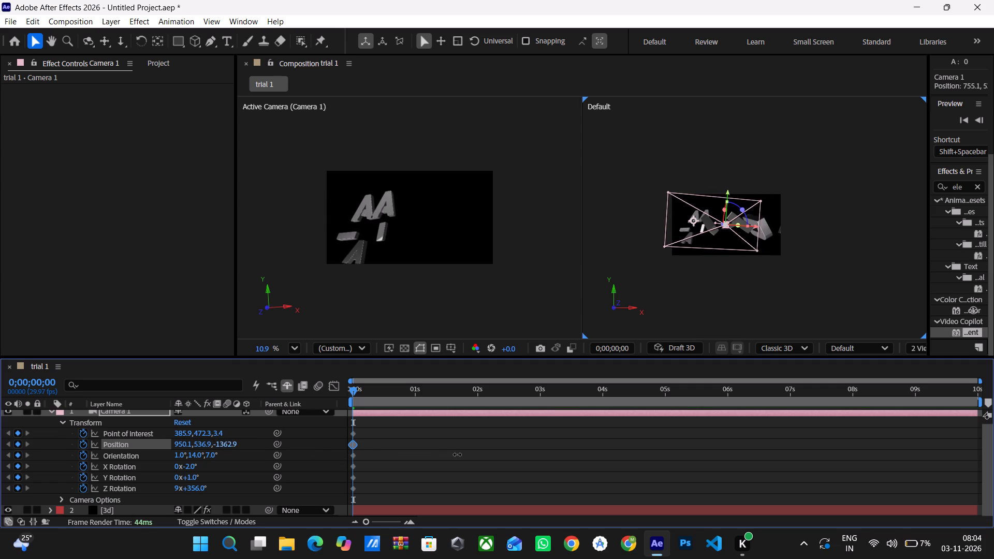
left_click_drag(457, 454, 458, 454)
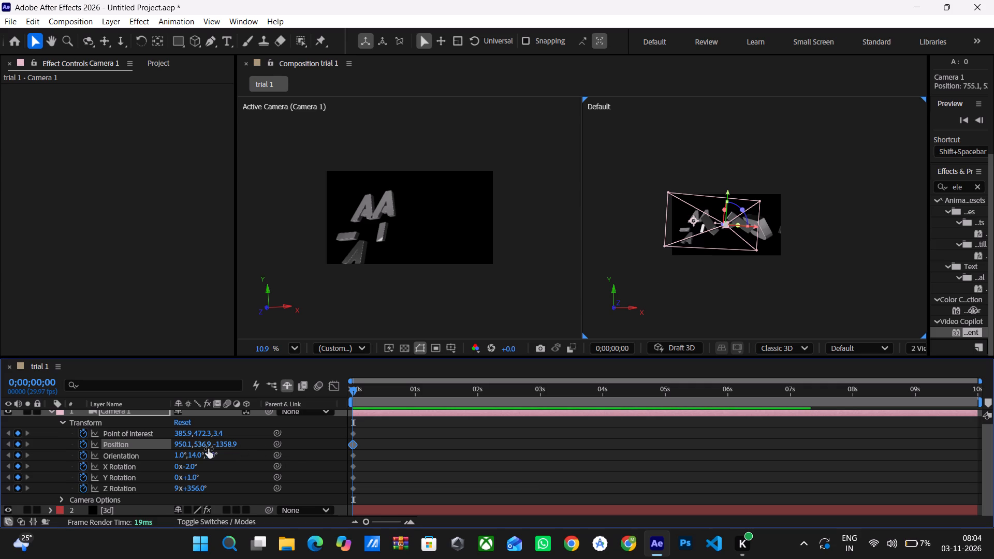
left_click_drag(352, 388, 407, 396)
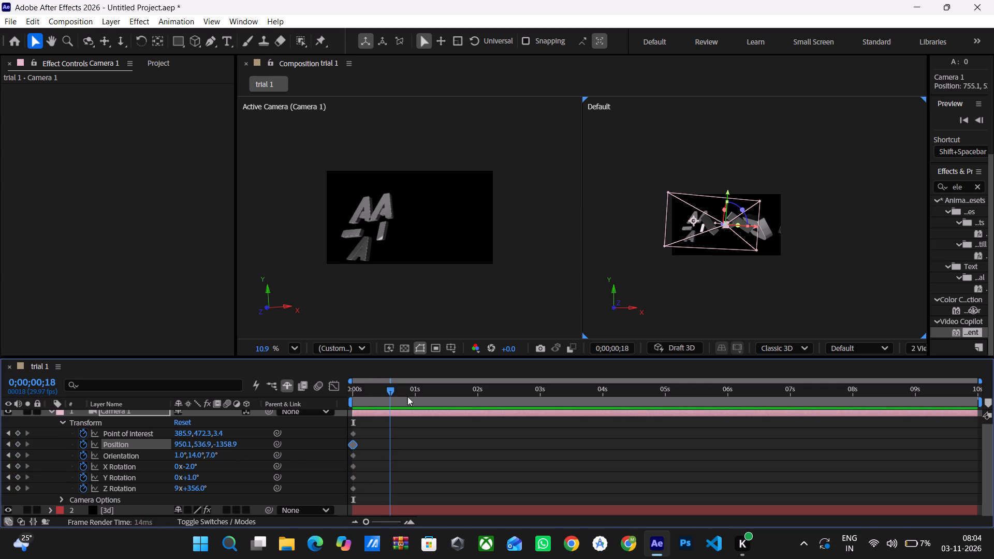
left_click_drag(407, 396, 437, 405)
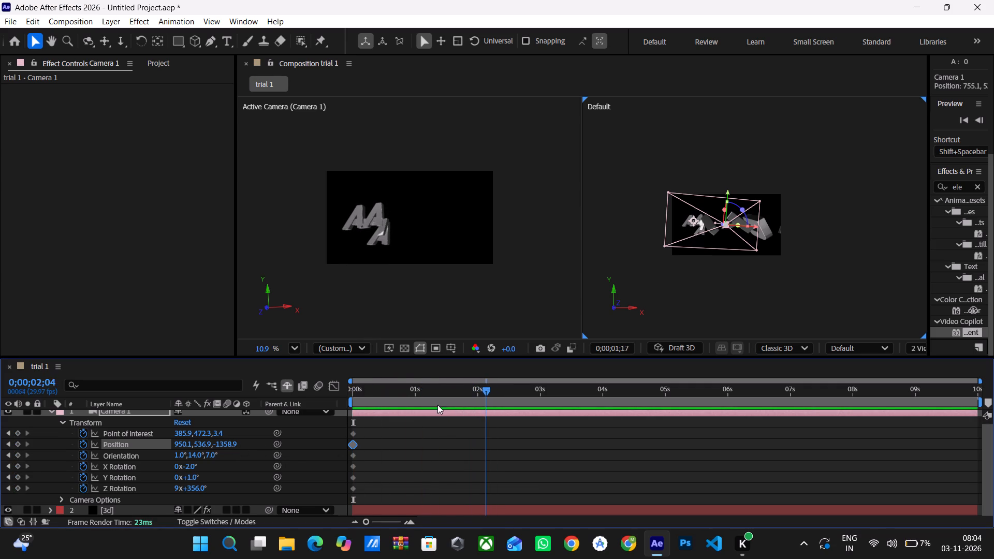
left_click_drag(437, 405, 372, 403)
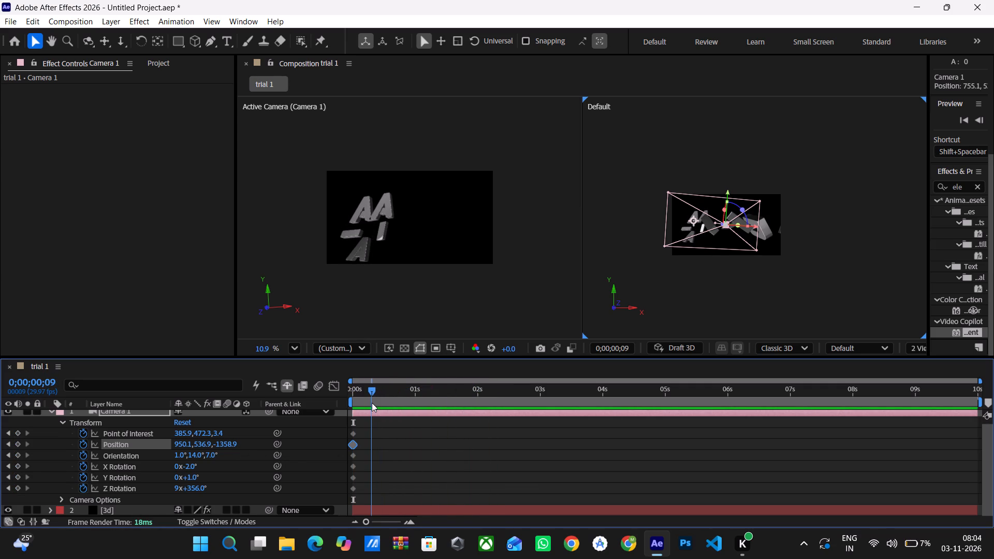
left_click_drag(372, 403, 306, 407)
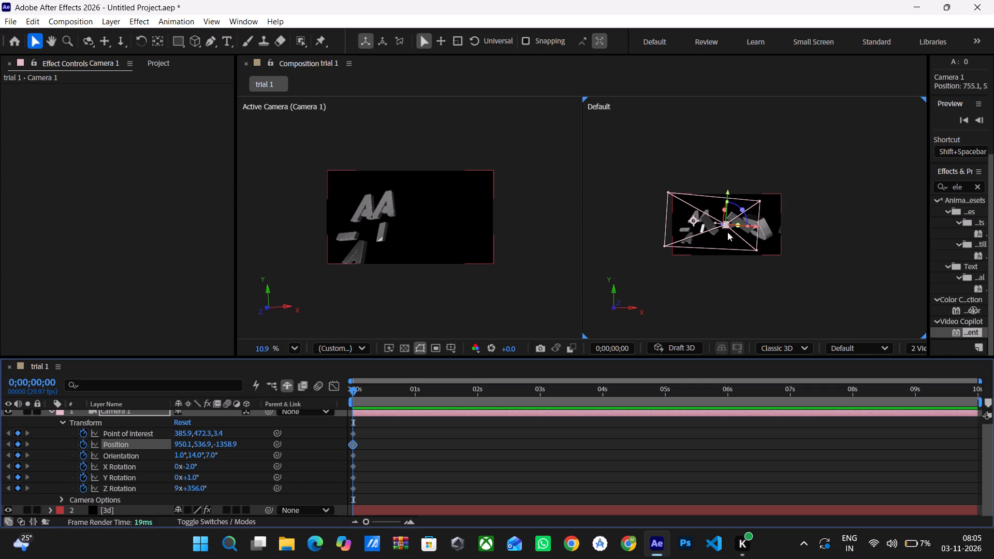
Move Camera 1 together with its point of interest in the Default view, placing the camera at about 665.0, 575.8, -1396.9.
left_click(724, 225)
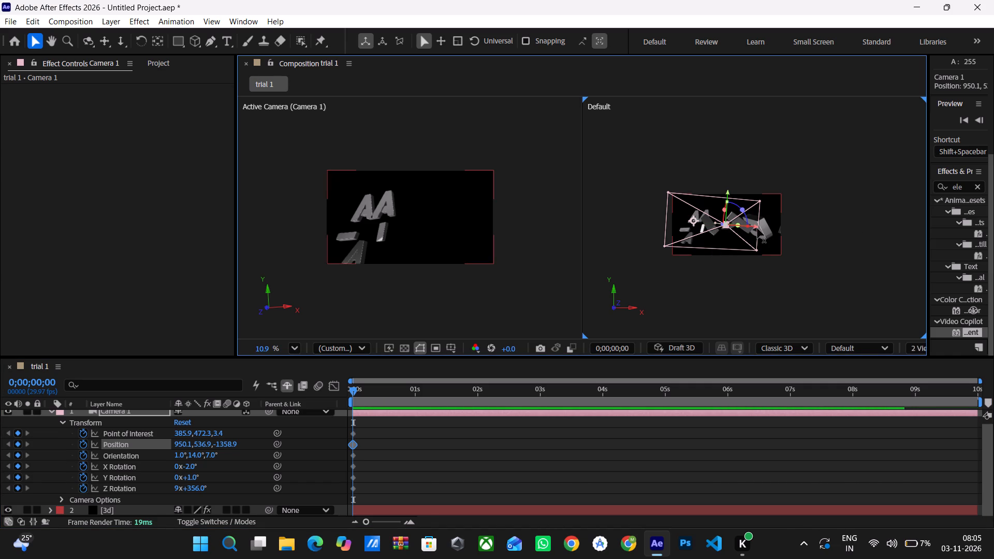
left_click_drag(757, 227, 782, 227)
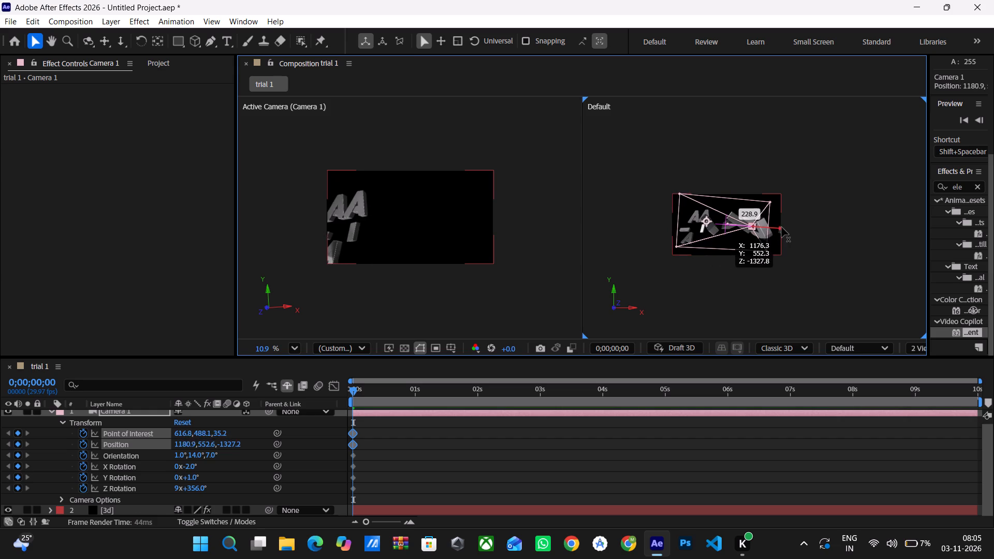
left_click_drag(782, 227, 723, 233)
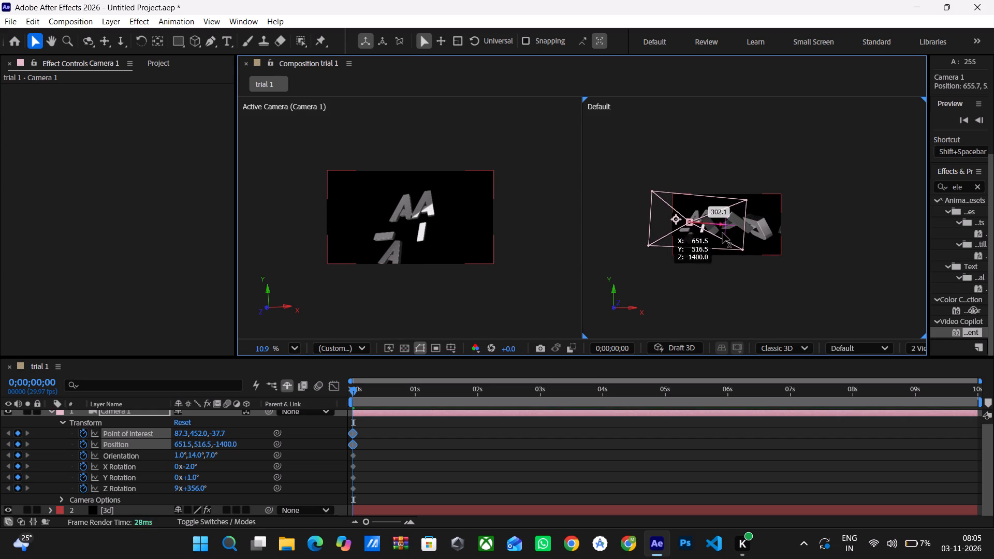
left_click_drag(723, 233, 724, 233)
left_click_drag(693, 193, 697, 199)
Rotate Camera 1 about its Z axis in the Default view to an Orientation of about 1.1°, 14.2°, 13.5°.
left_click_drag(710, 220, 715, 223)
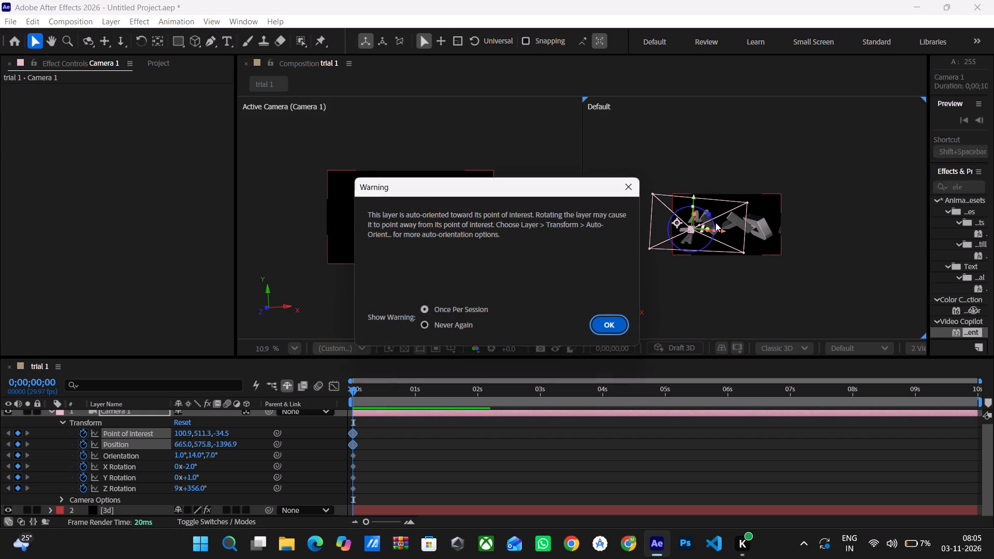
left_click_drag(715, 223, 716, 223)
left_click(612, 324)
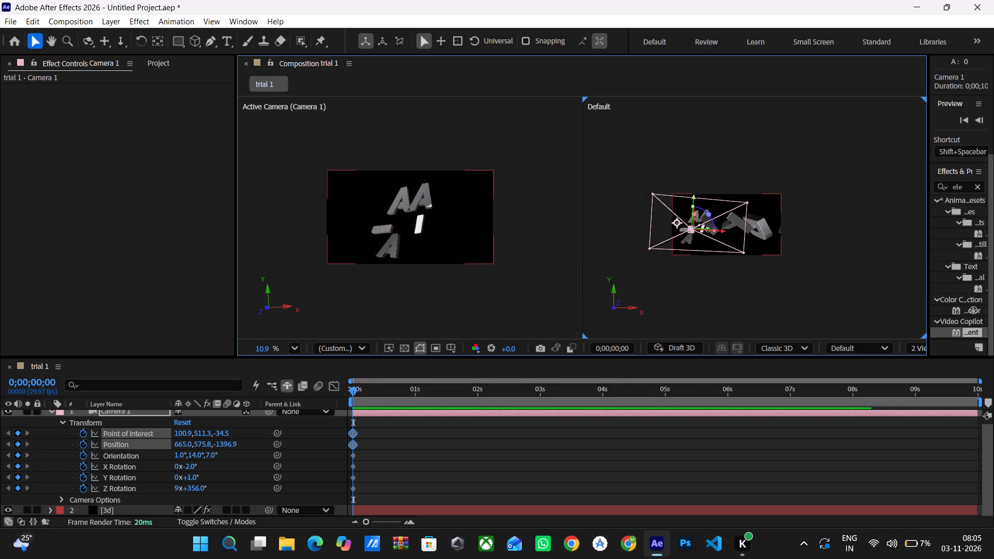
left_click_drag(708, 211, 713, 212)
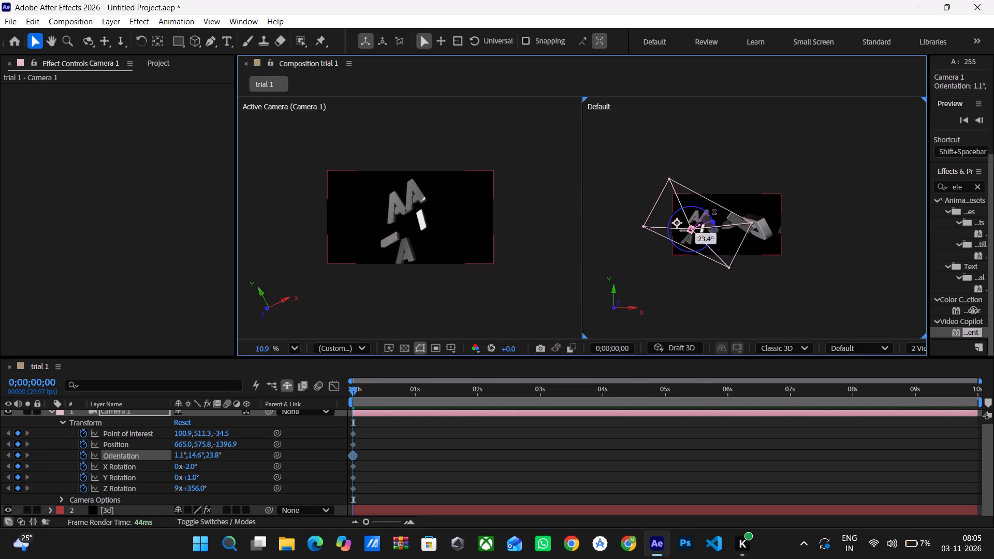
left_click_drag(713, 212, 713, 207)
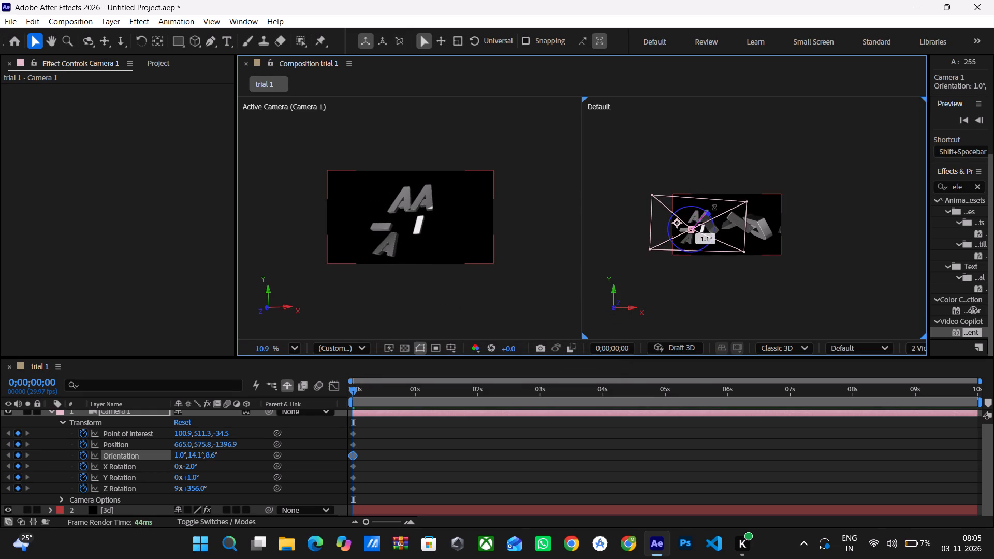
left_click_drag(713, 207, 714, 210)
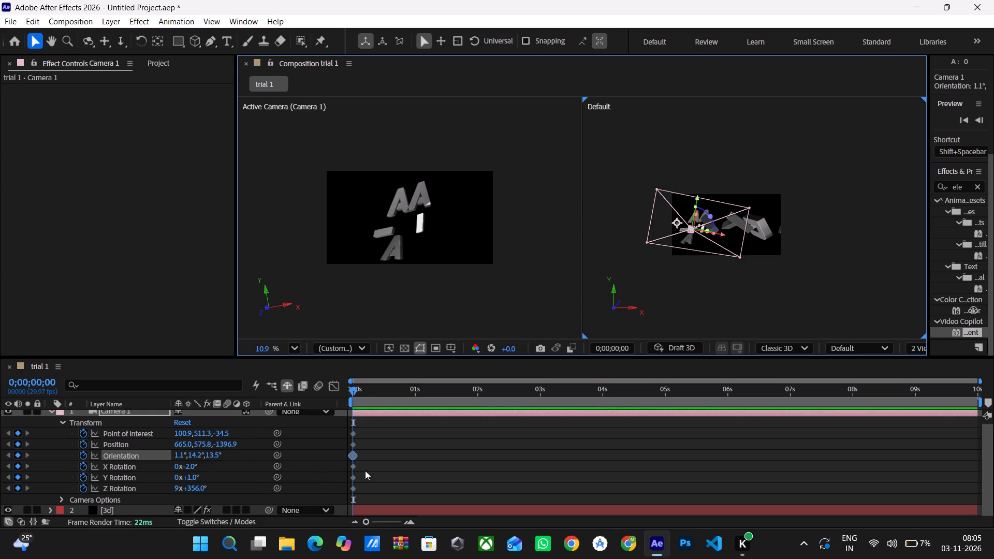
Set Camera 1's Y Rotation to -2.0°, X Rotation to +5.0° and Z Rotation to 9x+348.0° at the first frame.
left_click(189, 476)
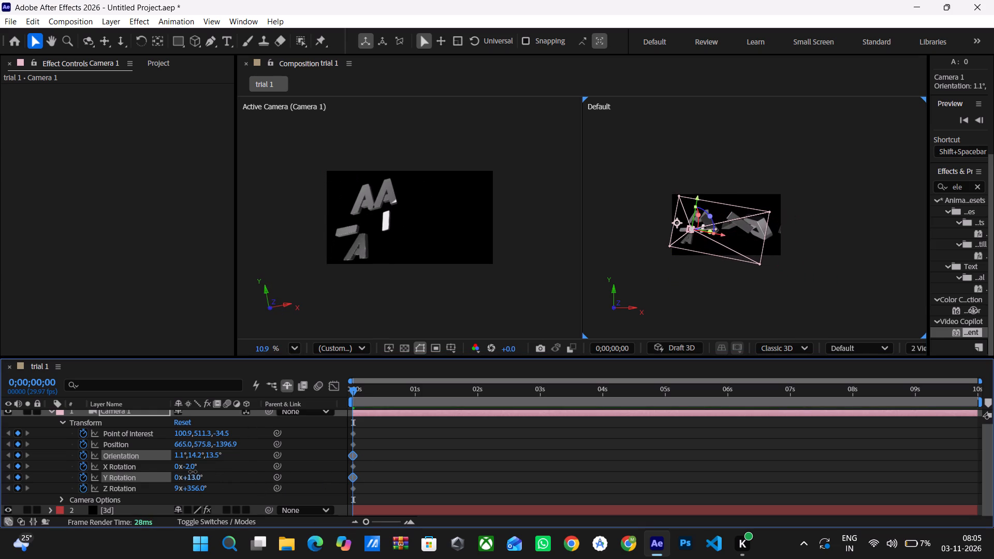
left_click_drag(195, 479, 186, 479)
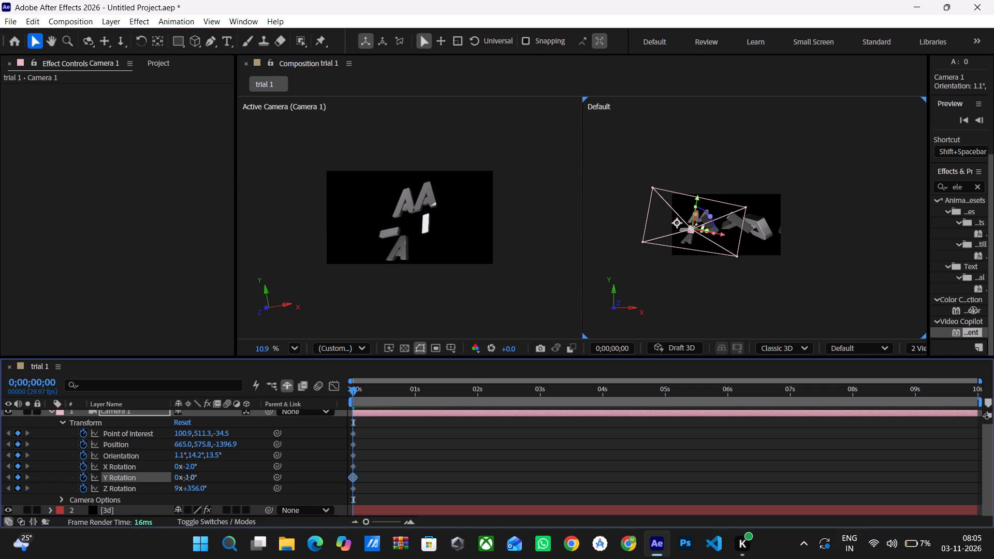
left_click_drag(186, 479, 186, 479)
left_click_drag(189, 466, 187, 468)
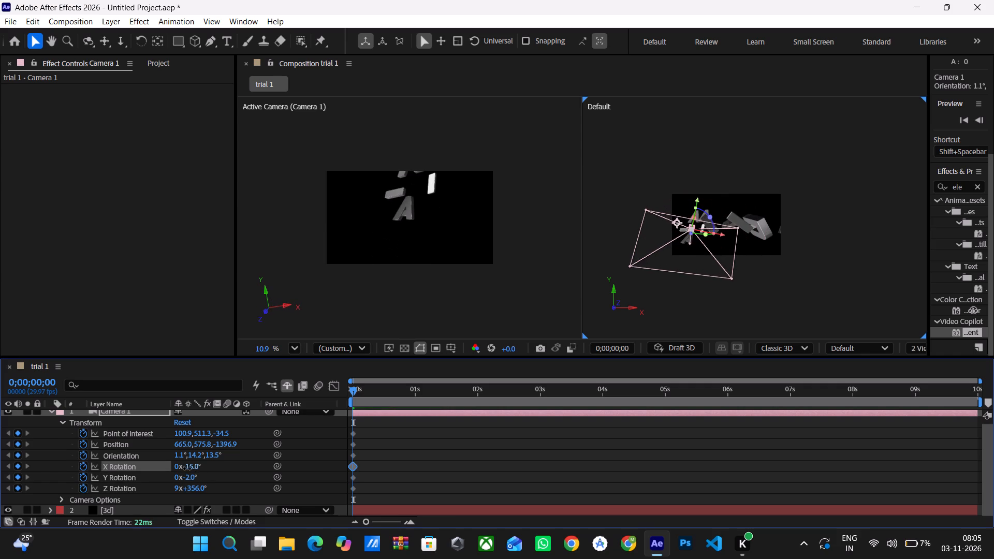
left_click_drag(187, 468, 195, 467)
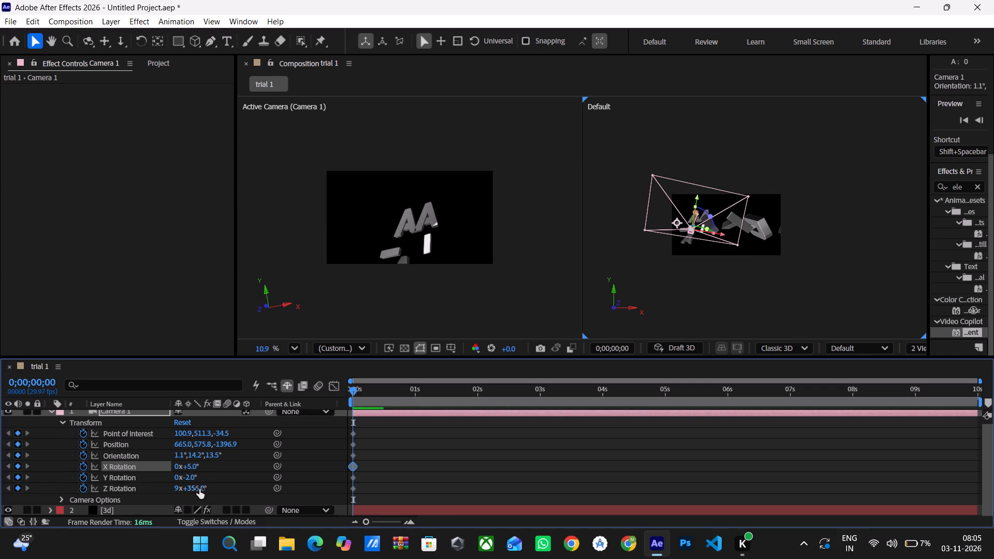
left_click_drag(199, 488, 196, 489)
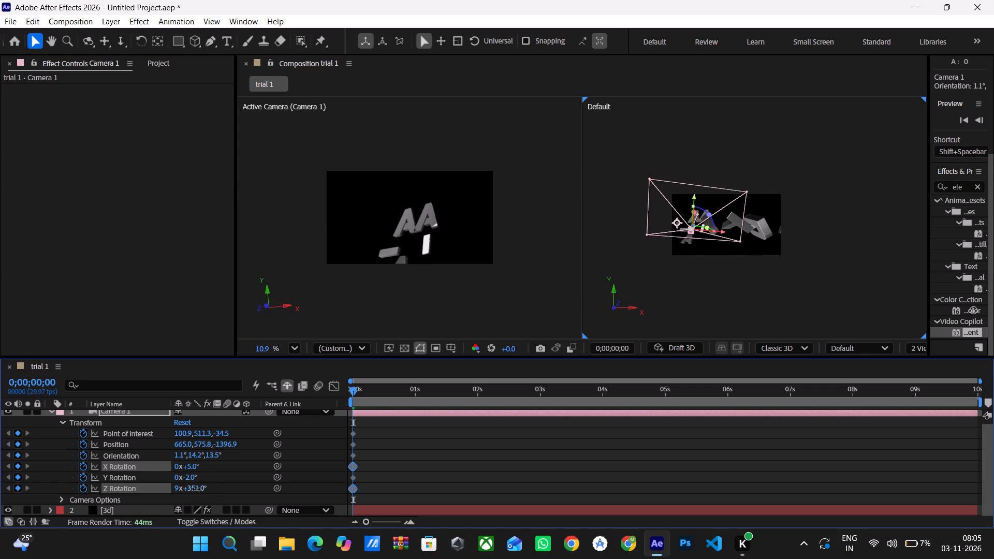
left_click_drag(196, 489, 195, 489)
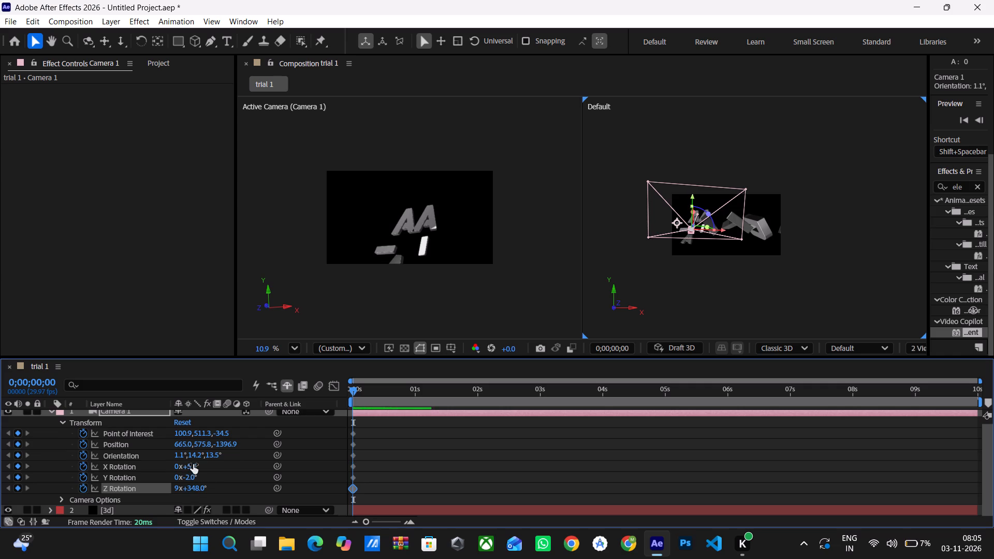
Set Camera 1's Position Y to 439.8 at 0;00;00;00 and dismiss the low-battery notice.
left_click_drag(197, 443, 212, 448)
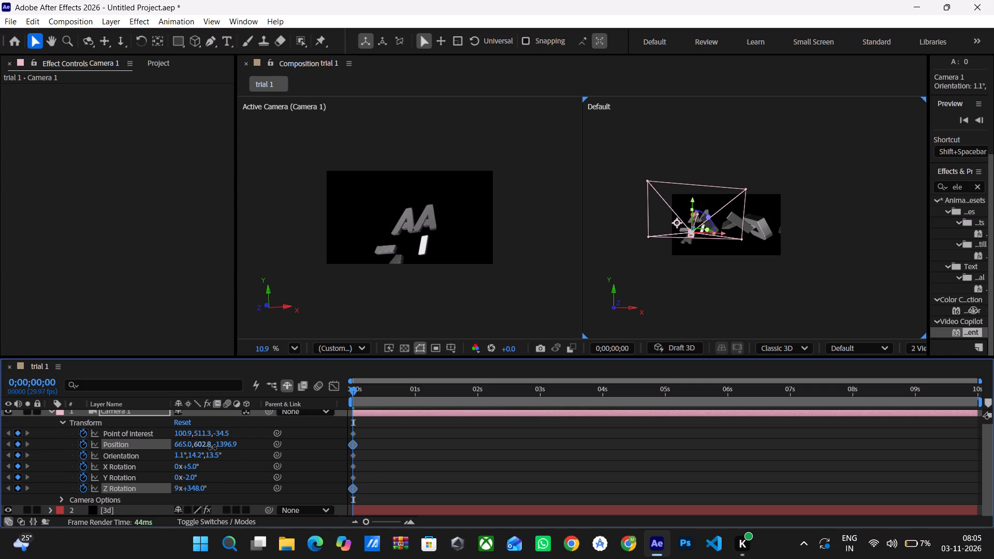
left_click_drag(212, 448, 328, 446)
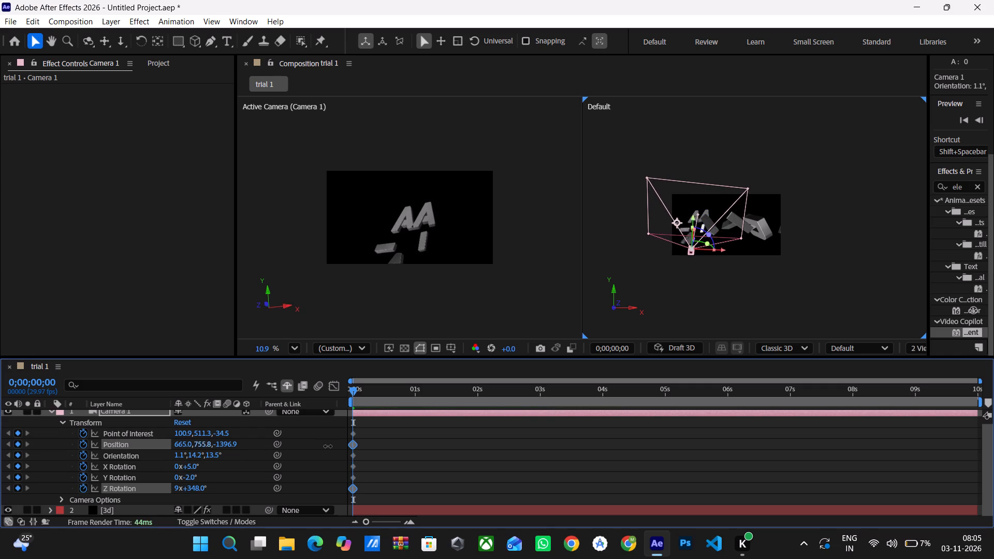
left_click_drag(328, 446, 108, 453)
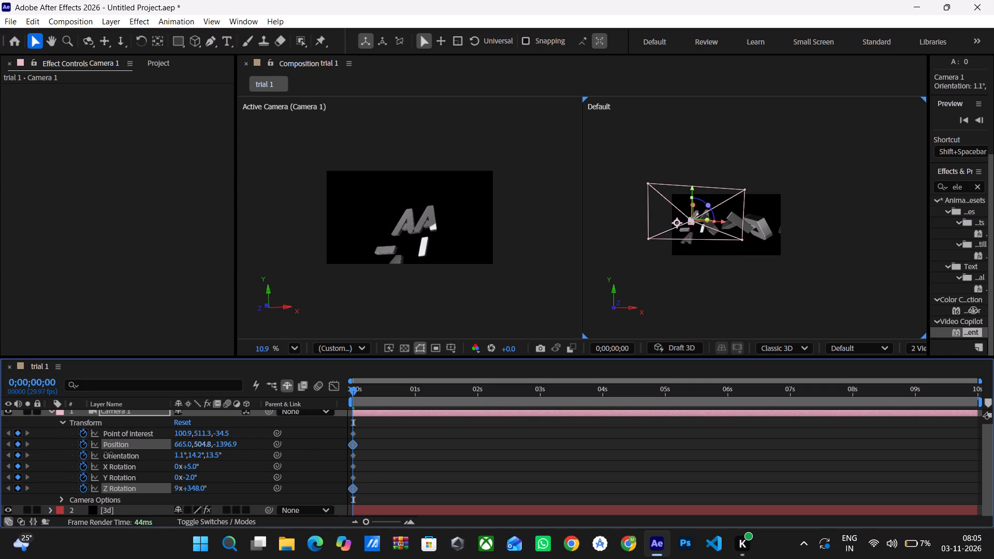
left_click_drag(108, 453, 98, 453)
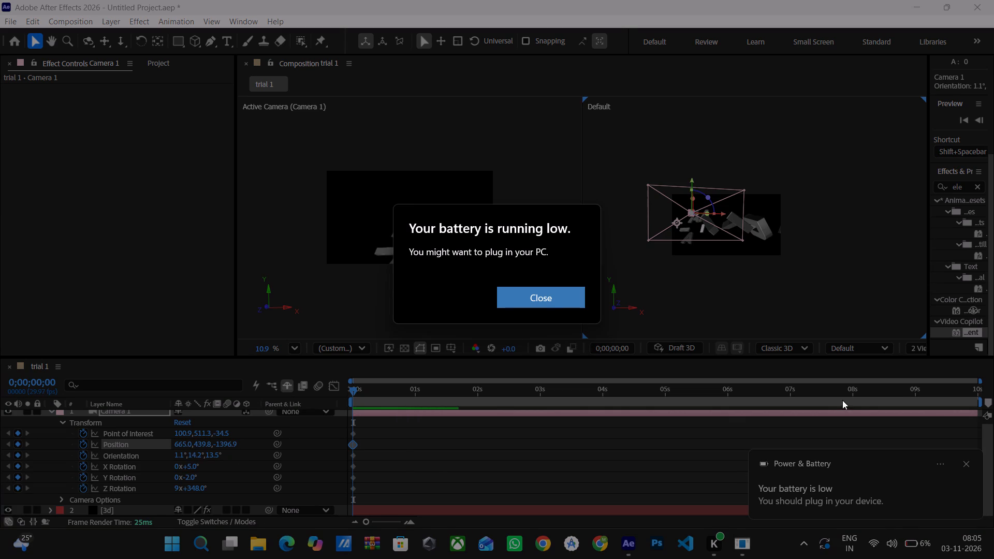
left_click(540, 303)
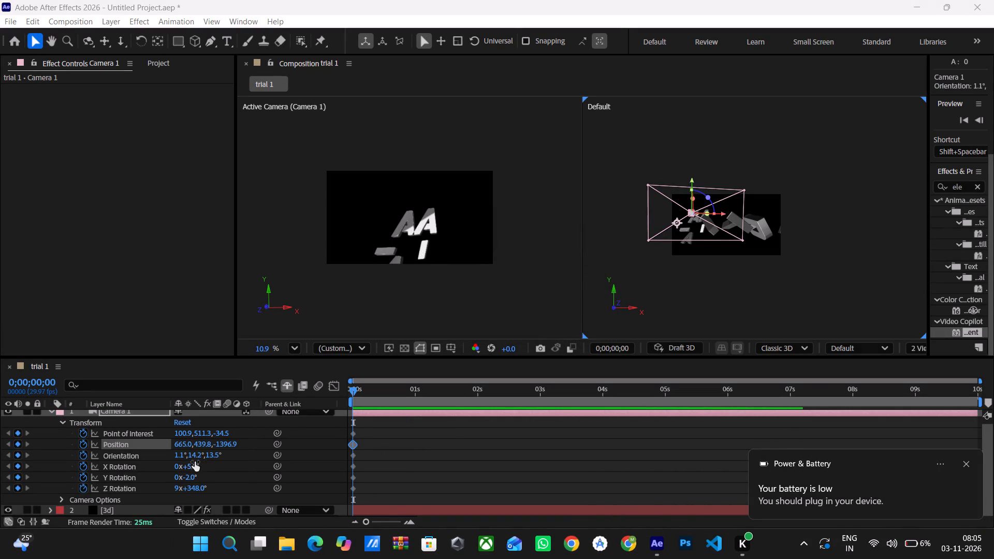
Set Camera 1's Orientation to 351.1°, 20.2°, 11.5° at the first frame.
left_click_drag(196, 457, 132, 454)
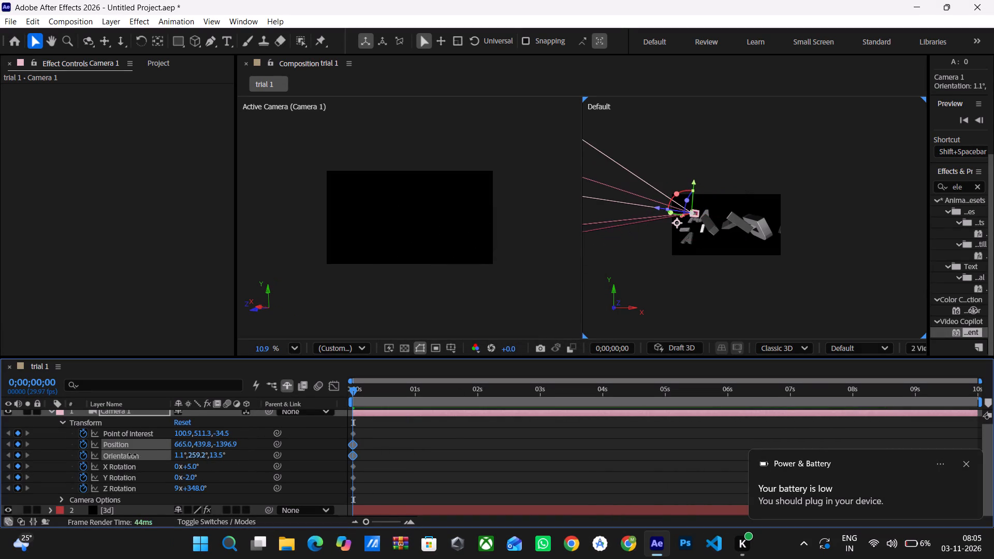
left_click_drag(132, 454, 296, 446)
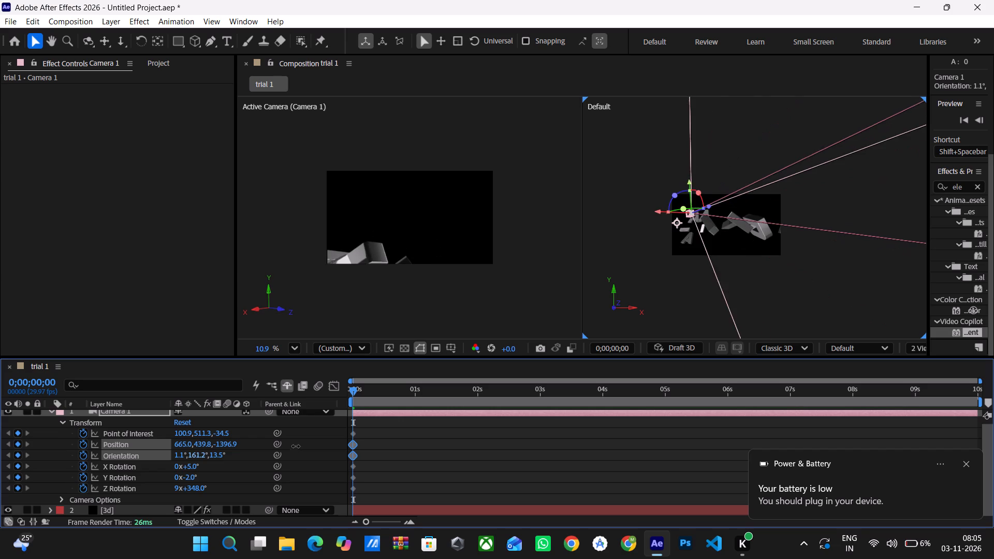
left_click_drag(296, 446, 293, 444)
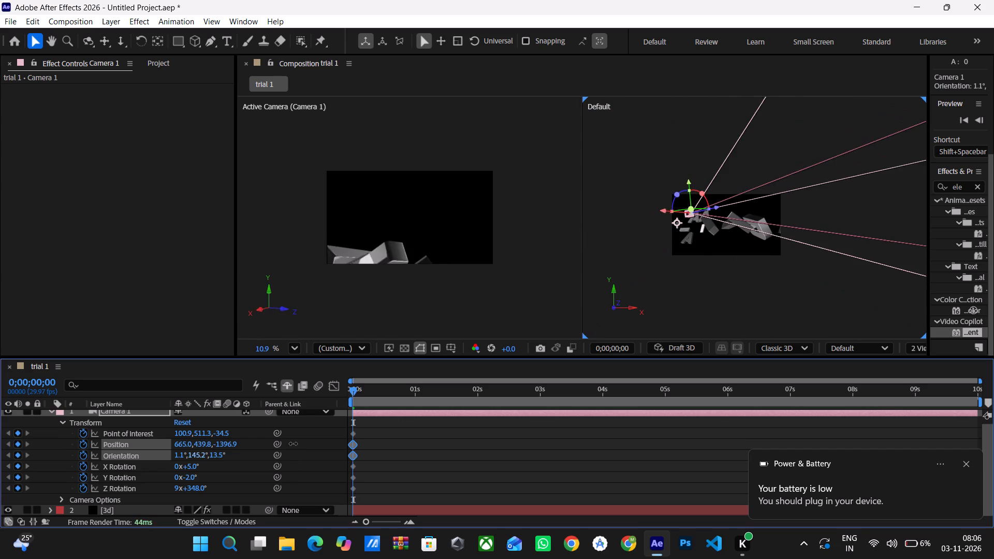
left_click_drag(293, 444, 313, 407)
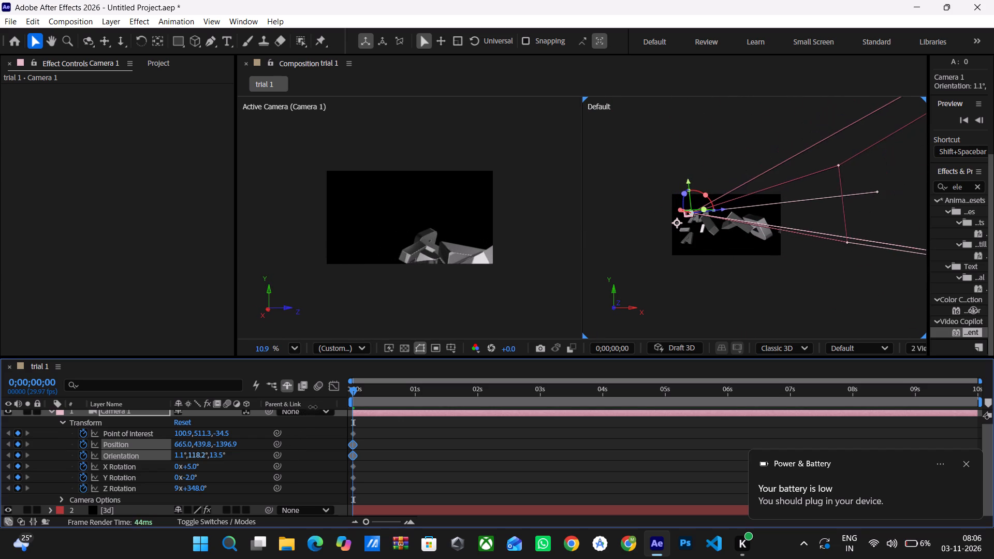
left_click_drag(313, 407, 453, 426)
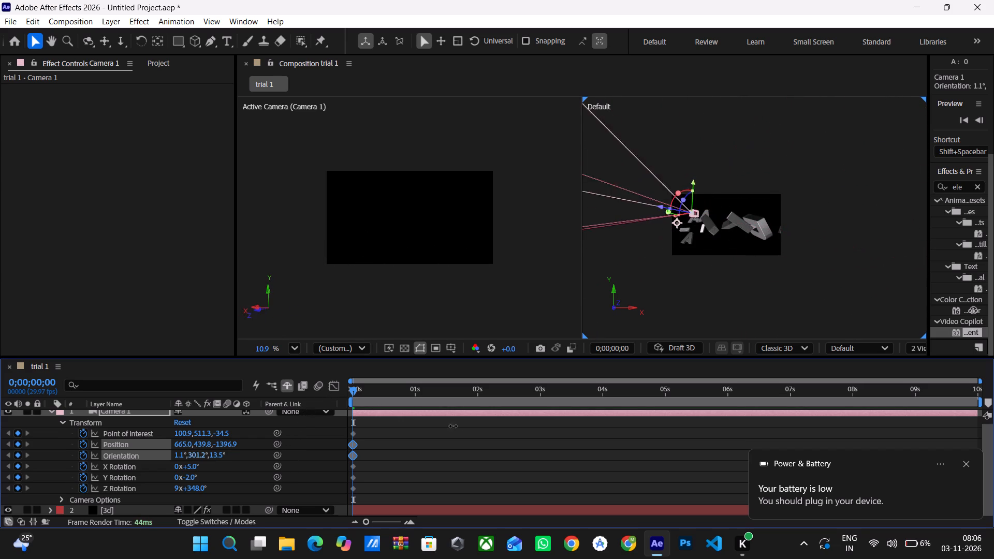
left_click_drag(453, 426, 467, 428)
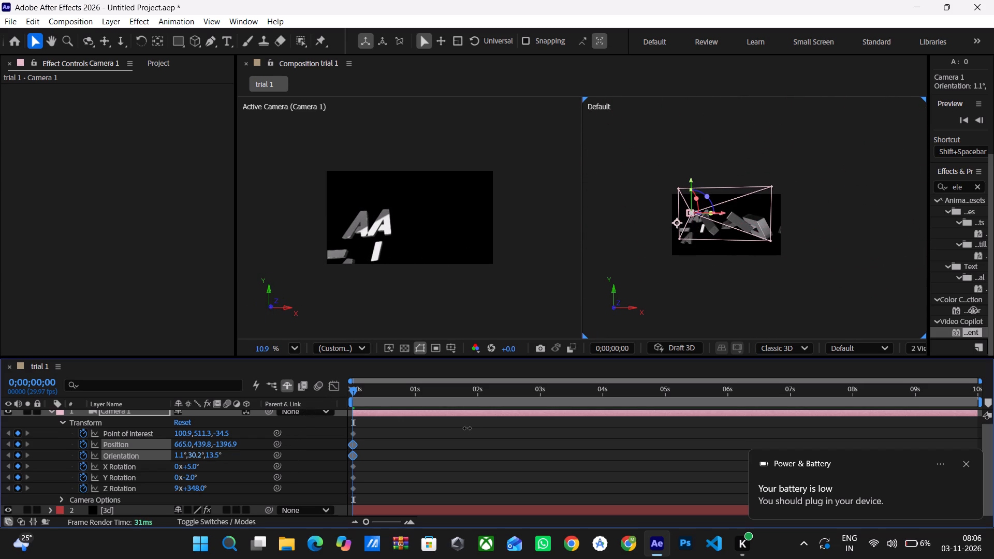
left_click_drag(467, 428, 458, 430)
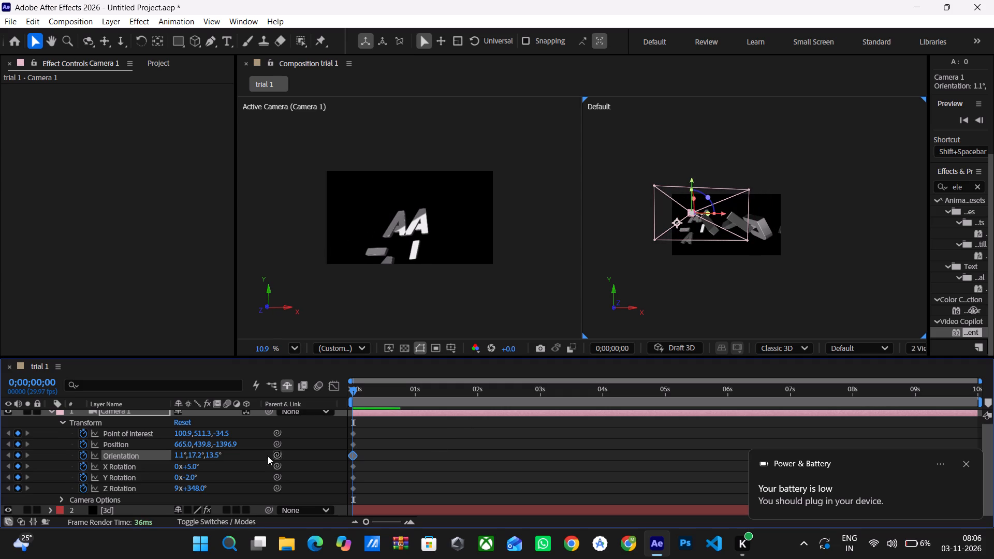
left_click(192, 454)
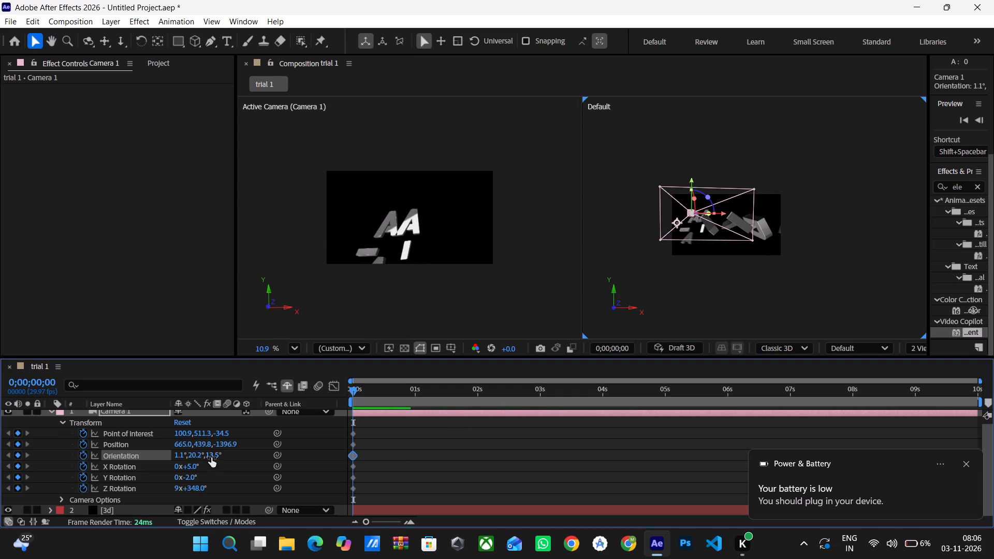
left_click(211, 455)
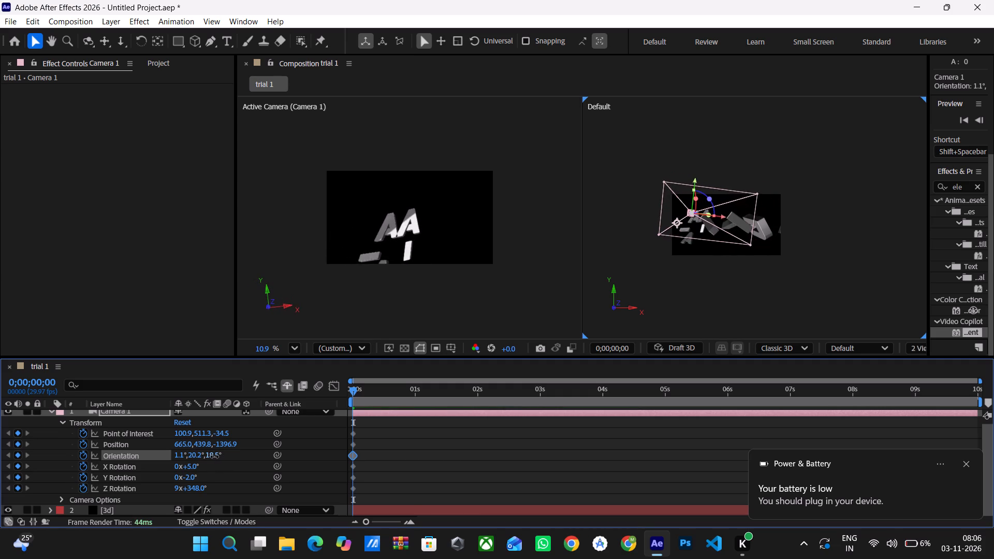
left_click_drag(176, 455, 180, 461)
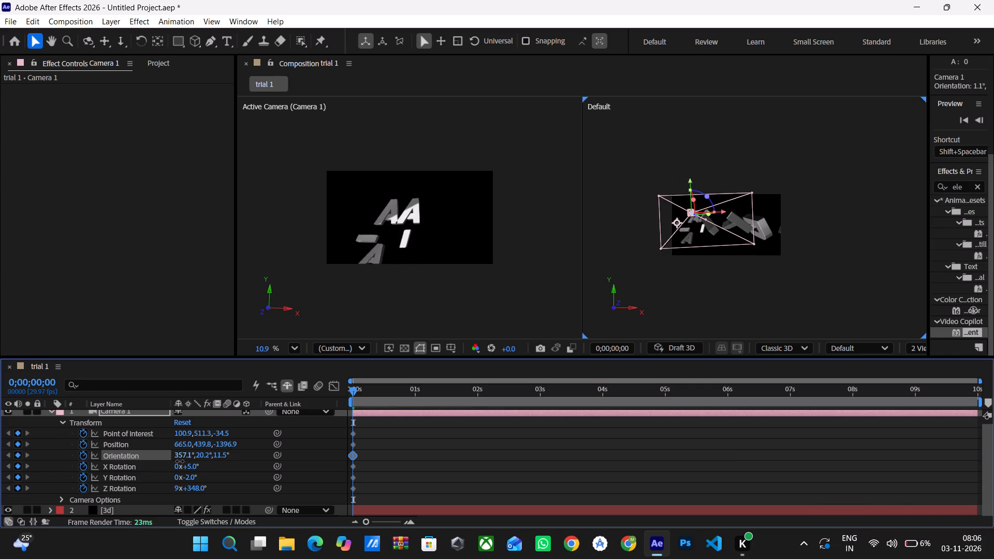
left_click_drag(180, 461, 177, 462)
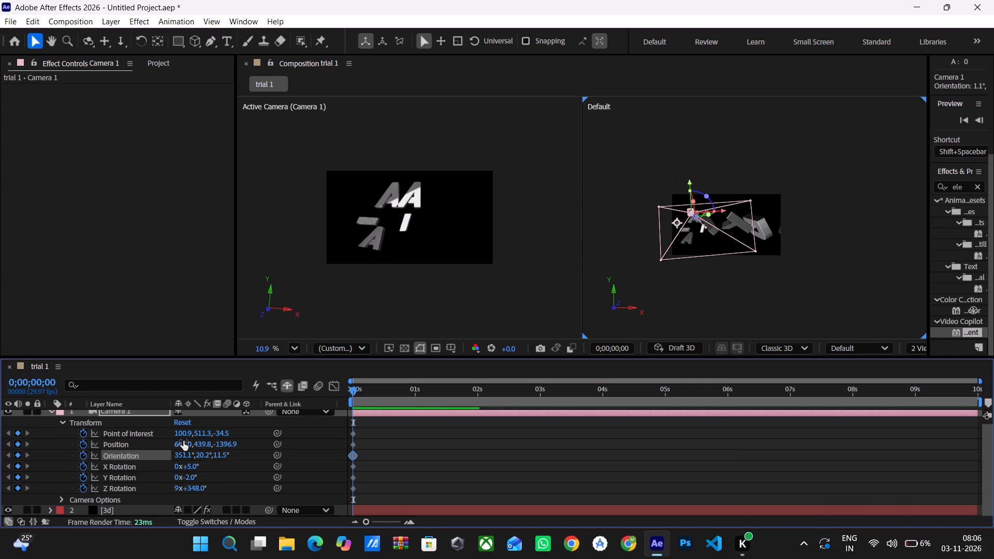
Bring Camera 1 in close to the letters by setting its Position to about 578.0, 366.8, -431.9 at the first frame.
left_click_drag(182, 440, 236, 437)
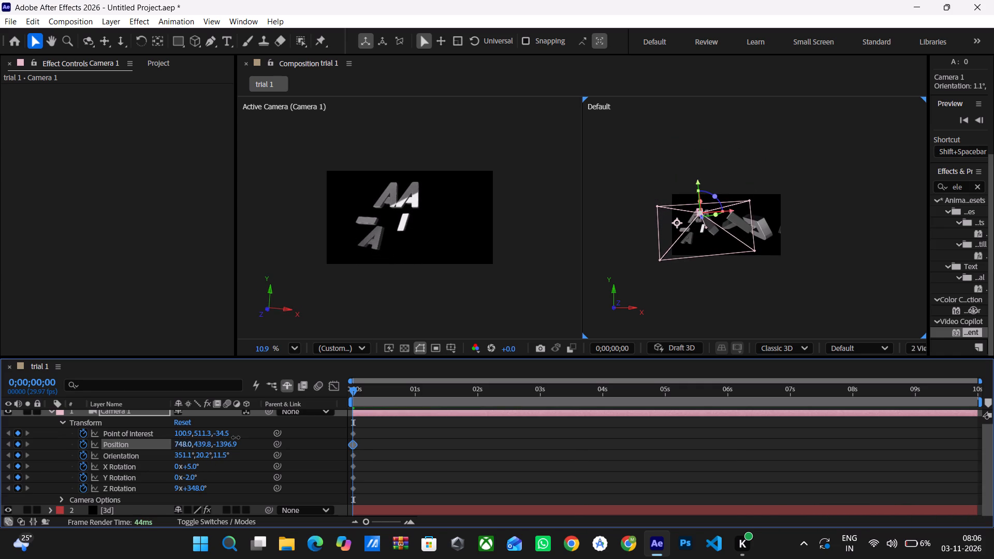
left_click_drag(236, 437, 123, 436)
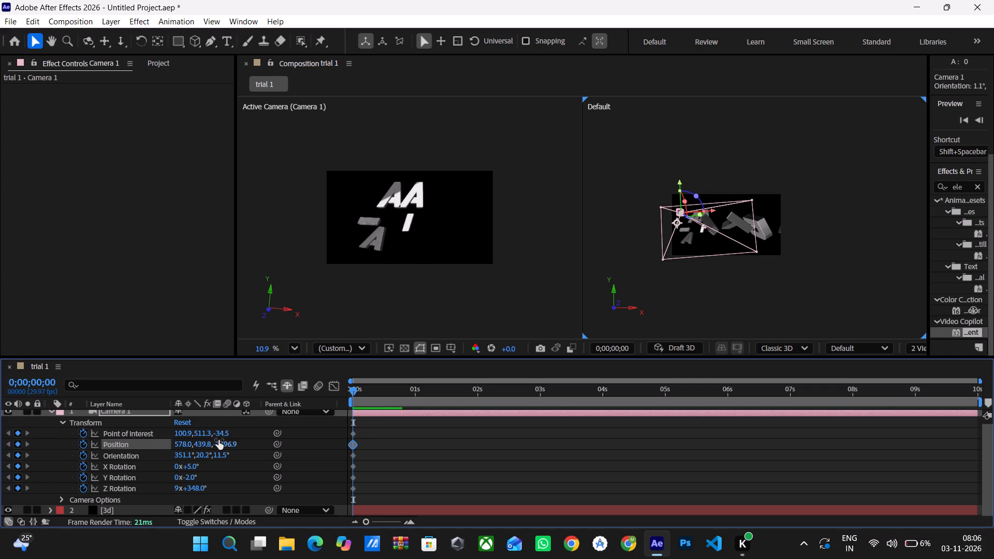
left_click_drag(202, 444, 315, 434)
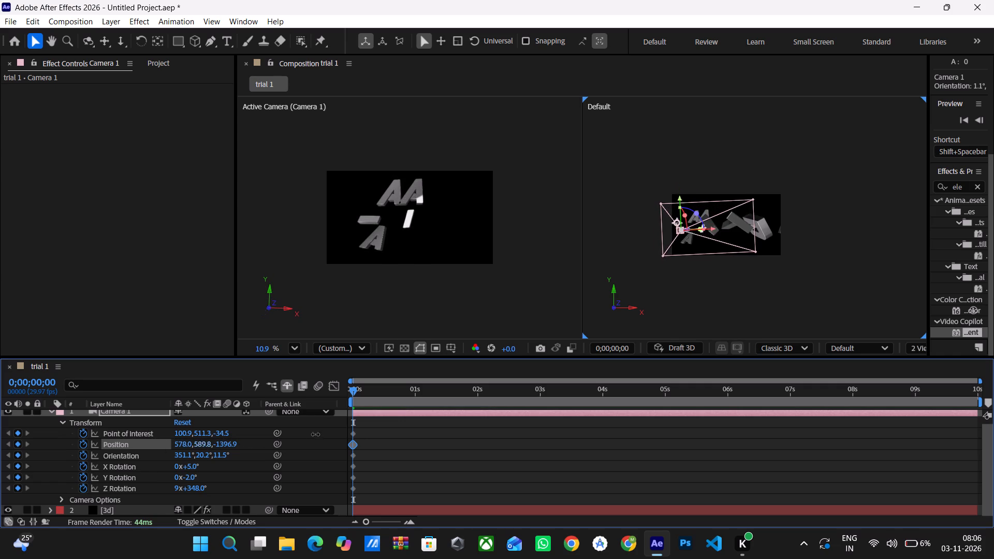
left_click_drag(315, 434, 156, 444)
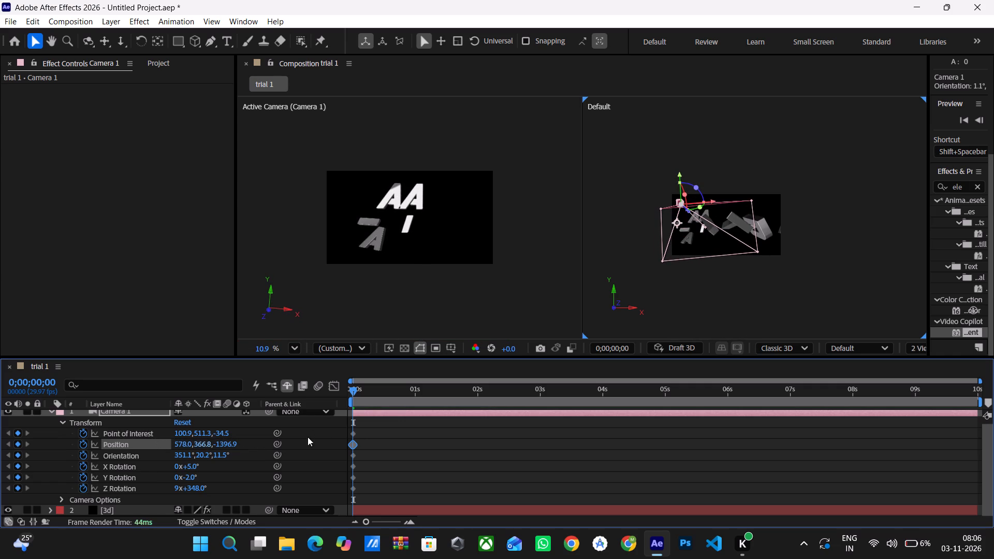
left_click_drag(225, 442, 302, 439)
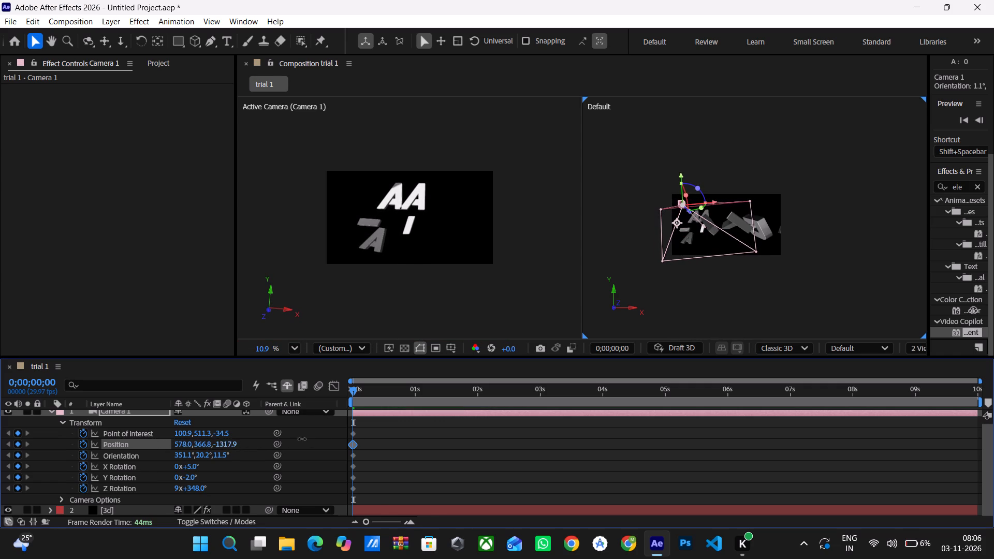
left_click_drag(302, 439, 775, 379)
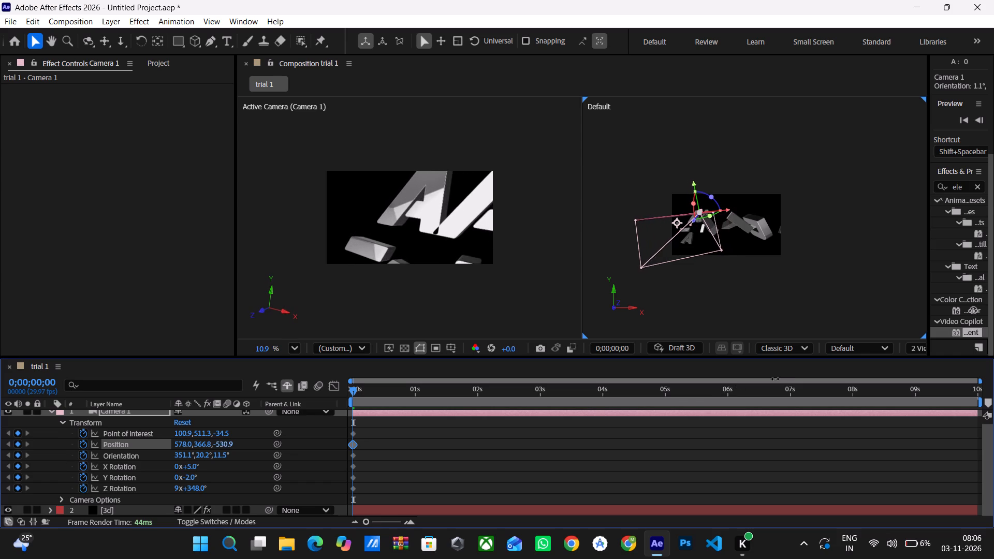
left_click_drag(775, 379, 783, 375)
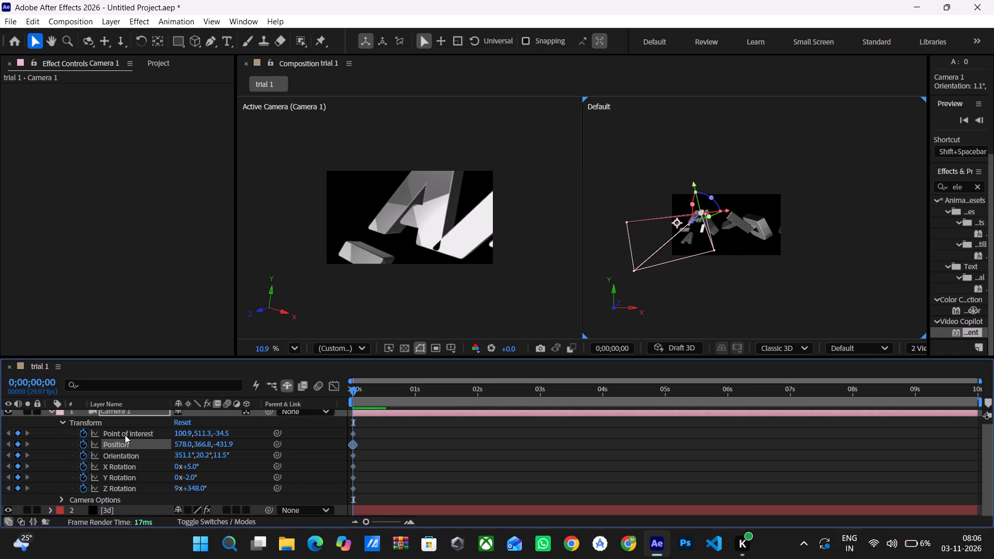
Refine Camera 1's Position to 793.0, 293.8, -464.9 so the two large A letters fill the camera view.
left_click_drag(181, 443, 199, 442)
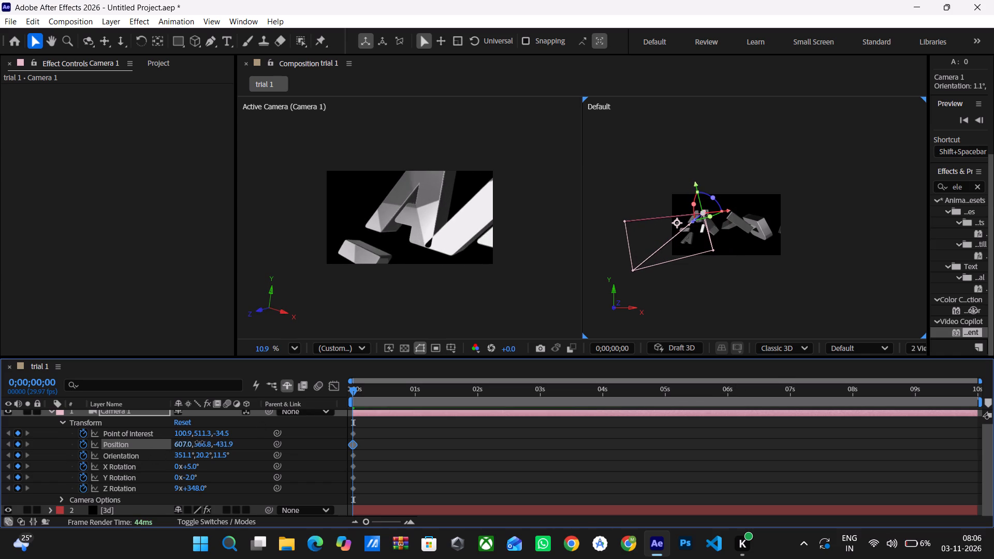
left_click_drag(199, 442, 241, 438)
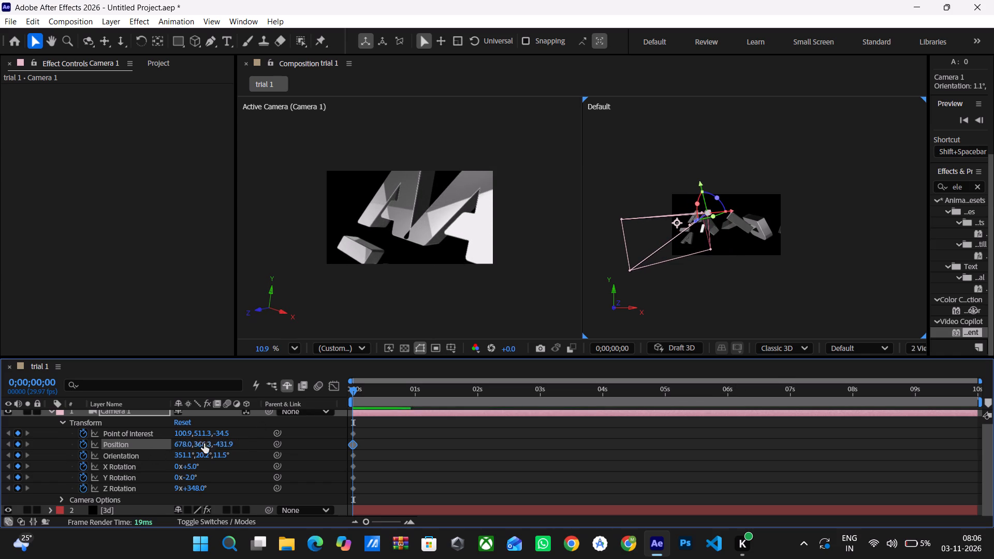
left_click_drag(202, 445, 164, 452)
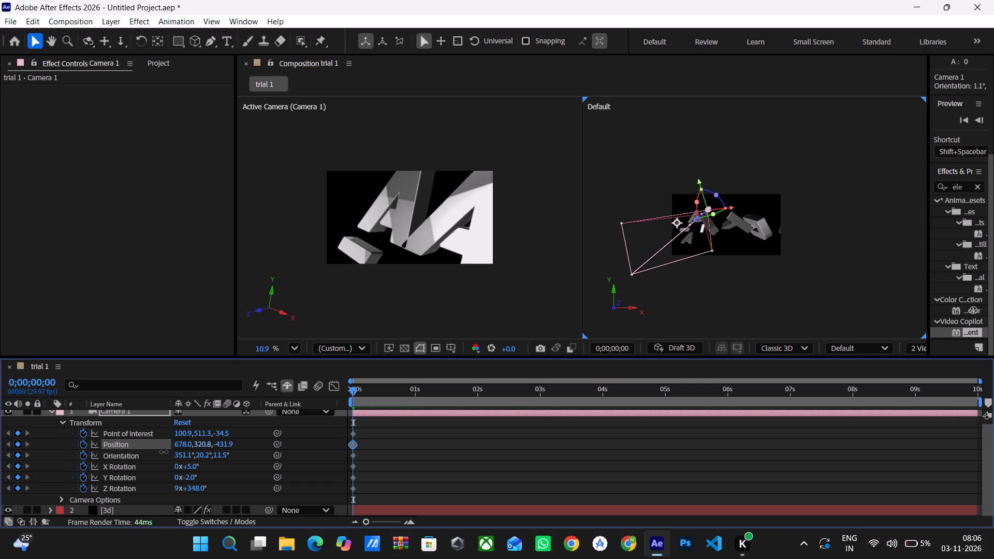
left_click_drag(164, 452, 143, 451)
left_click_drag(175, 447, 231, 447)
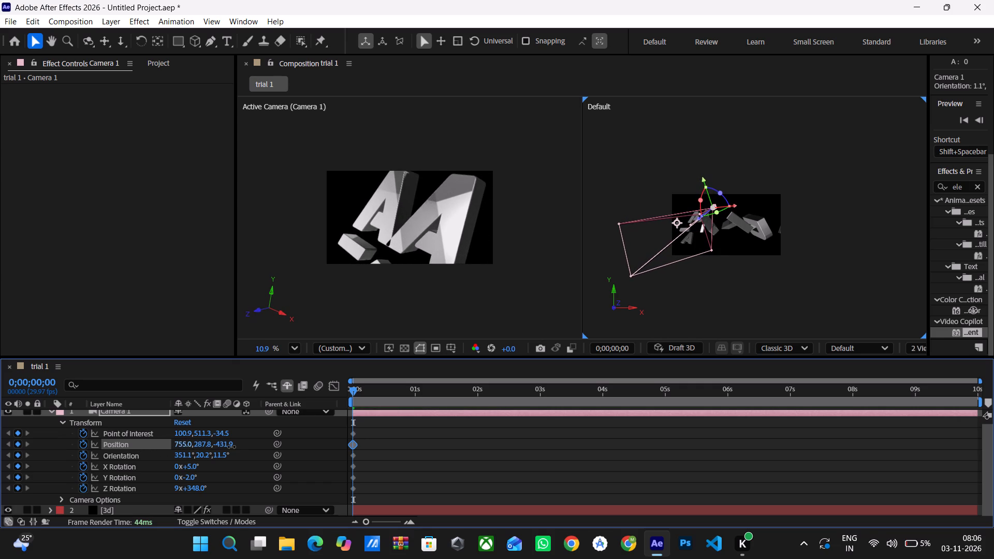
left_click_drag(231, 447, 250, 448)
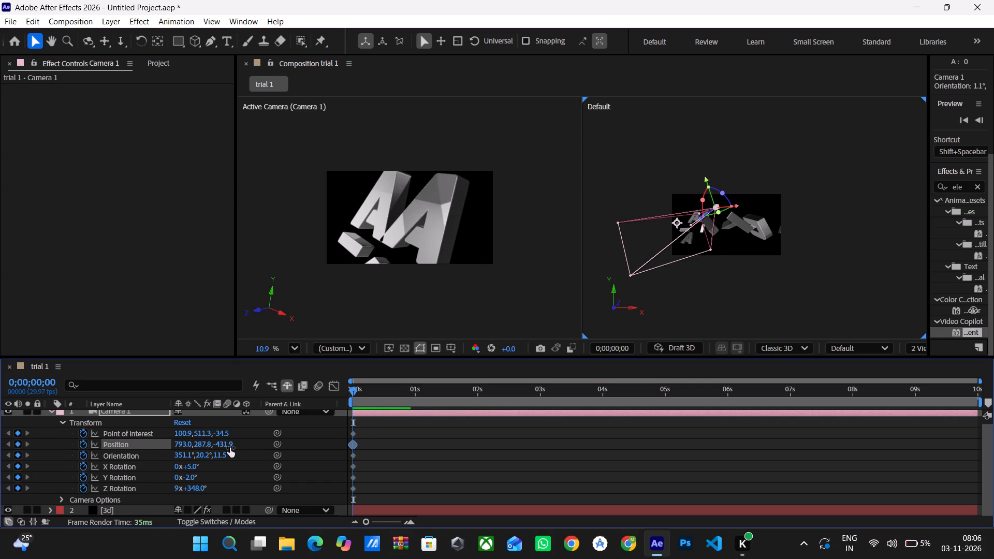
left_click_drag(218, 445, 206, 443)
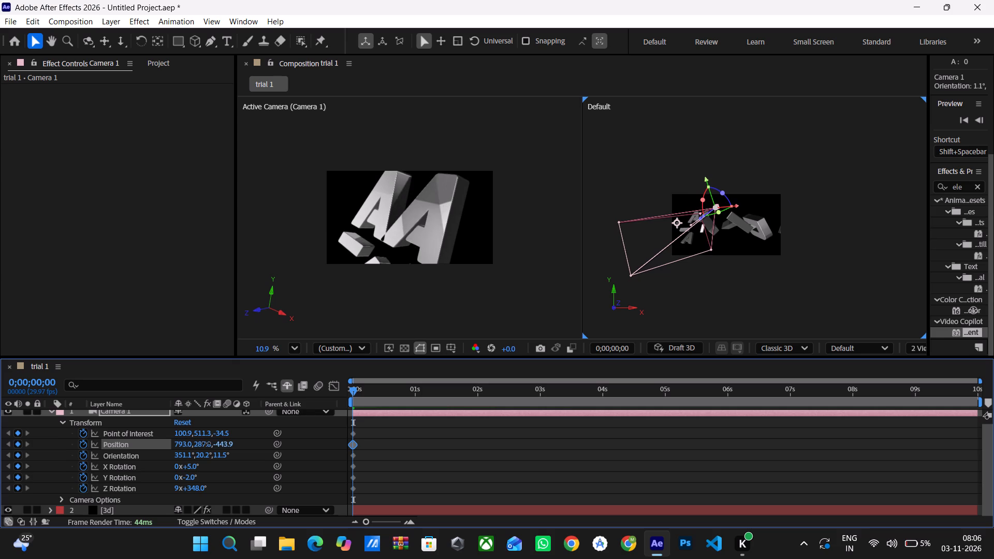
left_click_drag(206, 443, 194, 443)
left_click_drag(200, 447, 199, 447)
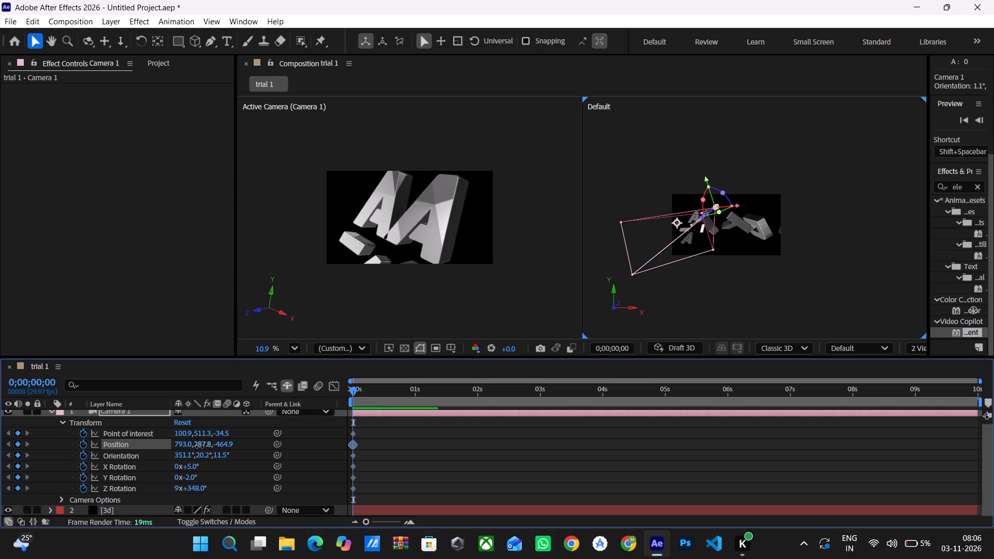
left_click_drag(199, 447, 223, 430)
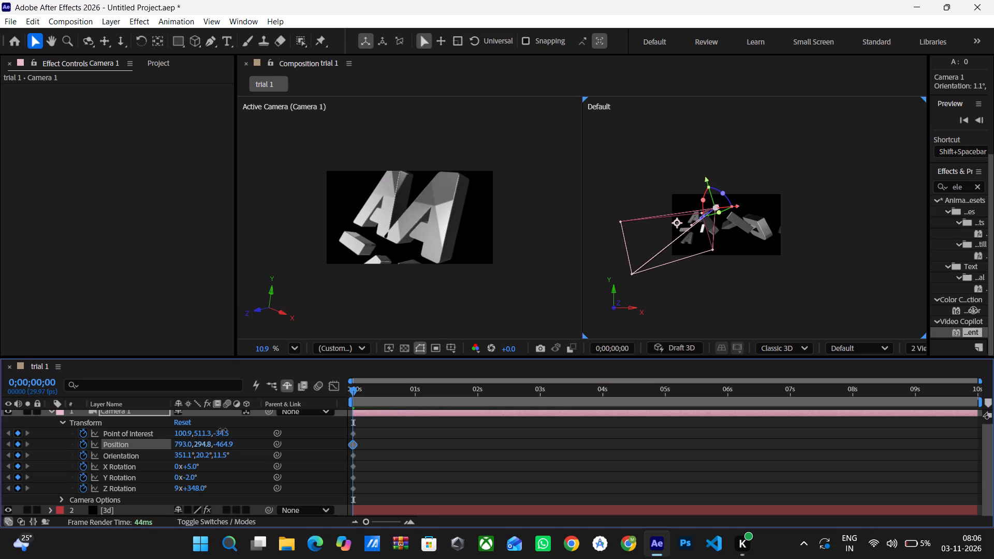
left_click_drag(223, 430, 227, 425)
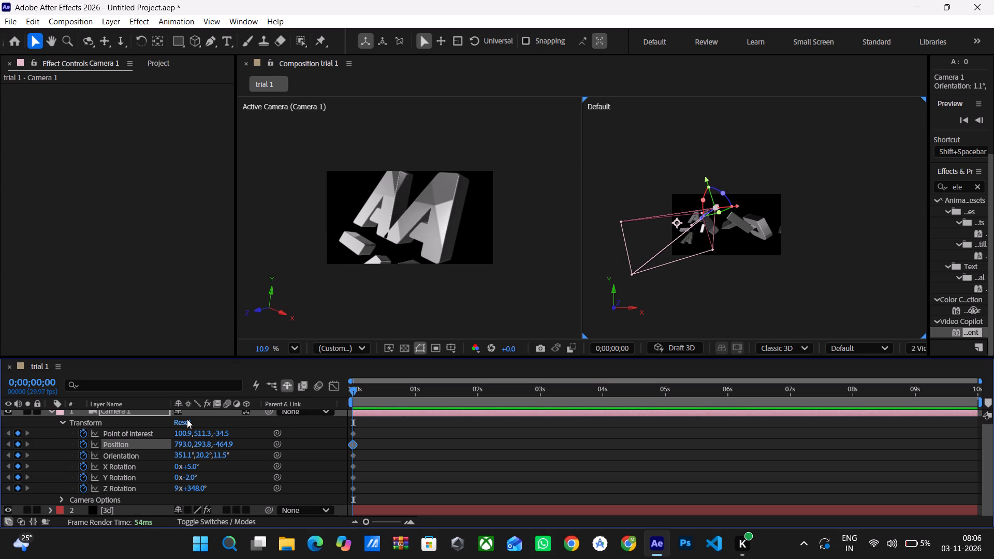
Save the After Effects project under the file name trail.
key("ctrl+s")
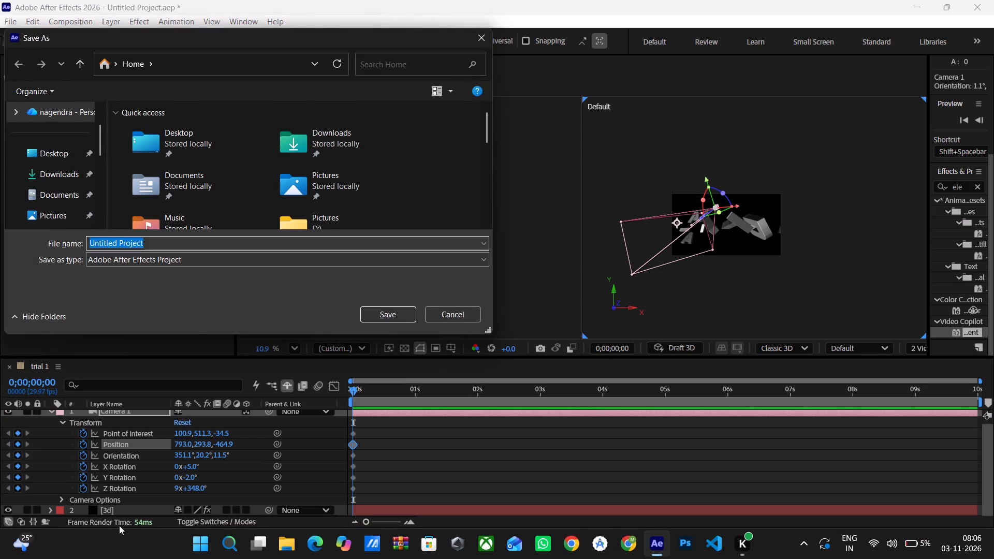
key("t")
type("rail")
key("Return")
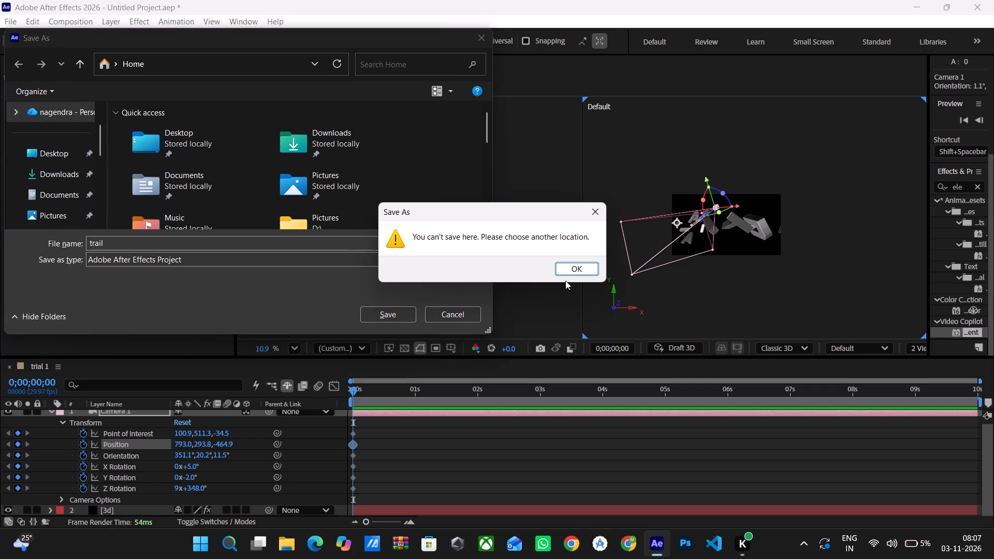
left_click(556, 269)
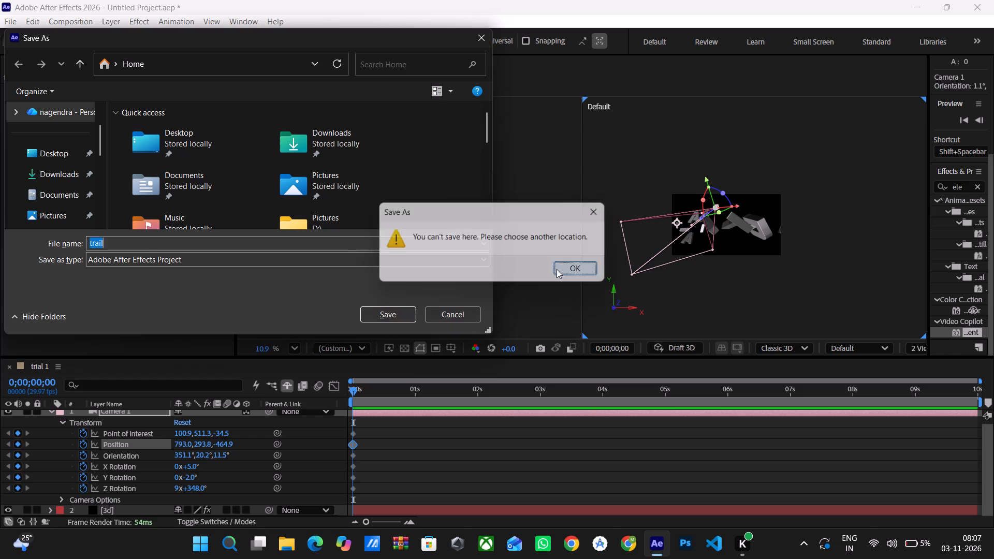